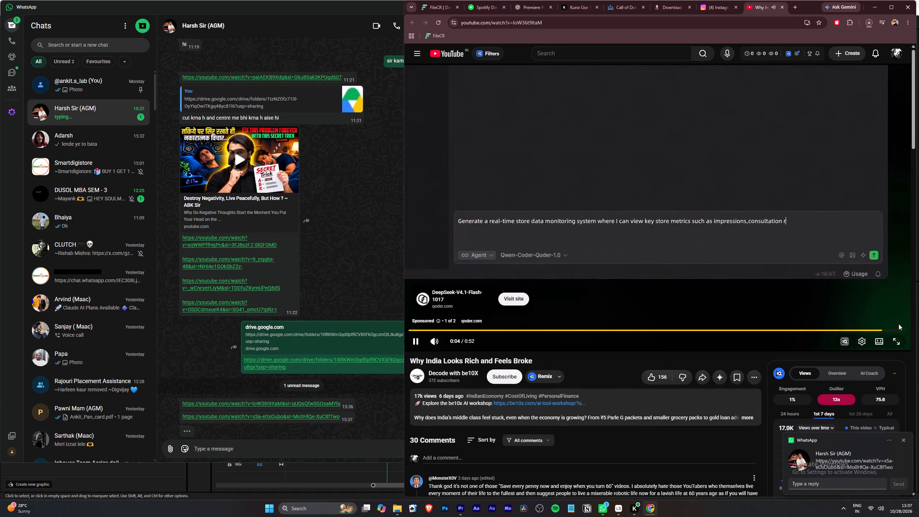
# Skip the ad and preview the video "Why India Looks Rich and Feels Broke" from about 1:05, pausing at about 1:11.
pyautogui.click(893, 316)
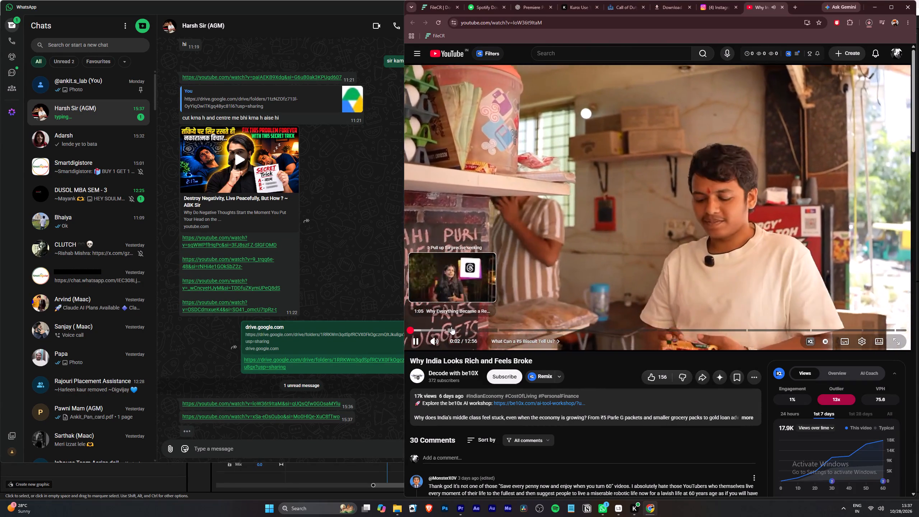
pyautogui.click(451, 327)
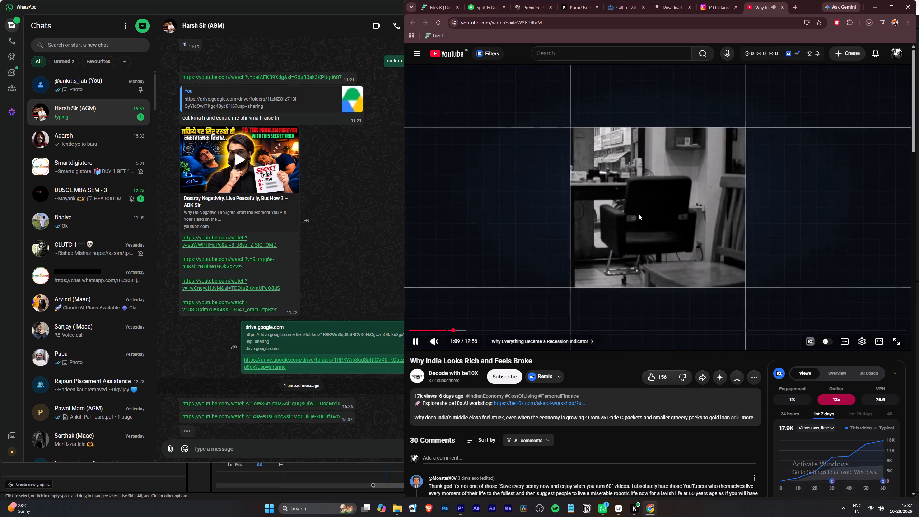
pyautogui.click(639, 214)
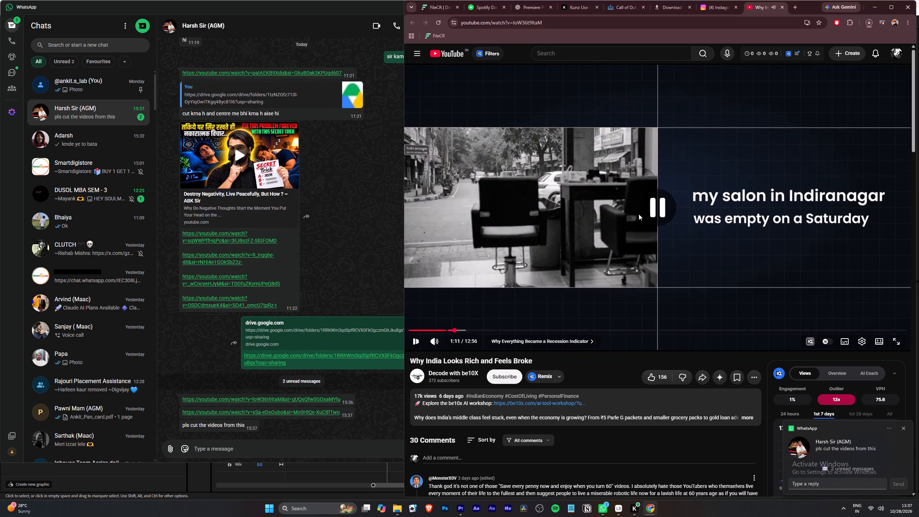
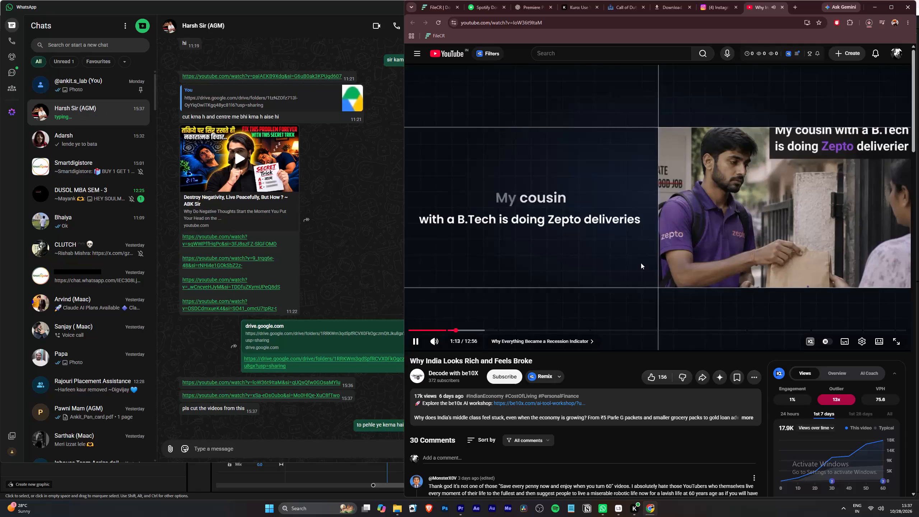
# Continue previewing the video "Why India Looks Rich and Feels Broke" from about 1:13 and pause it at about 1:17.
pyautogui.click(641, 254)
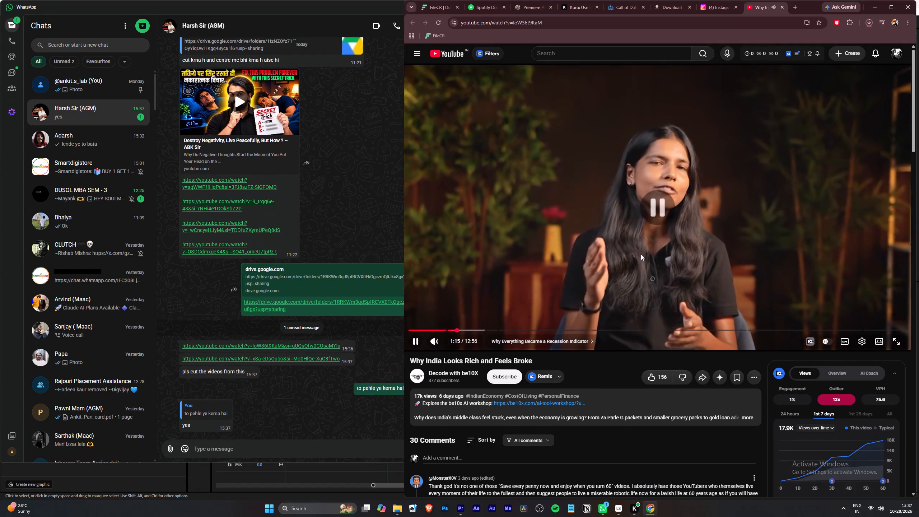
pyautogui.click(641, 254)
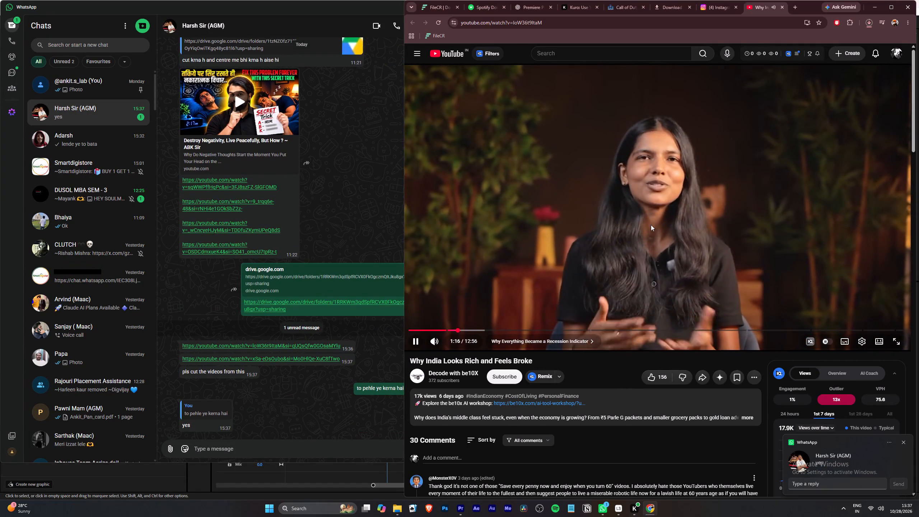
pyautogui.click(661, 183)
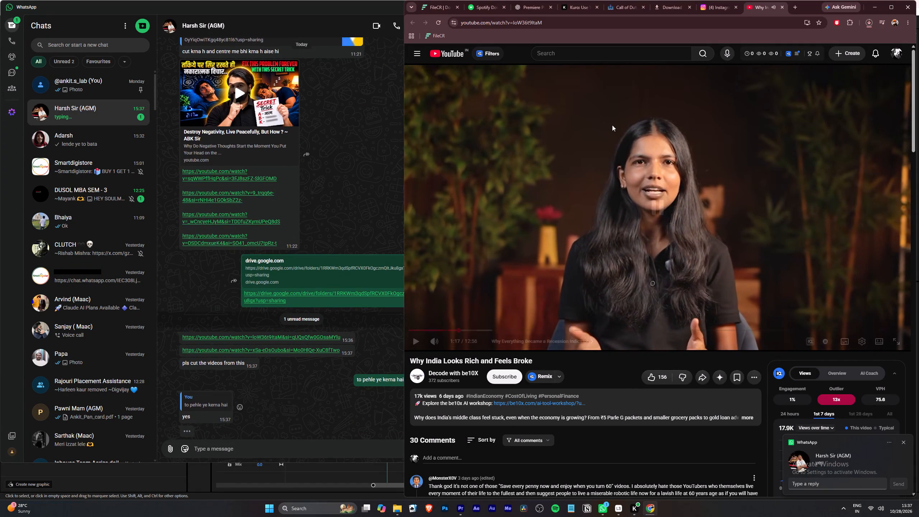
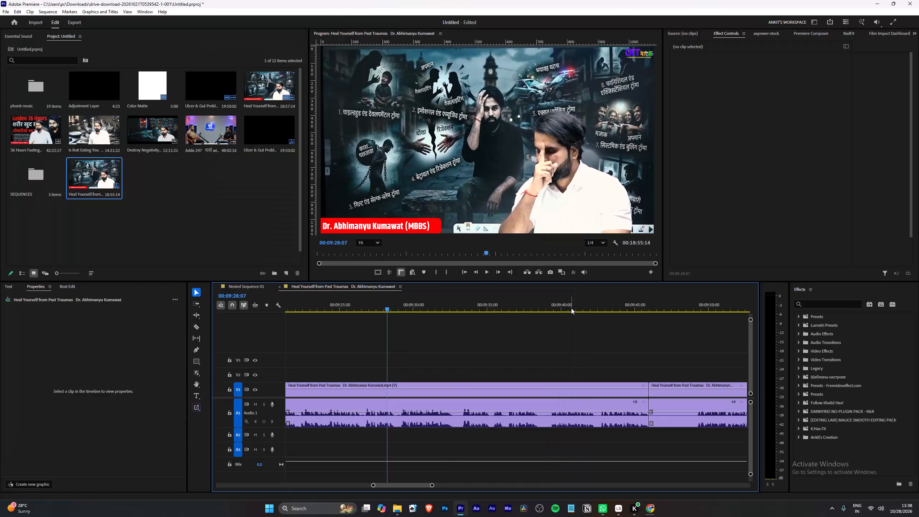
# Save the open Premiere Pro project containing the Heal Yourself from Past Traumas sequence.
pyautogui.hotkey('ctrl', 's')
pyautogui.click(445, 353)
pyautogui.click(139, 182)
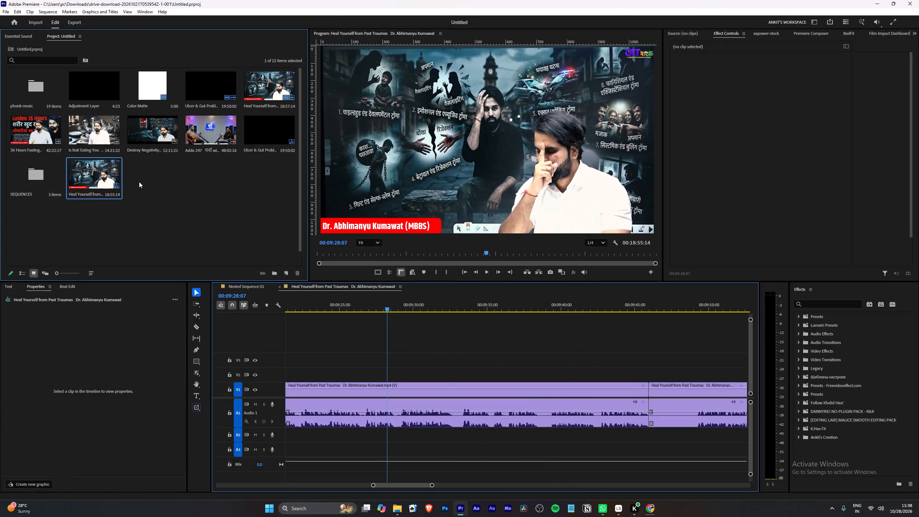
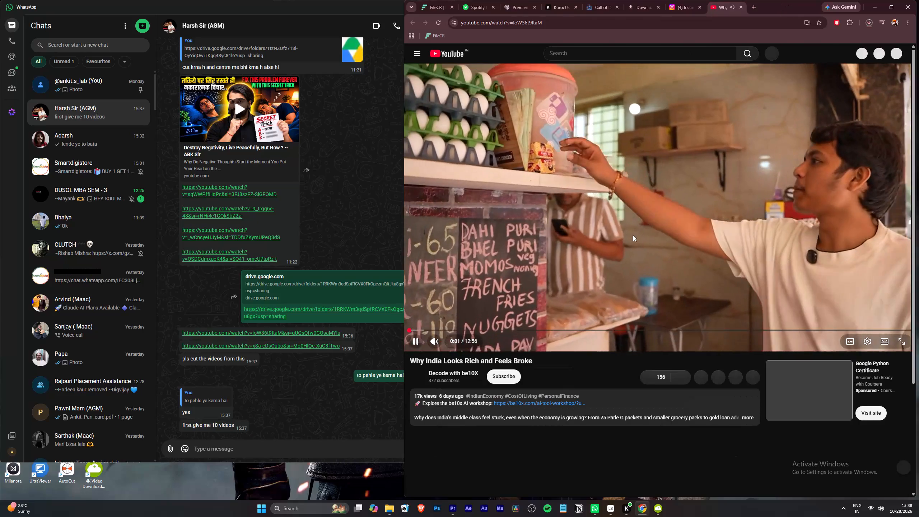
pyautogui.click(633, 235)
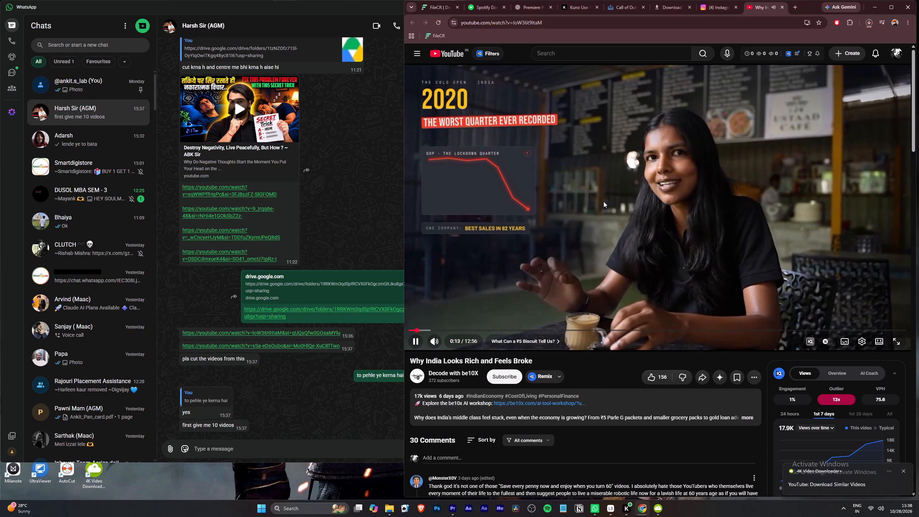
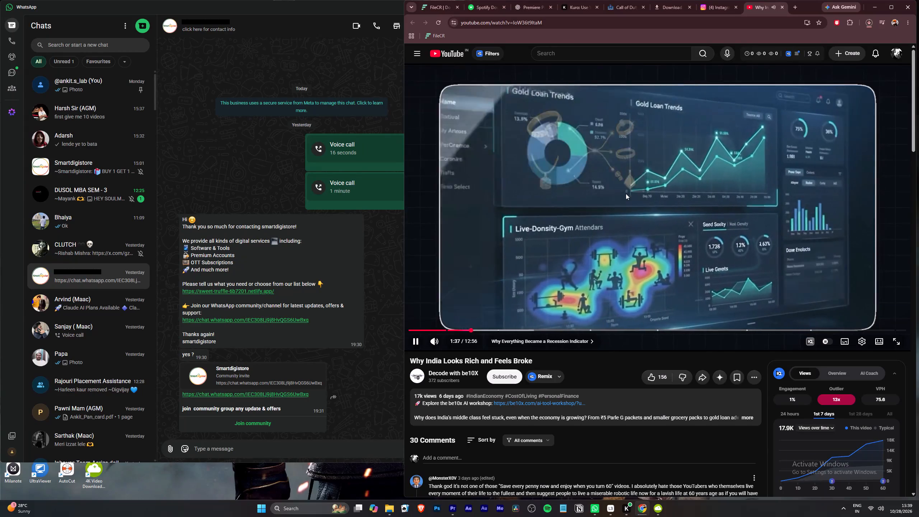
# Pause the video "Why India Looks Rich and Feels Broke" at about 1:37, on the Gold Loan Trends dashboard shot.
pyautogui.click(626, 194)
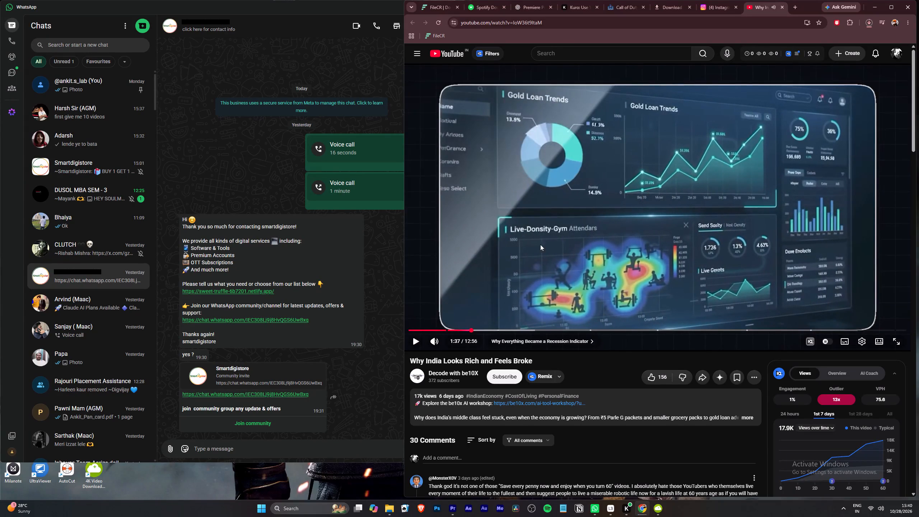
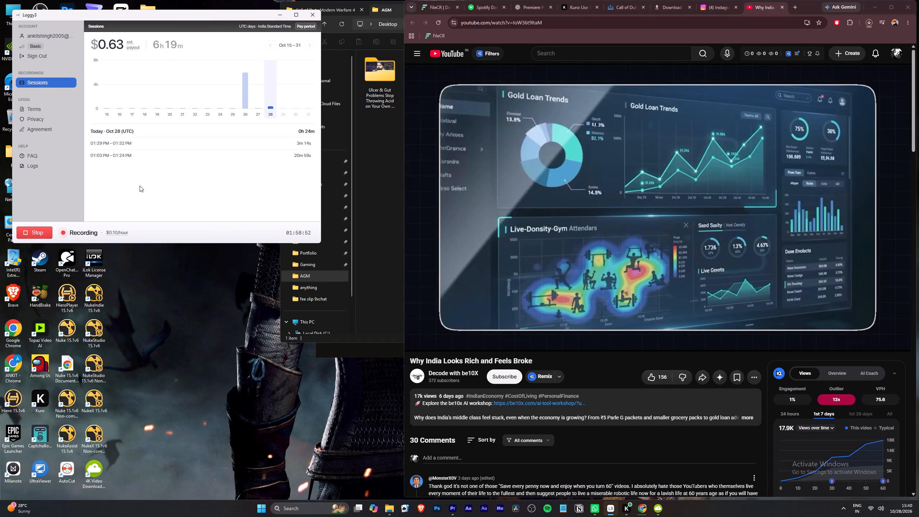
# Check the recorded sessions listed for October 26 and October 28 in Loggy3 and minimize its window.
pyautogui.scroll(-4, 140, 186)
pyautogui.scroll(3, 137, 186)
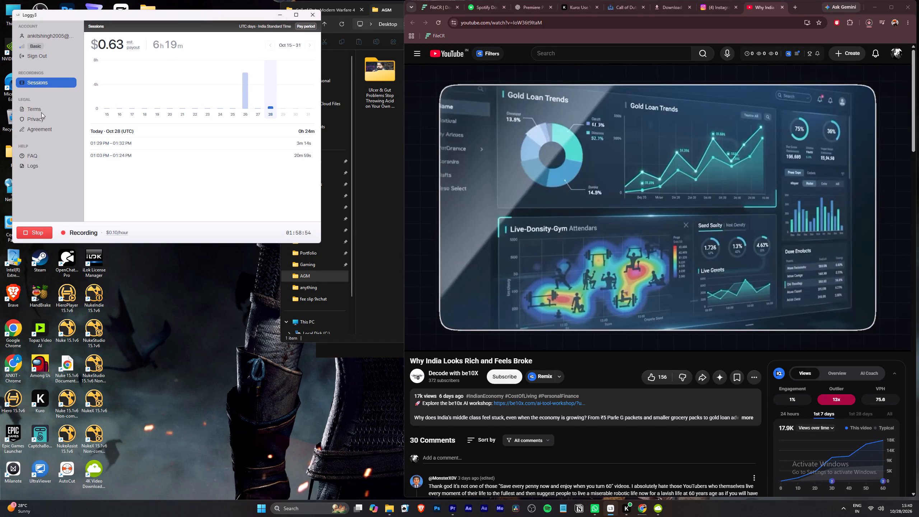
pyautogui.click(41, 112)
pyautogui.click(46, 119)
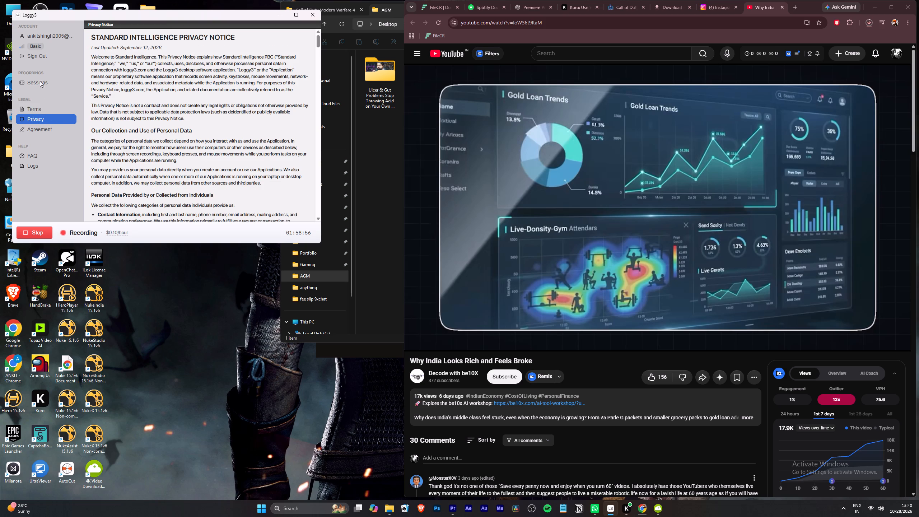
pyautogui.click(38, 76)
pyautogui.click(43, 81)
pyautogui.click(242, 86)
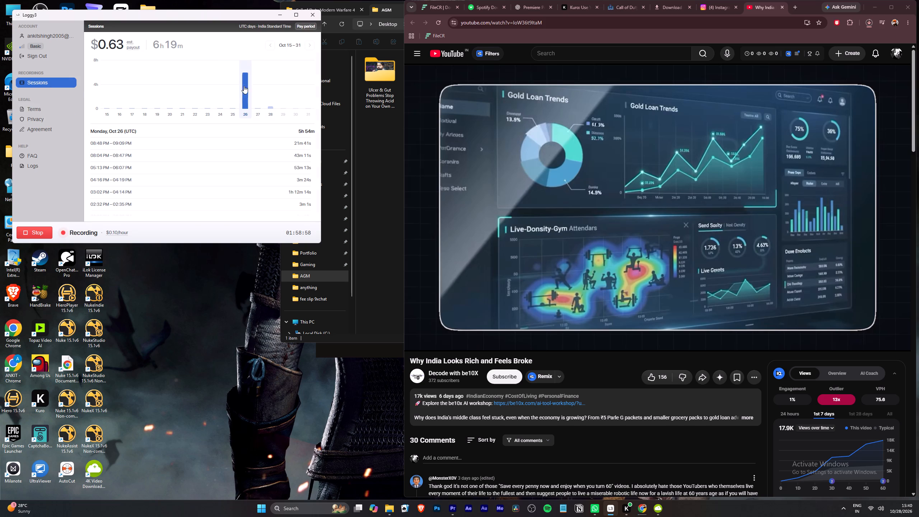
pyautogui.scroll(-7, 255, 158)
pyautogui.scroll(7, 256, 162)
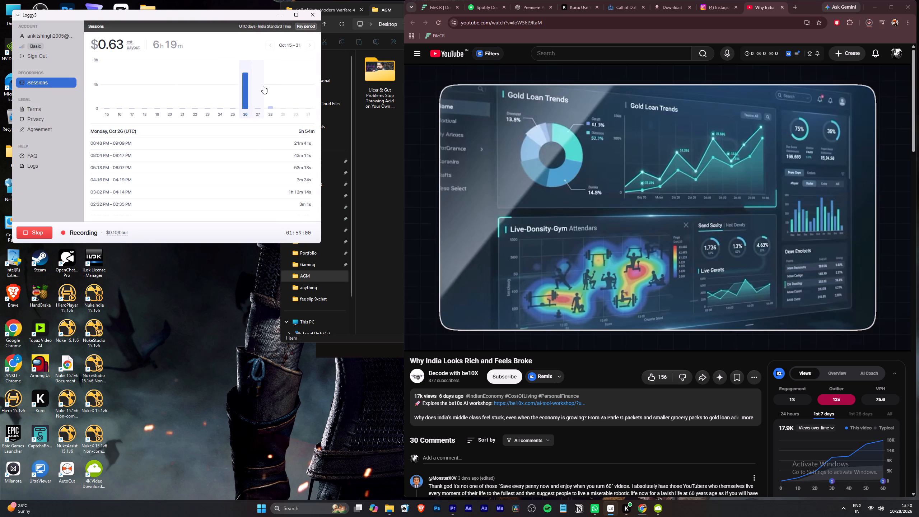
pyautogui.click(262, 81)
pyautogui.click(270, 81)
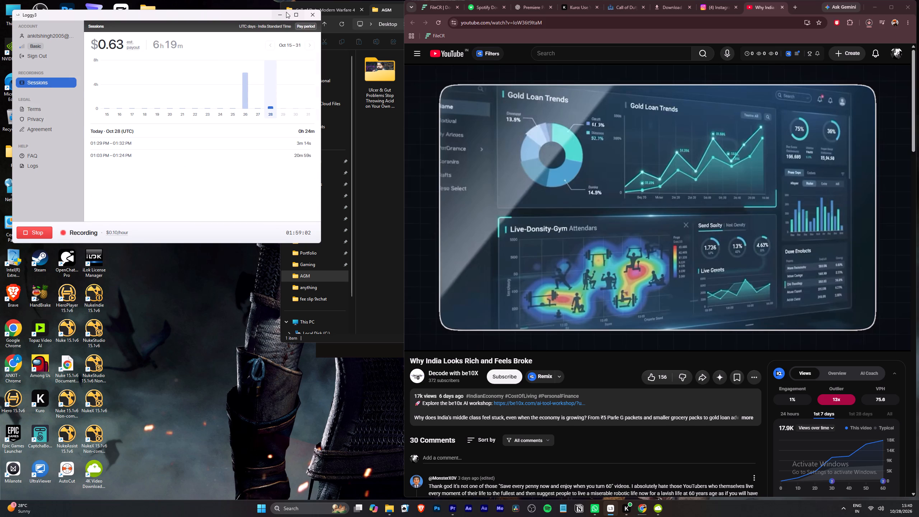
pyautogui.click(286, 12)
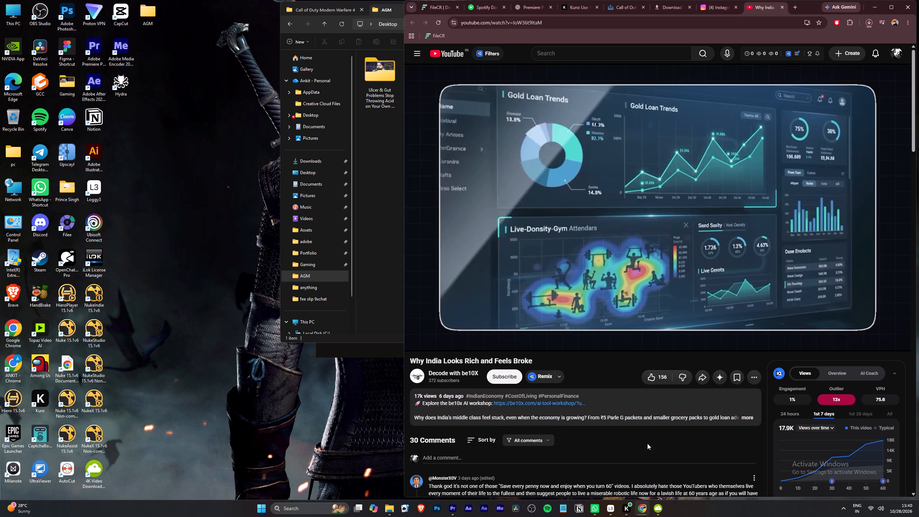
# Pause the "Why India Looks Rich and Feels Broke" video on YouTube and minimize the browser.
pyautogui.scroll(-4, 537, 333)
pyautogui.click(587, 165)
pyautogui.scroll(4, 558, 192)
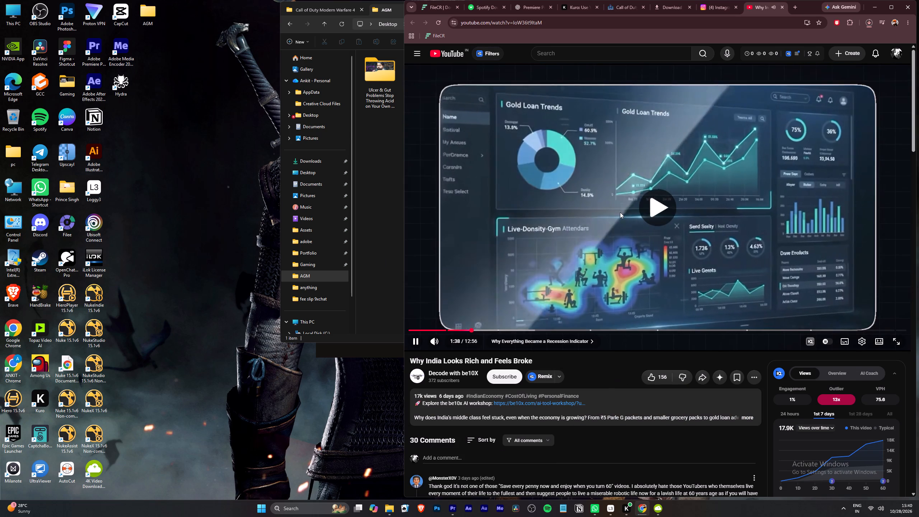
pyautogui.click(621, 213)
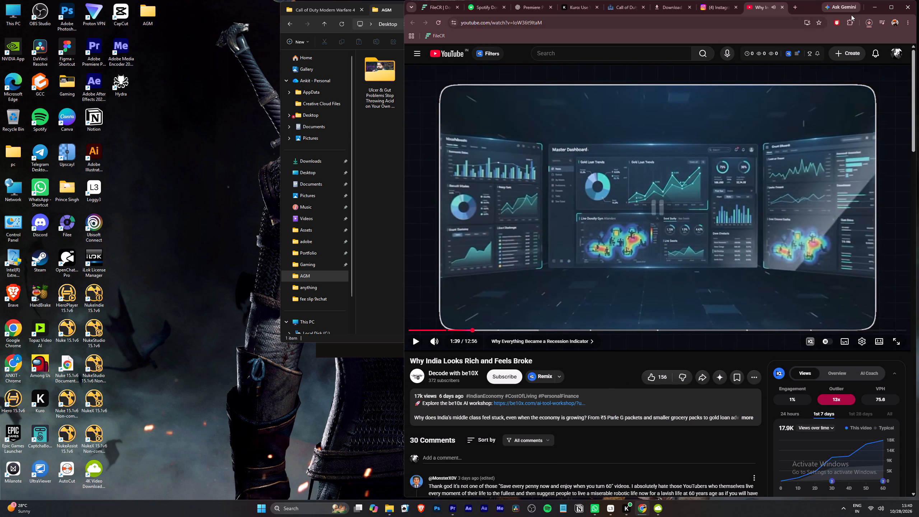
pyautogui.click(868, 8)
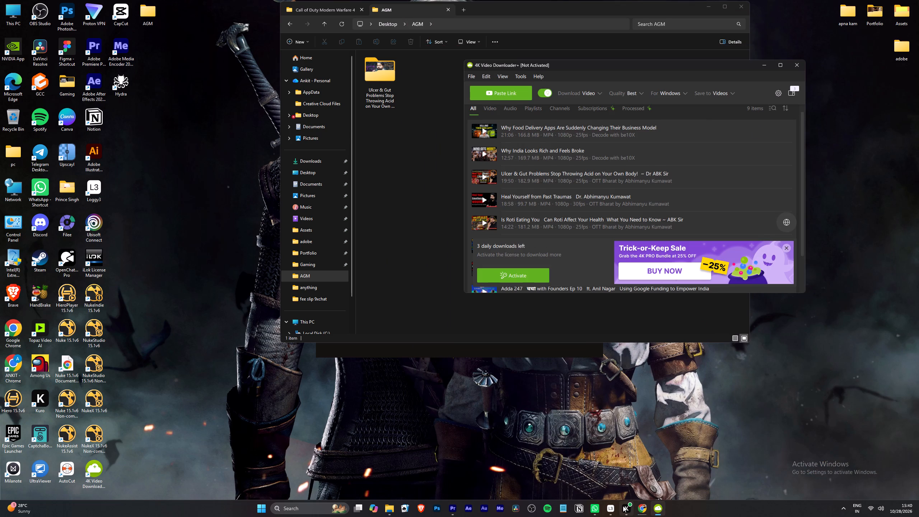
# Switch to Adobe Premiere, create a bin named "new video" in the project, and open it.
pyautogui.click(456, 505)
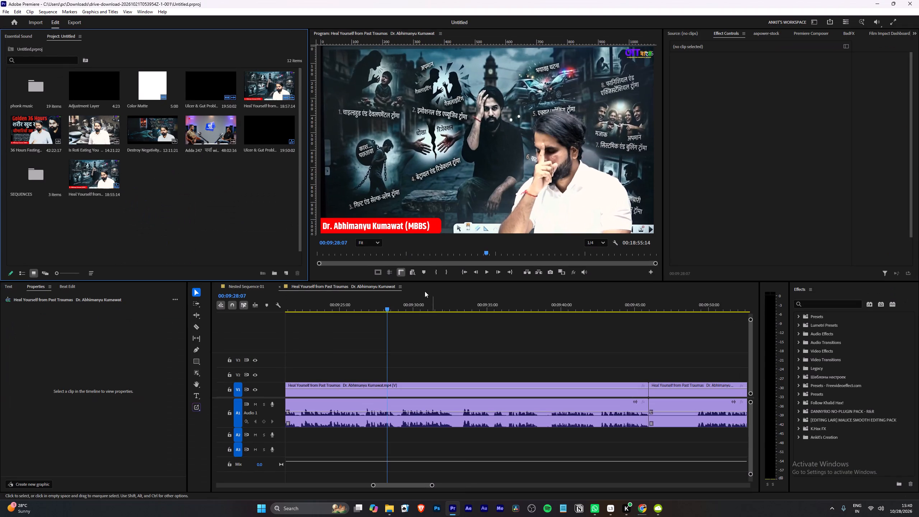
pyautogui.click(191, 204)
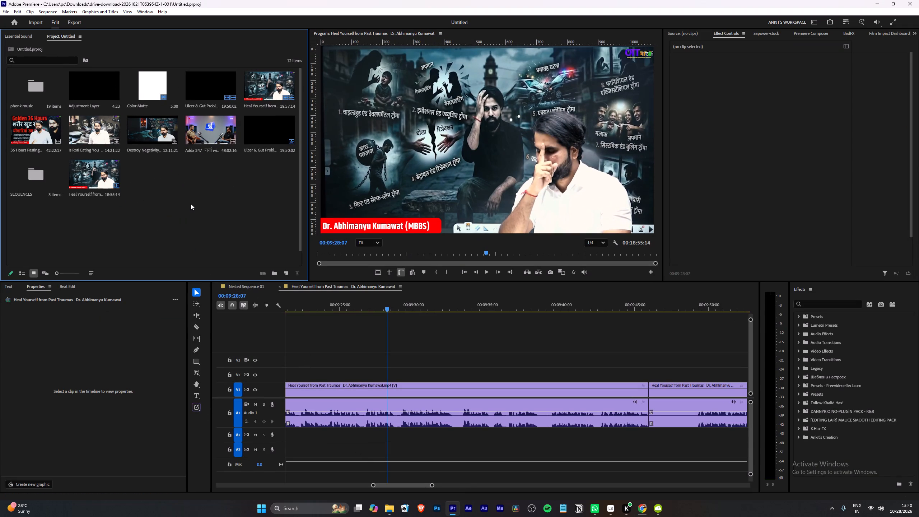
pyautogui.rightClick(171, 190)
pyautogui.click(188, 204)
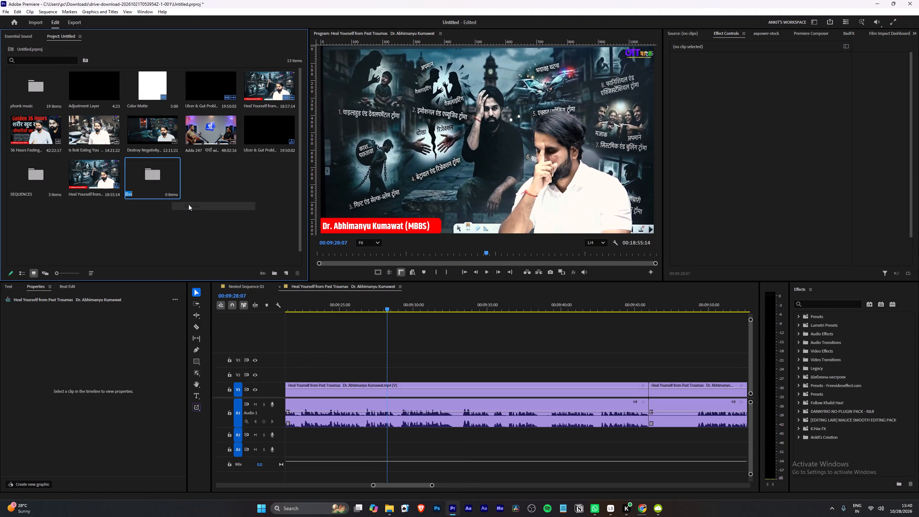
pyautogui.write('ne')
pyautogui.press('space')
pyautogui.press('BackSpace')
pyautogui.write('w video')
pyautogui.press('Return')
pyautogui.click(188, 204)
pyautogui.doubleClick(166, 184)
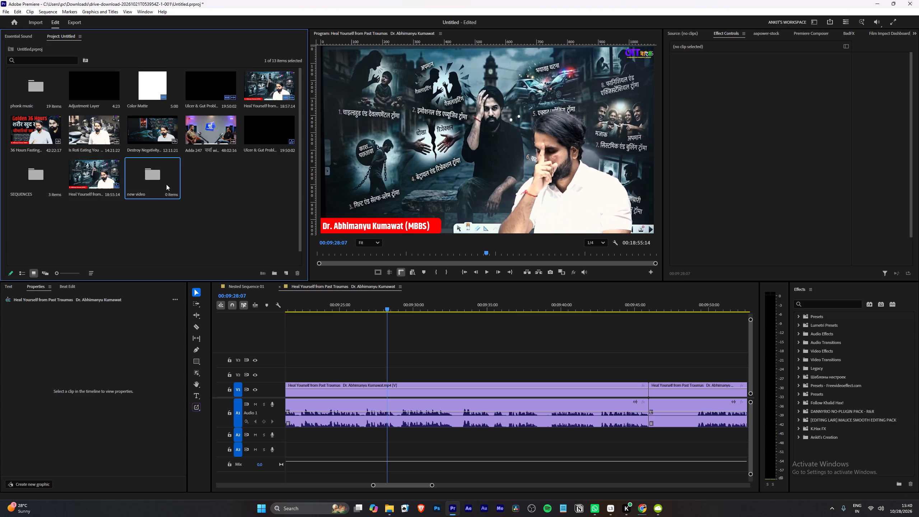
# Switch to File Explorer and open the 4K Video Downloader+ folder inside Videos.
pyautogui.click(393, 511)
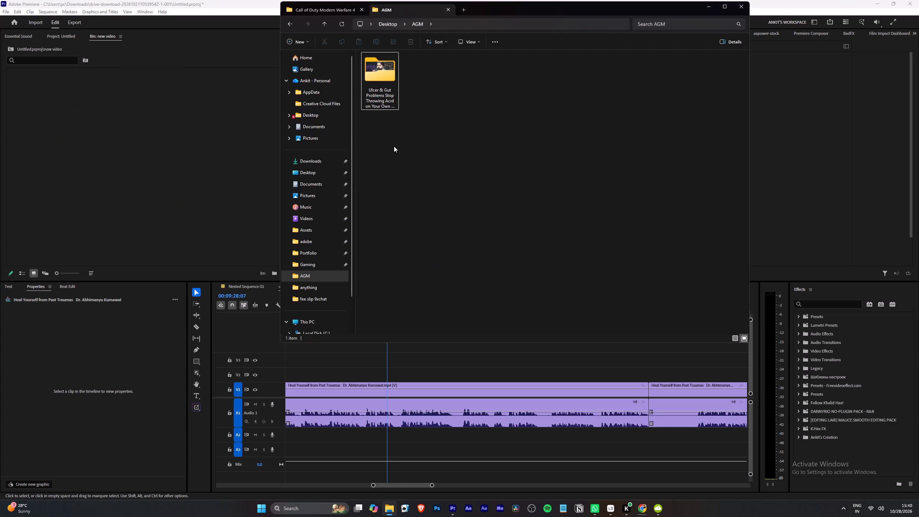
pyautogui.click(304, 234)
pyautogui.click(306, 217)
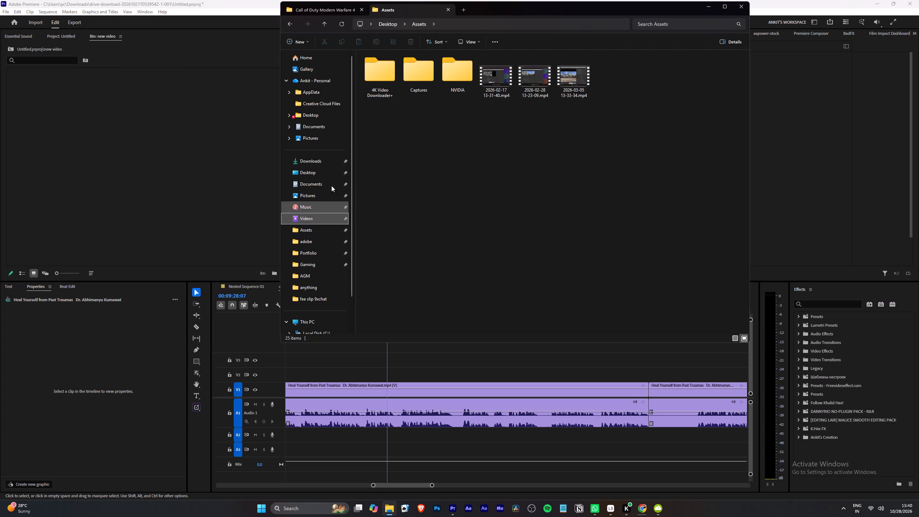
pyautogui.doubleClick(385, 82)
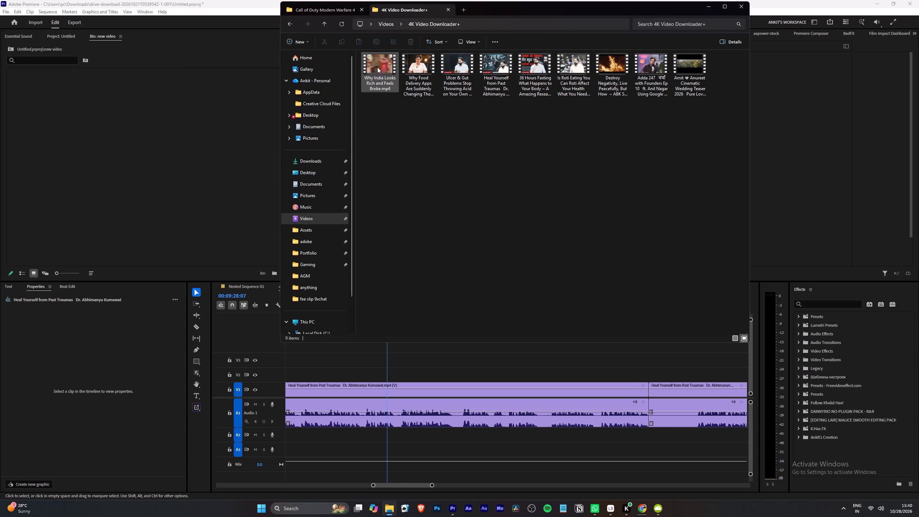
pyautogui.moveTo(377, 67); pyautogui.dragTo(372, 66)
pyautogui.moveTo(379, 106); pyautogui.dragTo(388, 97)
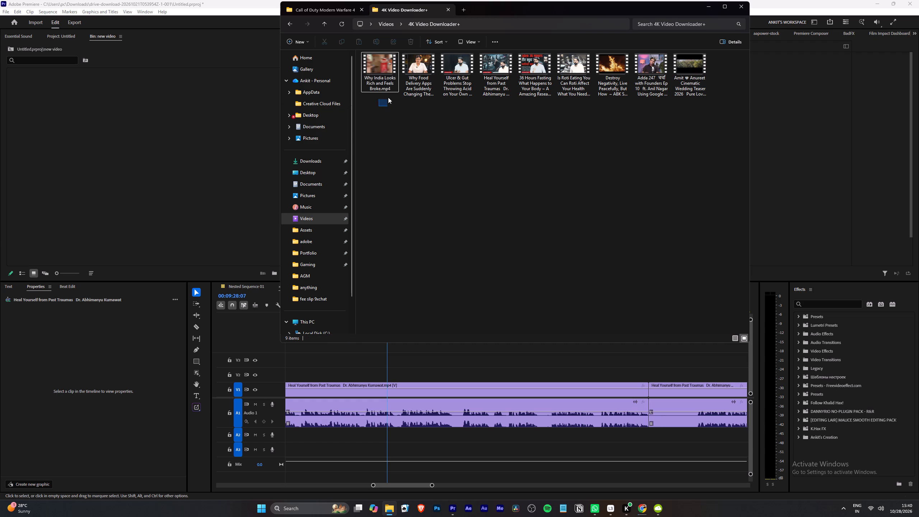
pyautogui.moveTo(388, 97); pyautogui.dragTo(387, 96)
pyautogui.click(503, 130)
# Permanently delete the "Adda 247" founders episode video file from the 4K Video Downloader+ folder.
pyautogui.click(649, 70)
pyautogui.hotkey('shift', 'Delete')
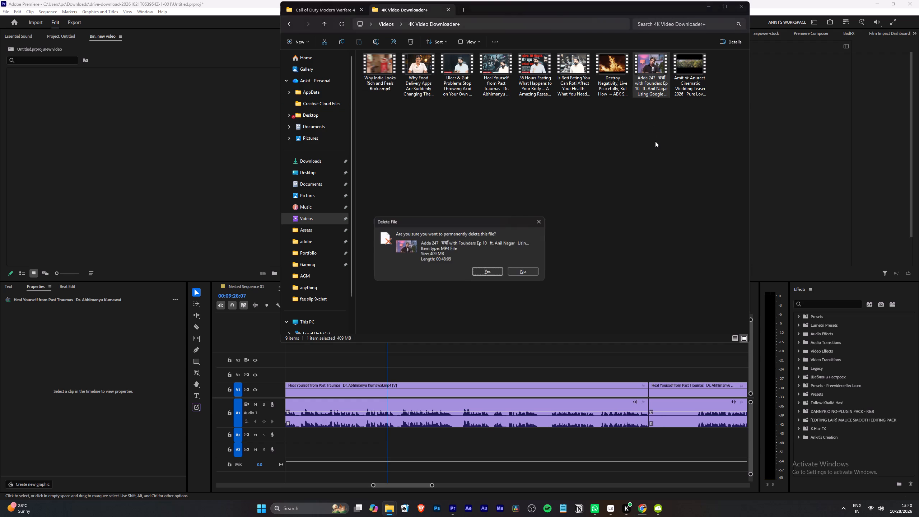
pyautogui.press('Return')
pyautogui.click(657, 142)
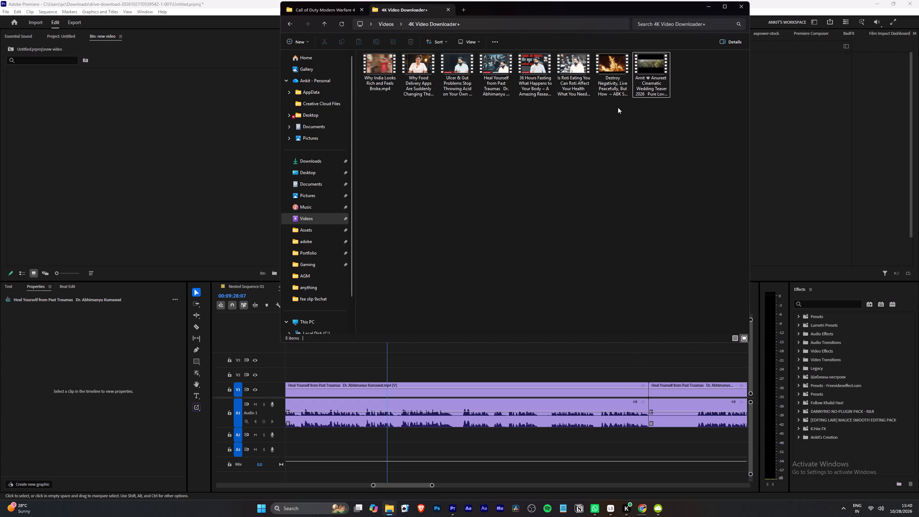
# Preview the "Destroy Negativity", "Why Food Delivery Apps" and "Why India Looks Rich" videos, closing the player after each.
pyautogui.doubleClick(616, 66)
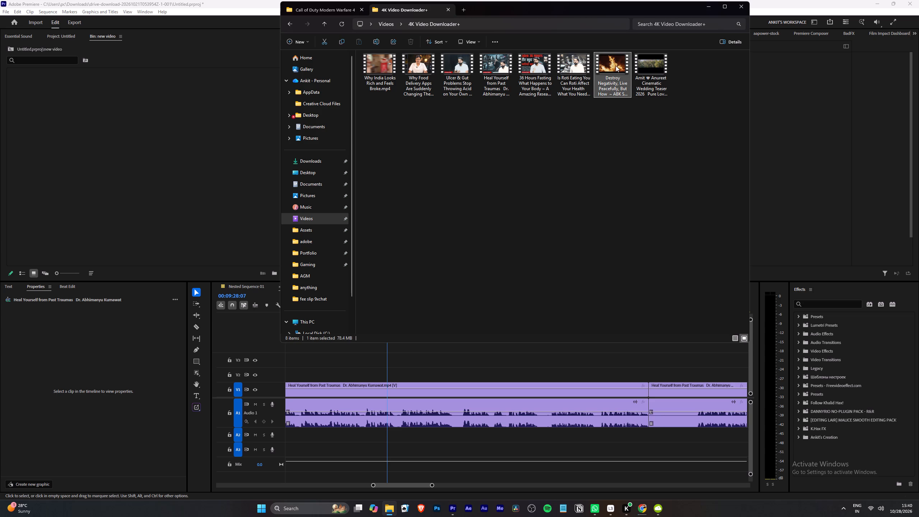
pyautogui.click(469, 69)
pyautogui.click(458, 160)
pyautogui.doubleClick(416, 70)
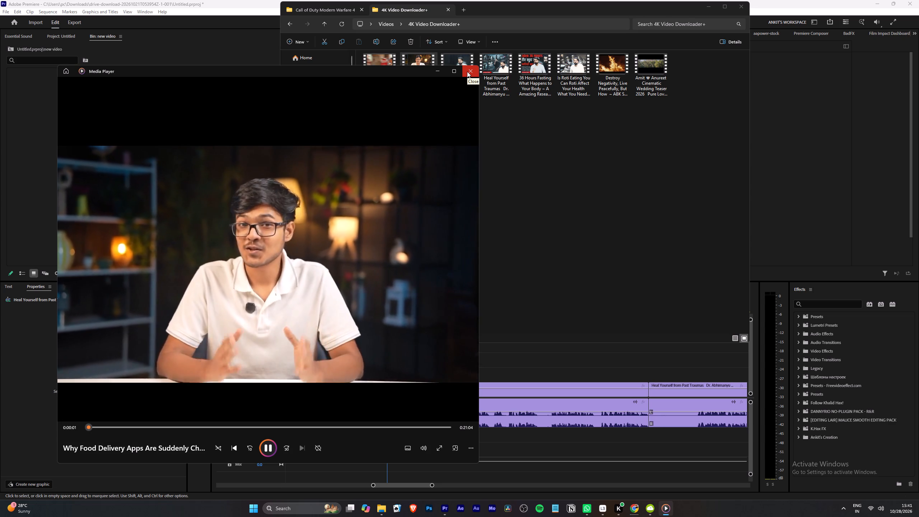
pyautogui.click(467, 71)
pyautogui.doubleClick(368, 71)
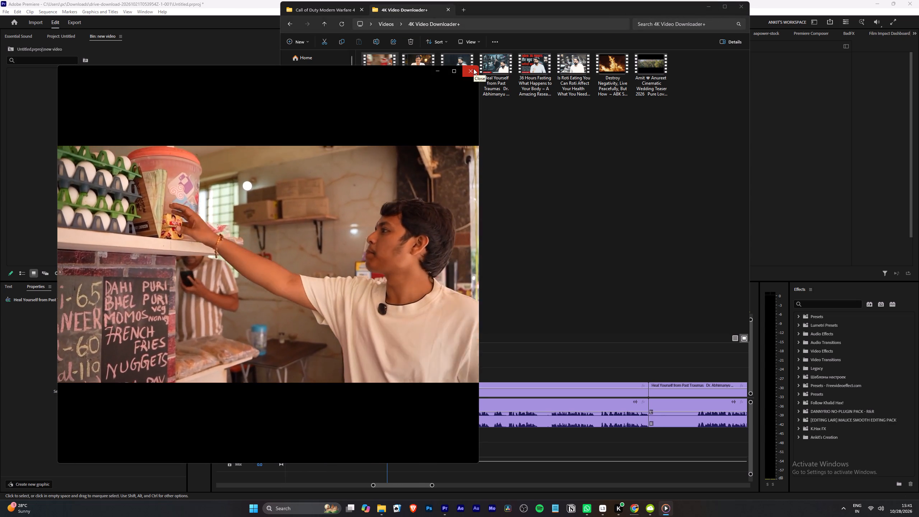
pyautogui.click(474, 69)
# Import "Why India Looks Rich and Feels Broke.mp4" into Premiere's "new video" bin.
pyautogui.moveTo(372, 72); pyautogui.dragTo(225, 126)
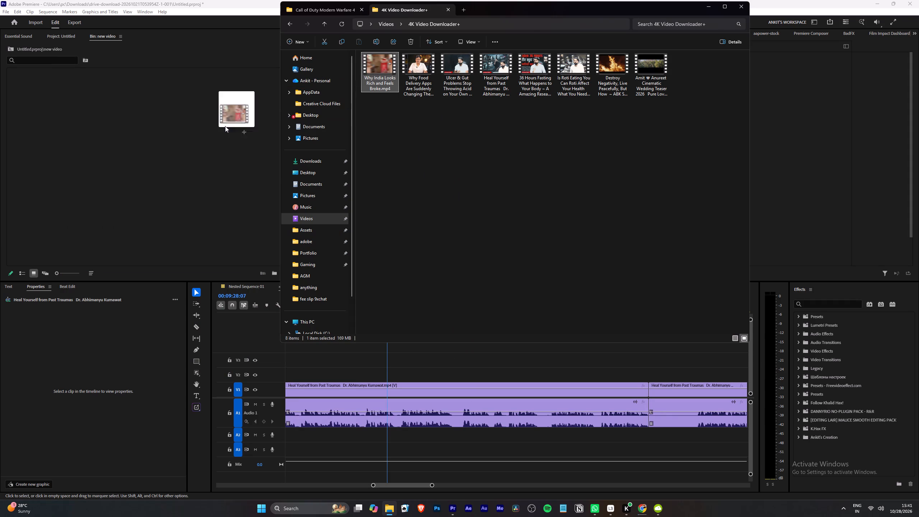
pyautogui.moveTo(225, 126); pyautogui.dragTo(158, 142)
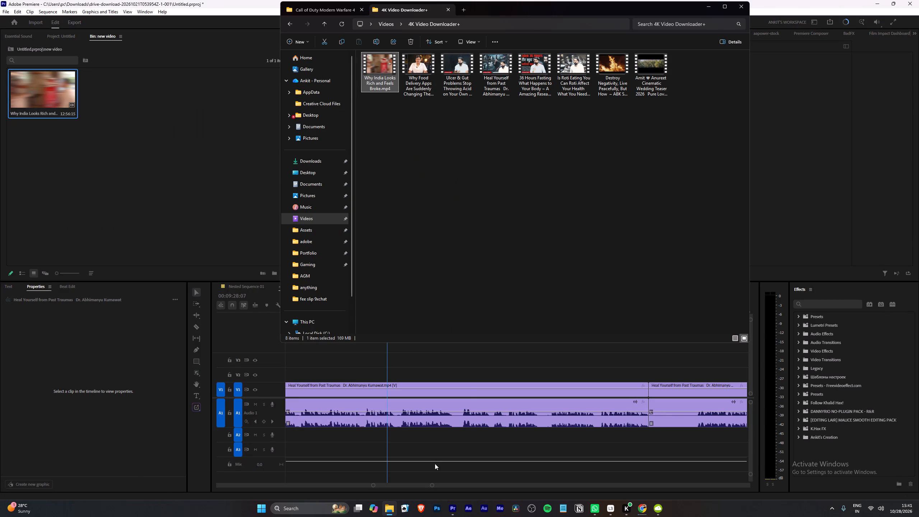
# Permanently delete the "Why Food Delivery Apps Are Suddenly Changing" video file from the downloads folder.
pyautogui.click(417, 69)
pyautogui.hotkey('shift', 'Delete')
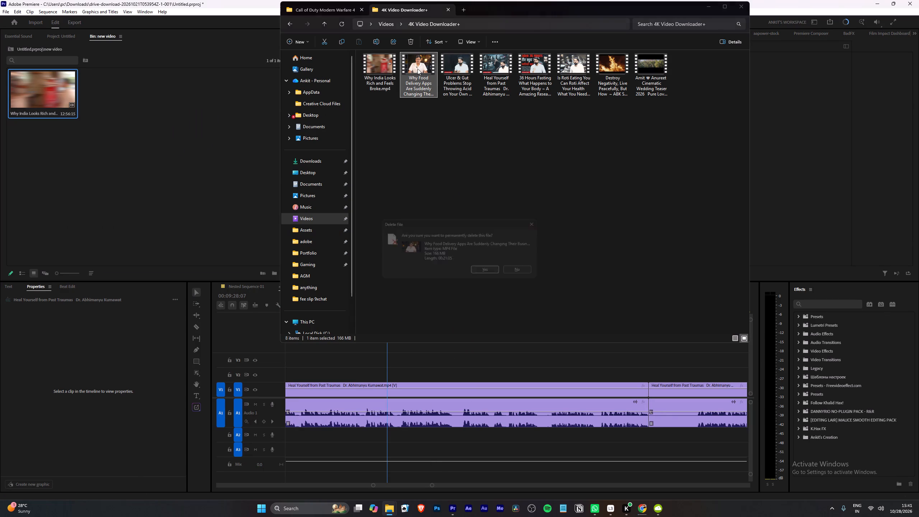
pyautogui.press('Return')
# Switch to Chrome, search the web in a new tab for "youtbe video downlaod", and open the YouTube Toolkit downloader result.
pyautogui.click(639, 511)
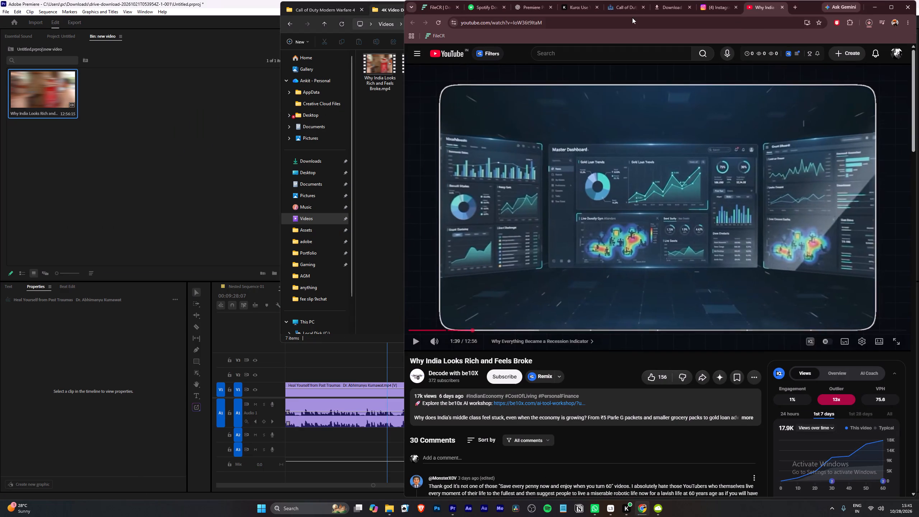
pyautogui.click(793, 4)
pyautogui.write('youtbe video downlaod')
pyautogui.press('Return')
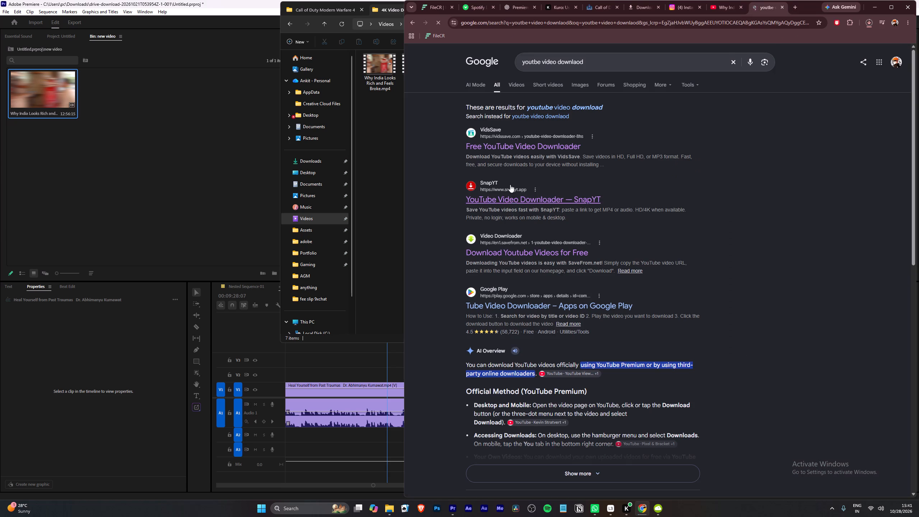
pyautogui.scroll(-8, 514, 262)
pyautogui.click(510, 322)
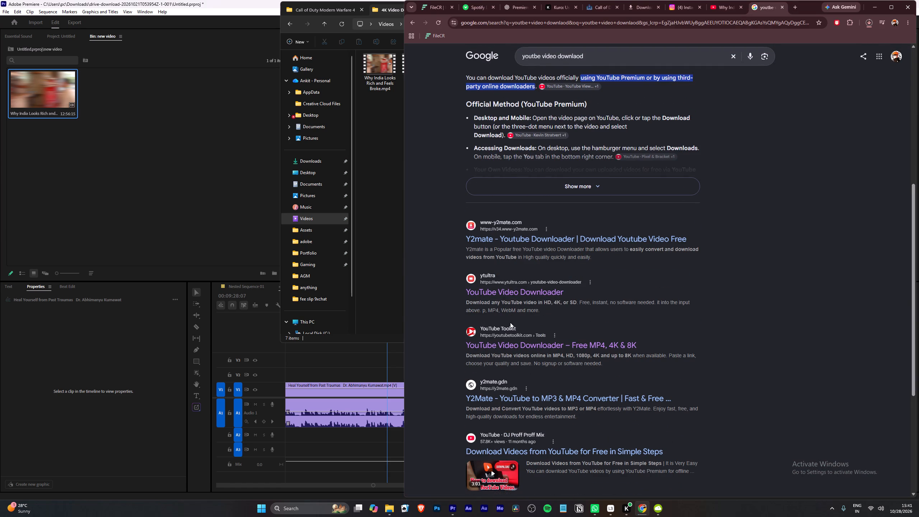
pyautogui.click(509, 339)
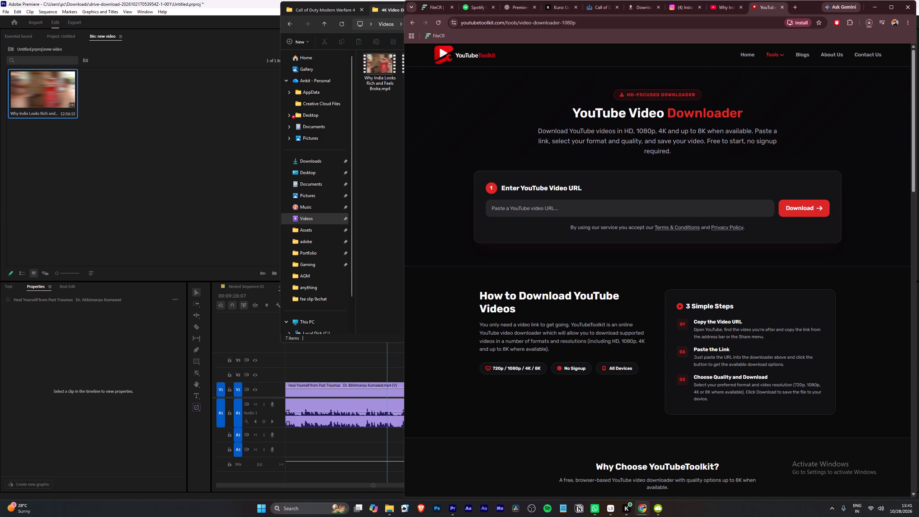
# Activate the YouTube video URL field on the YouTube Toolkit downloader page.
pyautogui.click(708, 212)
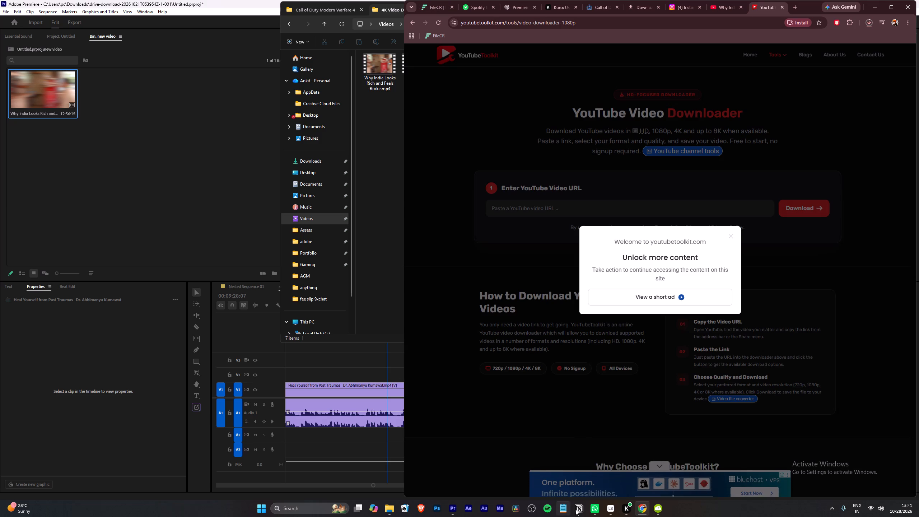
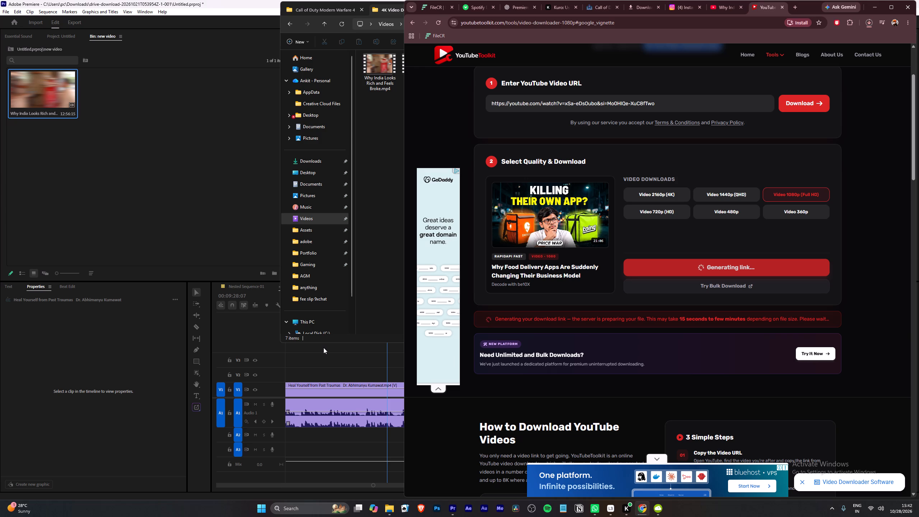
# Switch to Premiere and mark all clips with missing media as offline.
pyautogui.click(351, 359)
pyautogui.click(458, 327)
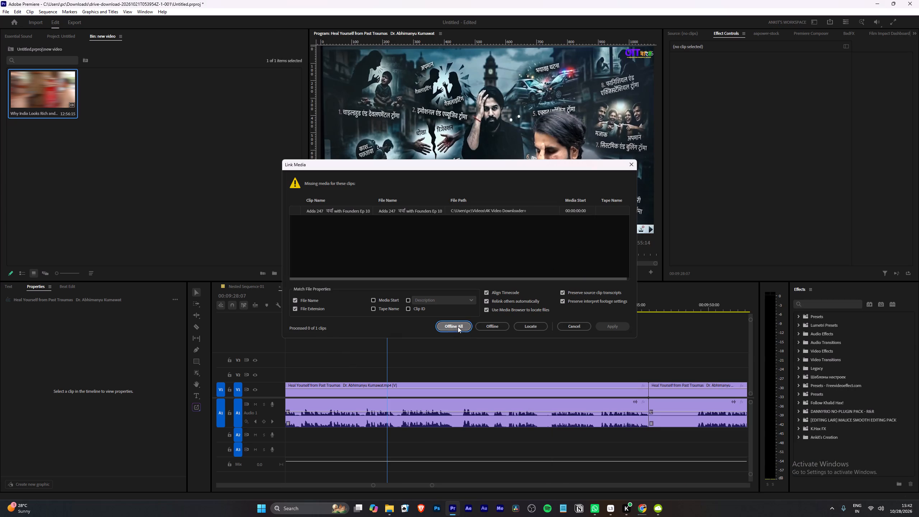
# Delete the offline Adda 247 clip from the Untitled project's root.
pyautogui.click(27, 34)
pyautogui.click(63, 37)
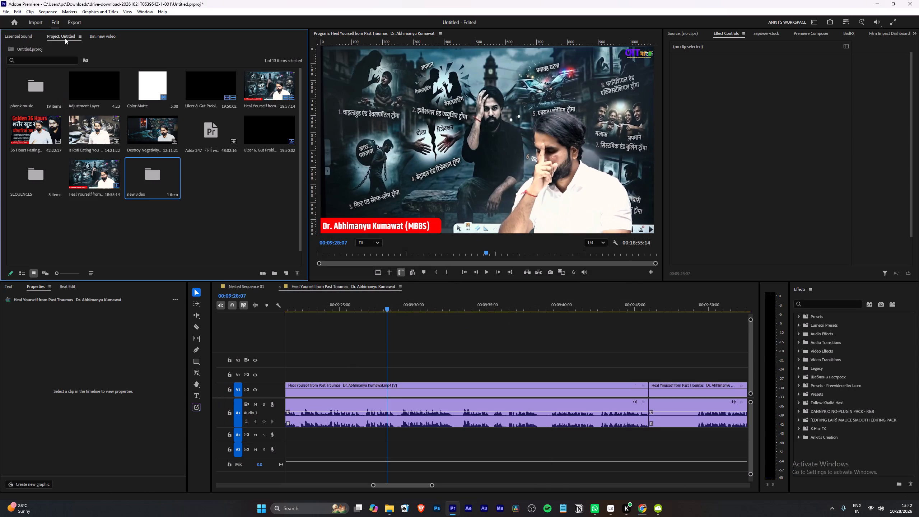
pyautogui.click(211, 137)
pyautogui.press('BackSpace')
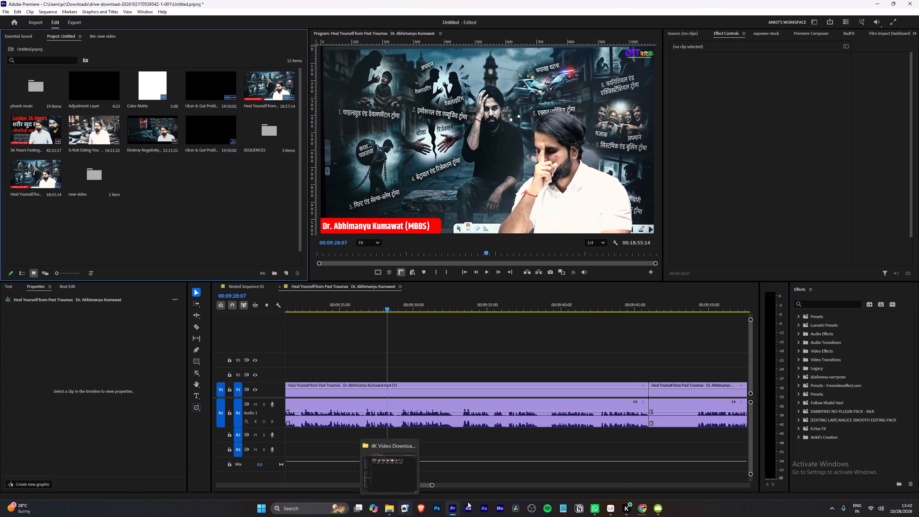
# Switch to Chrome and save "Why Food Delivery Apps Are Suddenly Changing Their Business Model.mp4" in the Videos > 4K Video Downloader+ folder.
pyautogui.click(642, 508)
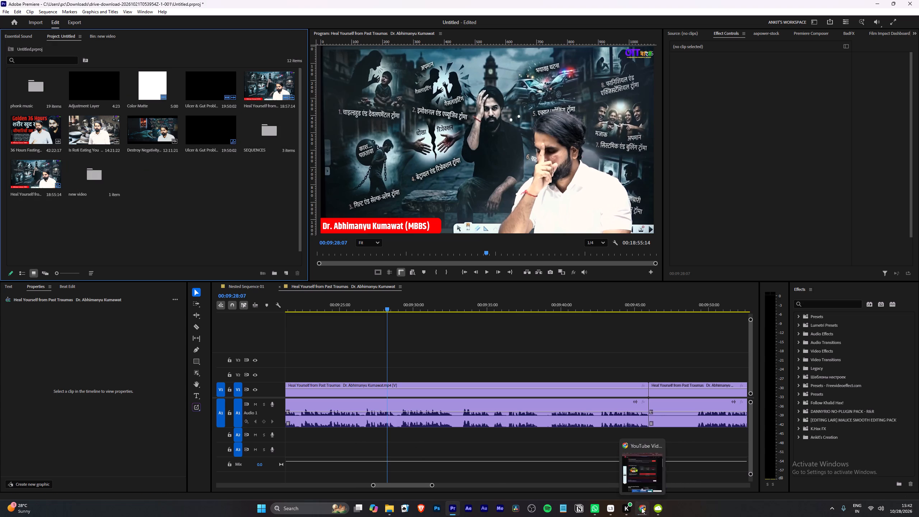
pyautogui.click(689, 241)
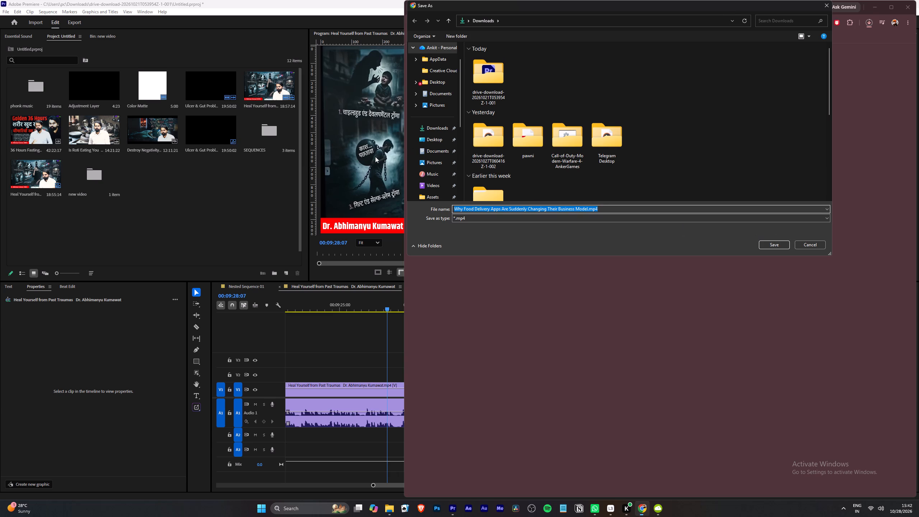
pyautogui.click(430, 183)
pyautogui.doubleClick(474, 70)
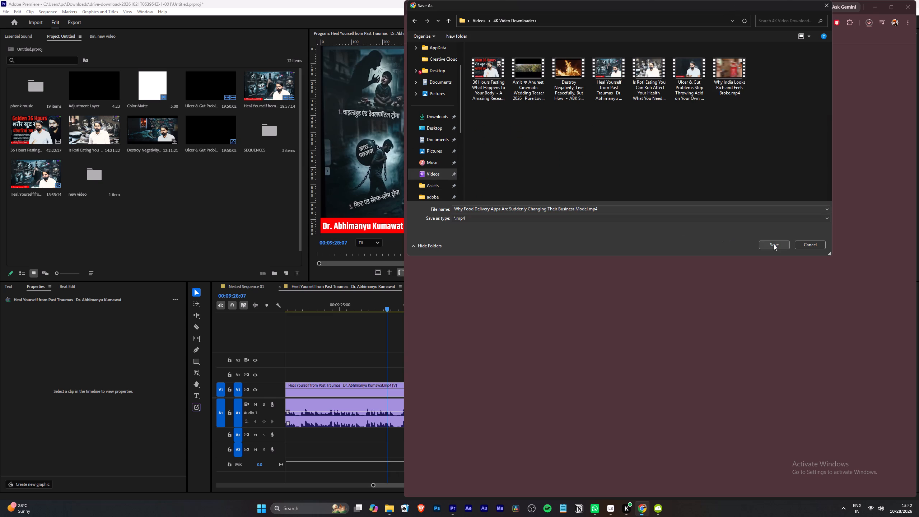
pyautogui.click(774, 244)
# Return to Premiere and create a new sequence from the "Why India Looks Rich and Feels Broke" clip in the "new video" bin.
pyautogui.click(728, 4)
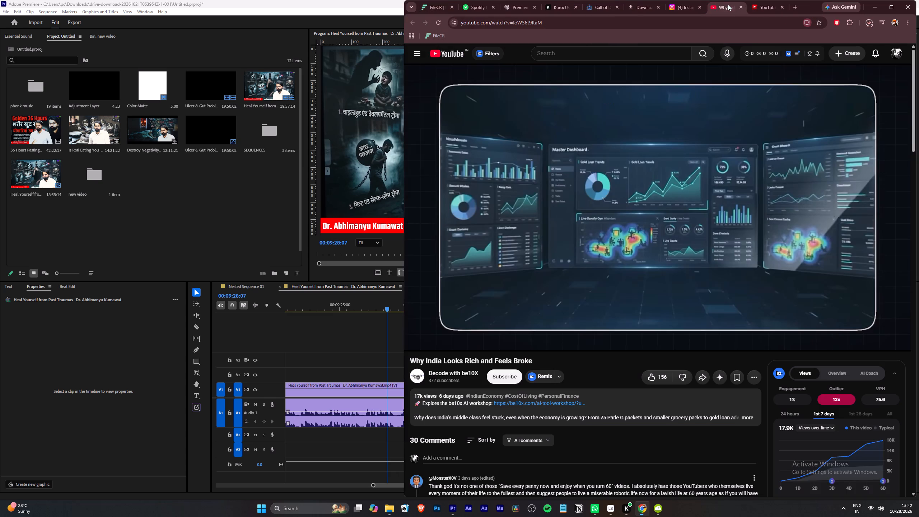
pyautogui.click(868, 7)
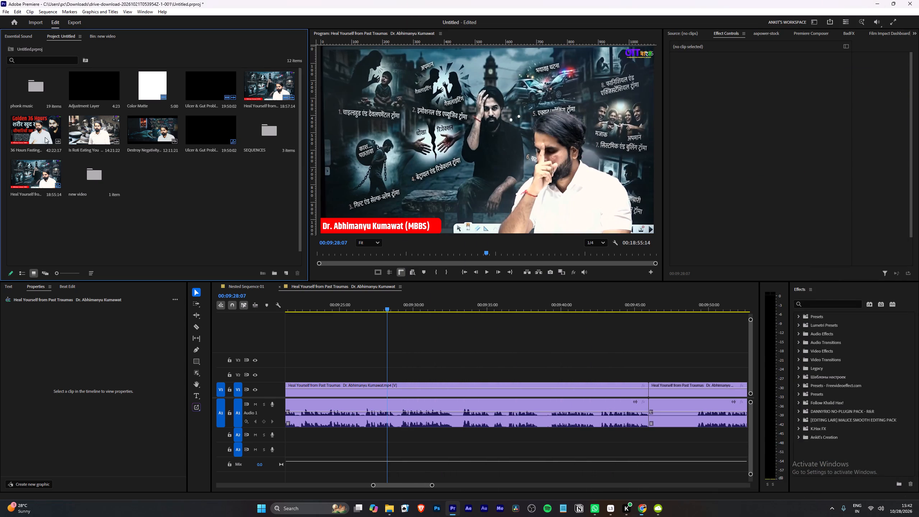
pyautogui.doubleClick(93, 174)
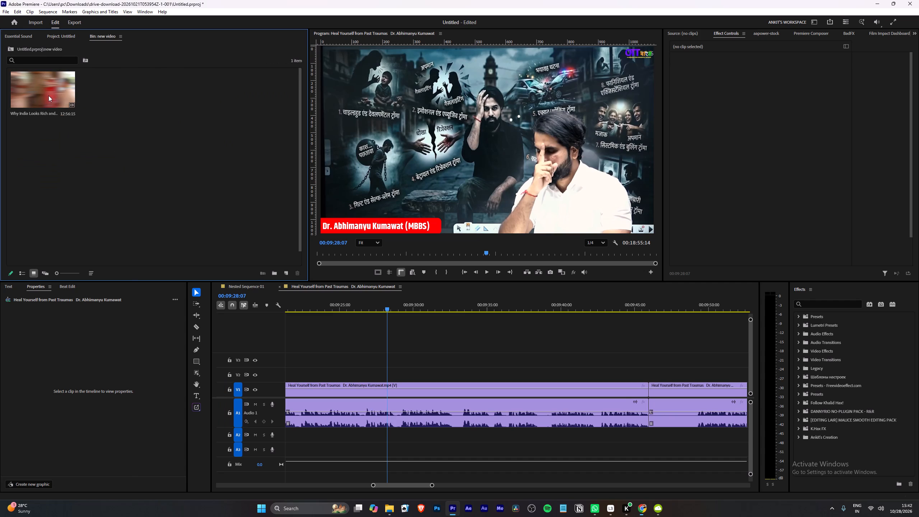
pyautogui.rightClick(46, 88)
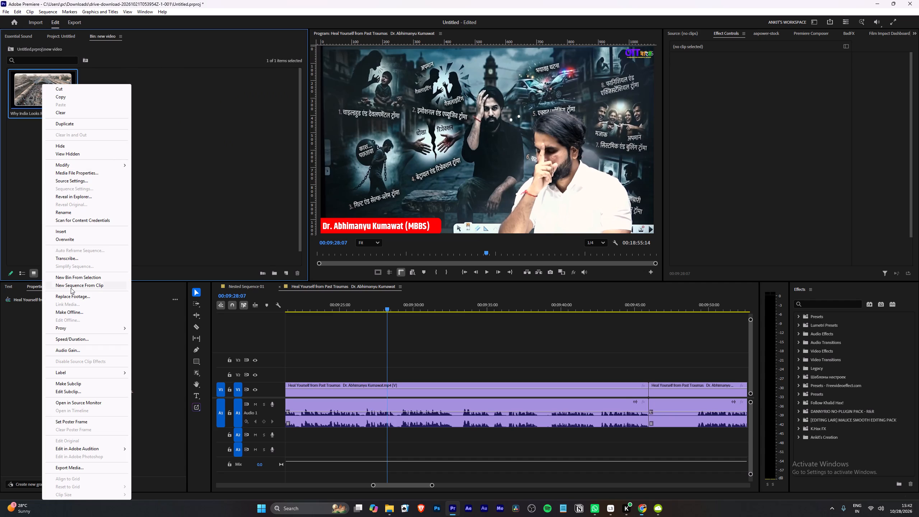
pyautogui.click(71, 288)
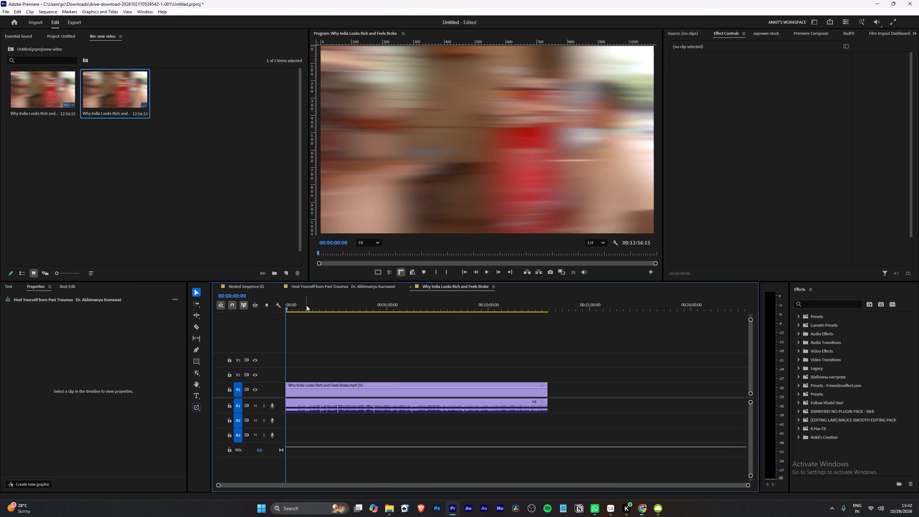
# Cut the clip in the new sequence at the first scene transition, at 00:00:07:02.
pyautogui.press('space')
pyautogui.keyDown('alt'); pyautogui.scroll(13, 300, 347); pyautogui.keyUp('alt')
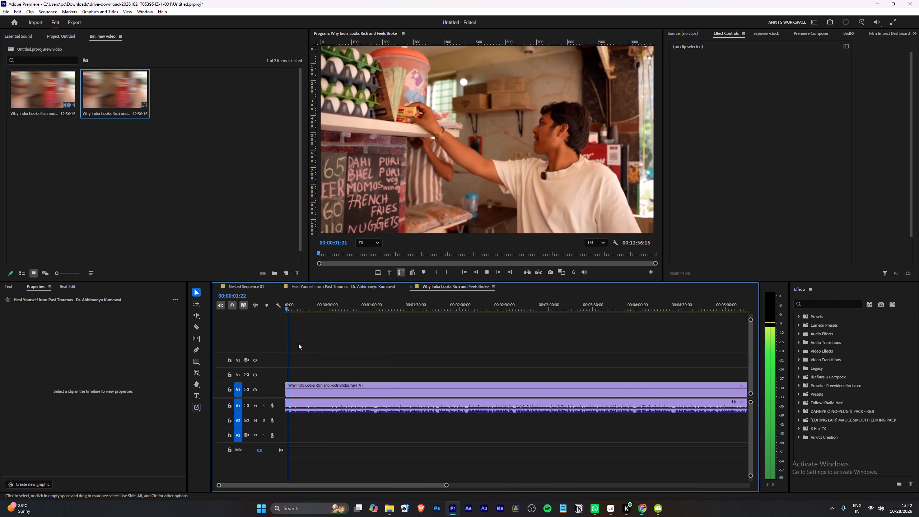
pyautogui.keyDown('alt'); pyautogui.scroll(20, 298, 343); pyautogui.keyUp('alt')
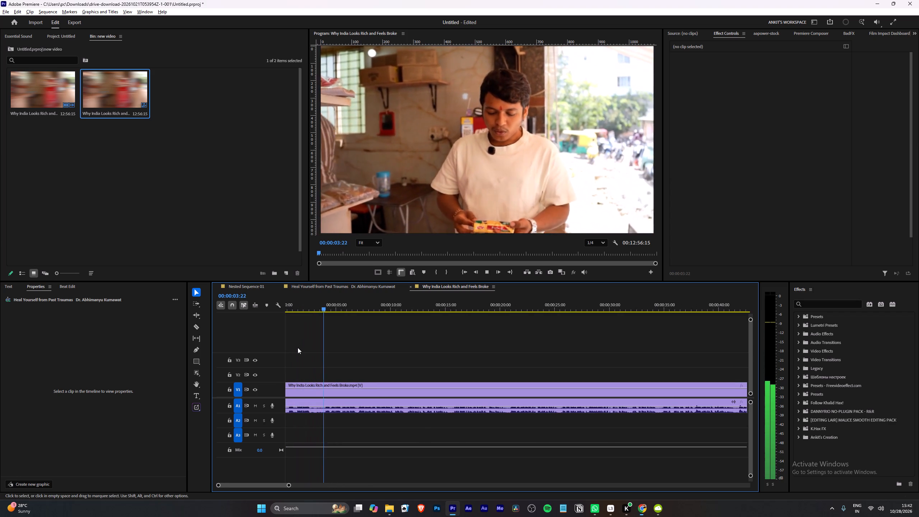
pyautogui.keyDown('alt'); pyautogui.scroll(2, 298, 349); pyautogui.keyUp('alt')
pyautogui.keyDown('alt'); pyautogui.scroll(-3, 323, 343); pyautogui.keyUp('alt')
pyautogui.press('space')
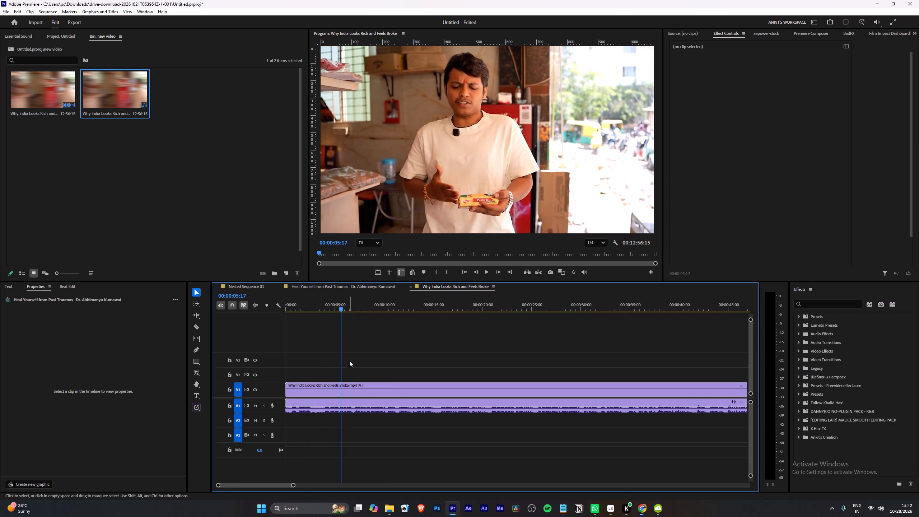
pyautogui.keyDown('alt'); pyautogui.scroll(4, 352, 364); pyautogui.keyUp('alt')
pyautogui.press('space')
pyautogui.keyDown('alt'); pyautogui.scroll(3, 352, 367); pyautogui.keyUp('alt')
pyautogui.press('space')
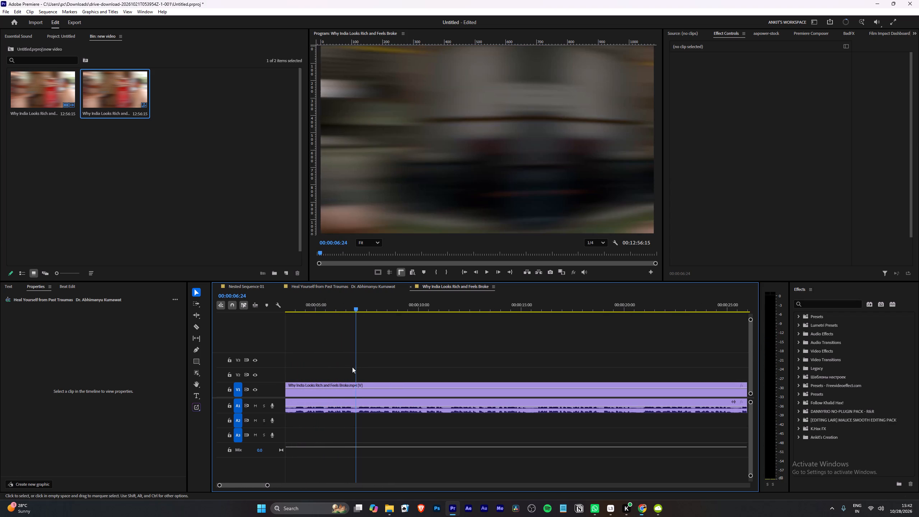
pyautogui.press('Right')
pyautogui.press('Right')
pyautogui.press('Right')
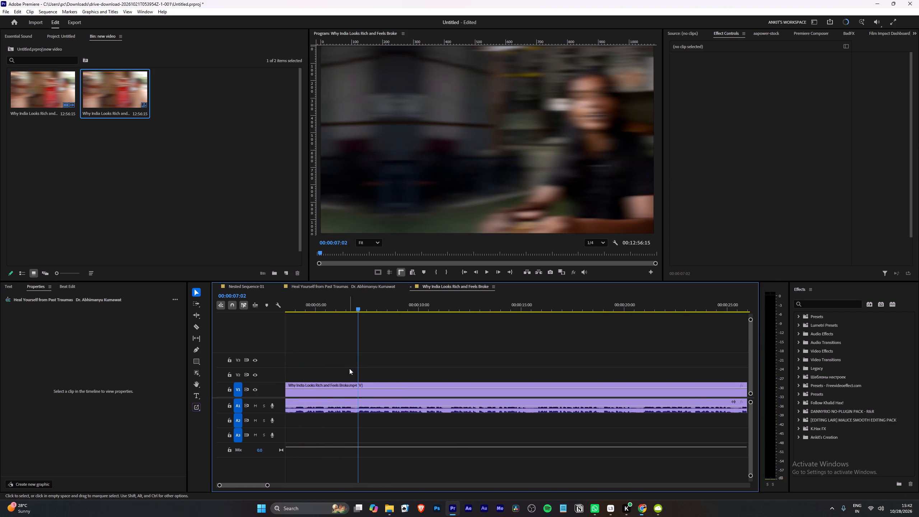
pyautogui.write('w')
# Play the footage after the first cut to examine where the café interview segment ends.
pyautogui.press('space')
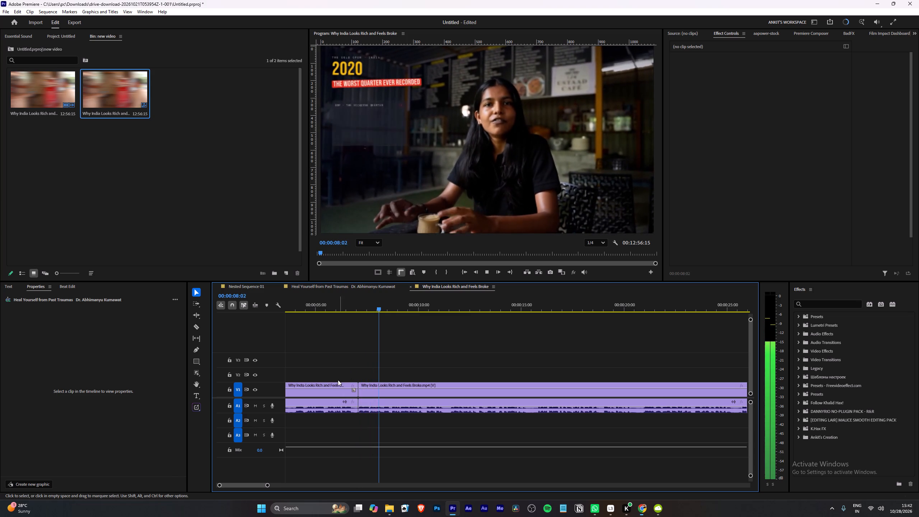
pyautogui.moveTo(335, 375); pyautogui.dragTo(321, 412)
pyautogui.click(336, 355)
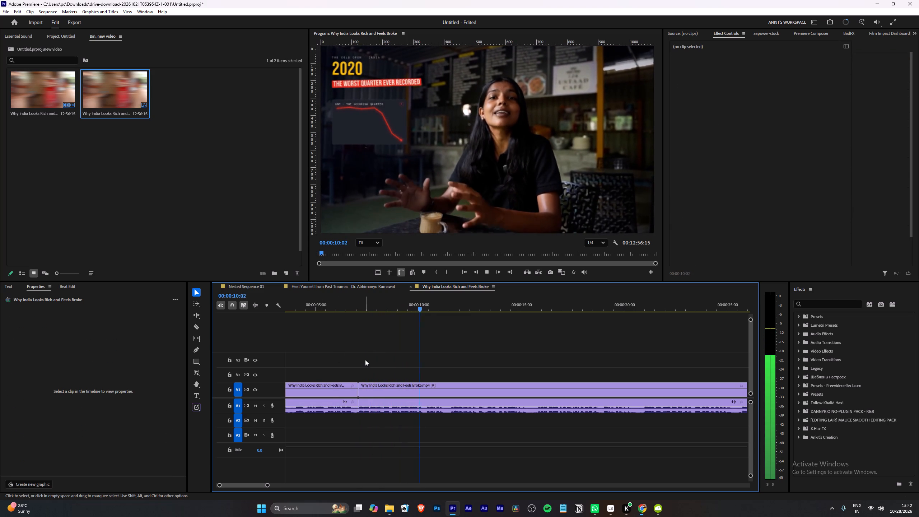
pyautogui.keyDown('alt'); pyautogui.scroll(-6, 364, 358); pyautogui.keyUp('alt')
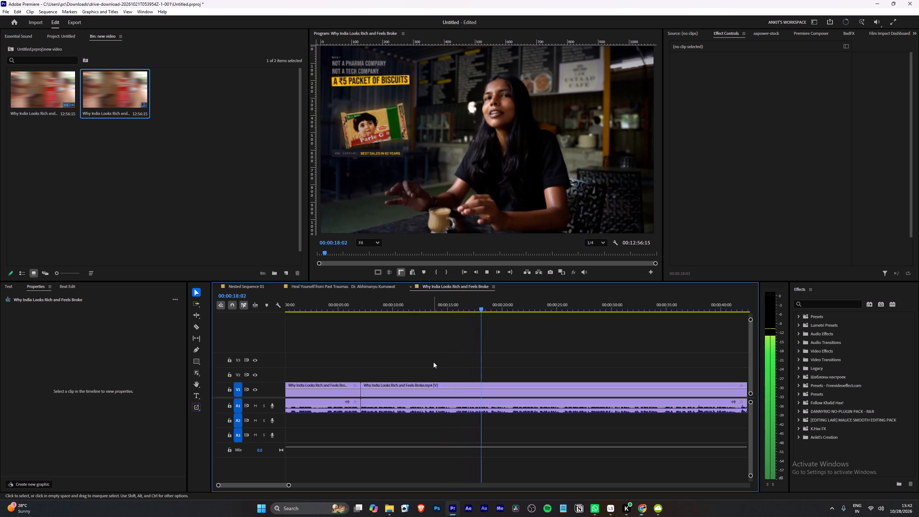
pyautogui.scroll(-4, 439, 360)
pyautogui.keyDown('alt'); pyautogui.scroll(-3, 440, 360); pyautogui.keyUp('alt')
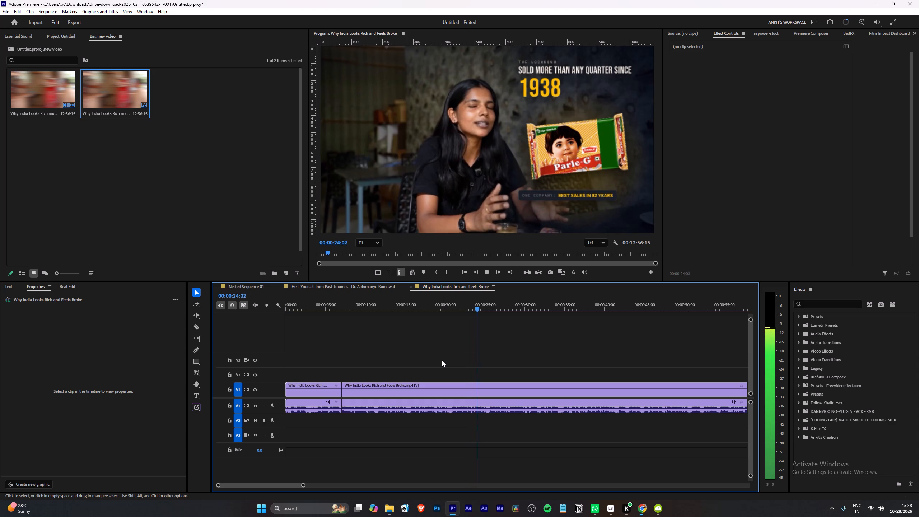
pyautogui.scroll(-1, 442, 360)
pyautogui.scroll(2, 442, 360)
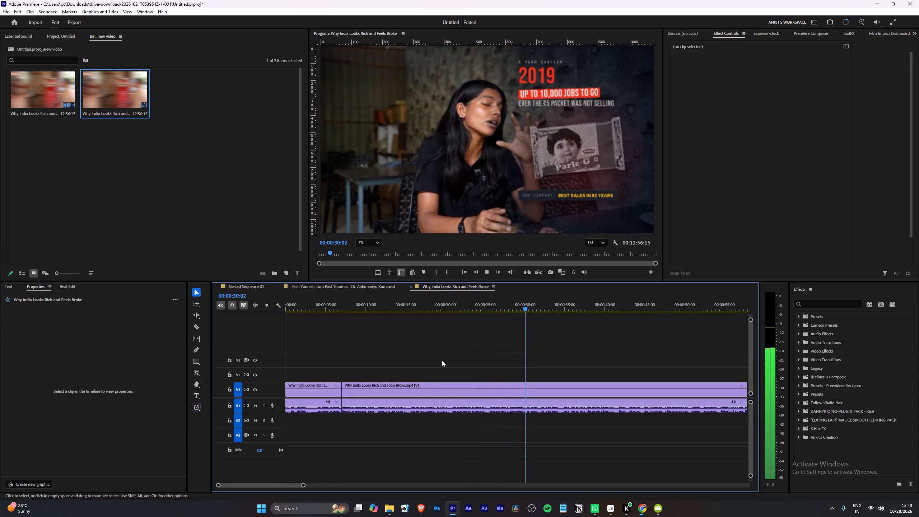
pyautogui.scroll(-3, 442, 360)
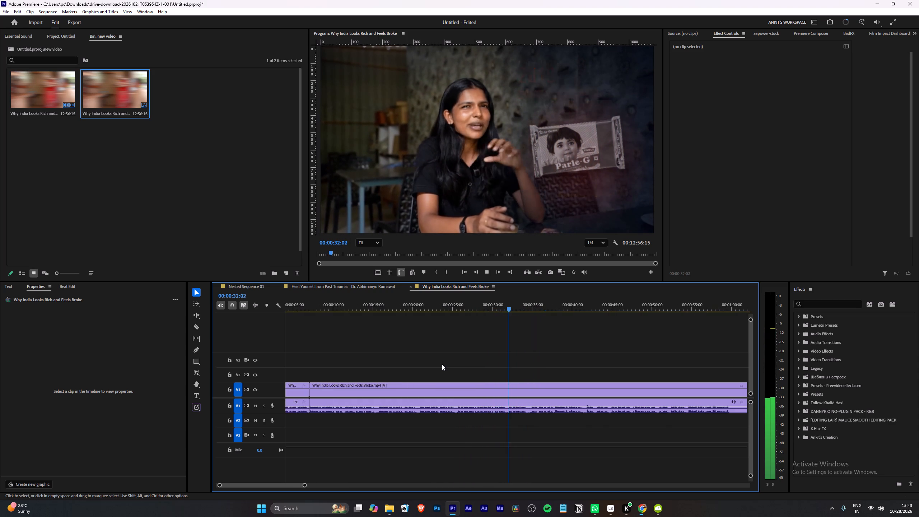
pyautogui.scroll(3, 441, 367)
pyautogui.scroll(-3, 441, 367)
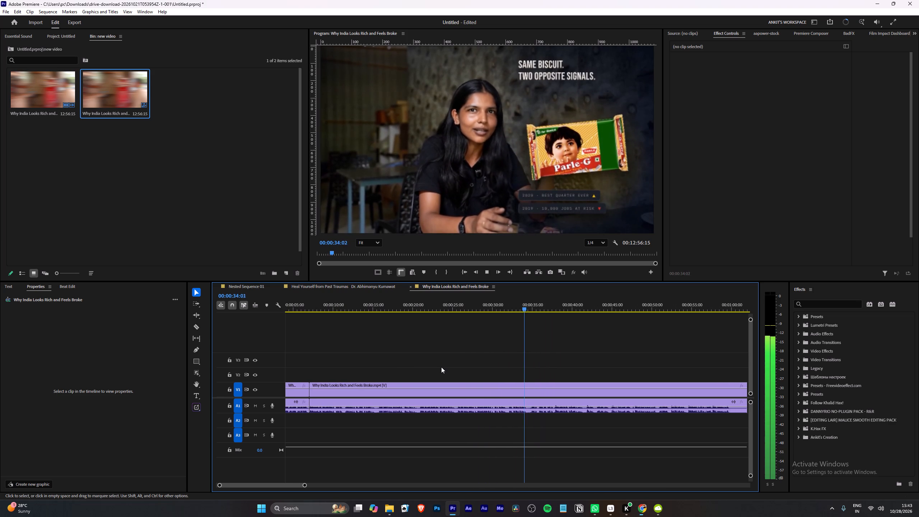
pyautogui.scroll(-3, 479, 371)
pyautogui.keyDown('alt'); pyautogui.scroll(1, 479, 373); pyautogui.keyUp('alt')
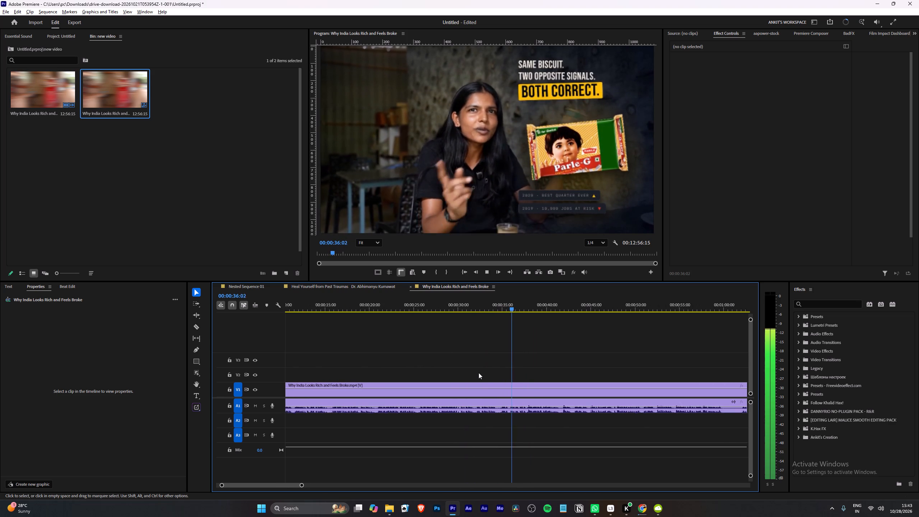
pyautogui.keyDown('alt'); pyautogui.scroll(1, 479, 373); pyautogui.keyUp('alt')
pyautogui.press('space')
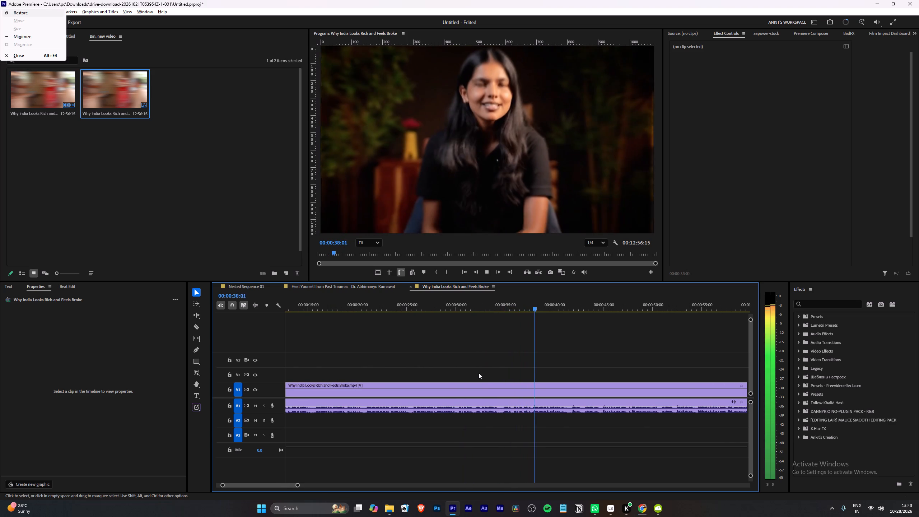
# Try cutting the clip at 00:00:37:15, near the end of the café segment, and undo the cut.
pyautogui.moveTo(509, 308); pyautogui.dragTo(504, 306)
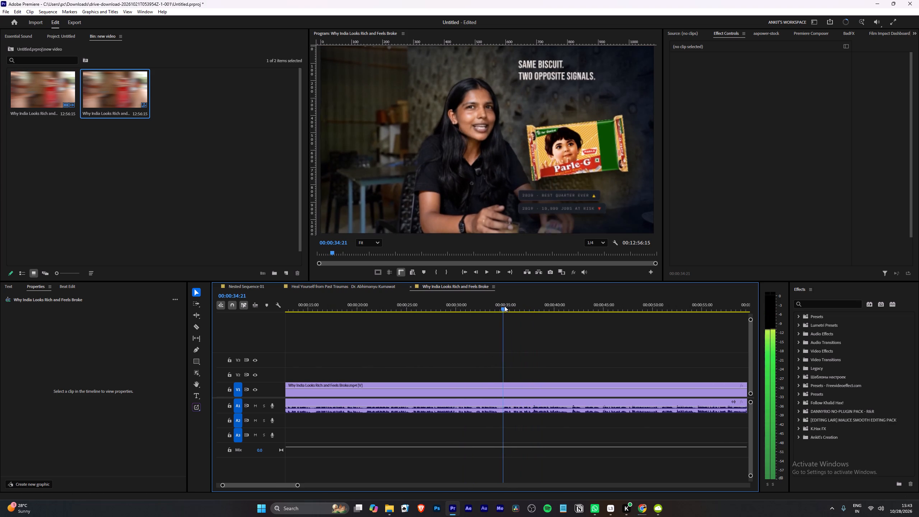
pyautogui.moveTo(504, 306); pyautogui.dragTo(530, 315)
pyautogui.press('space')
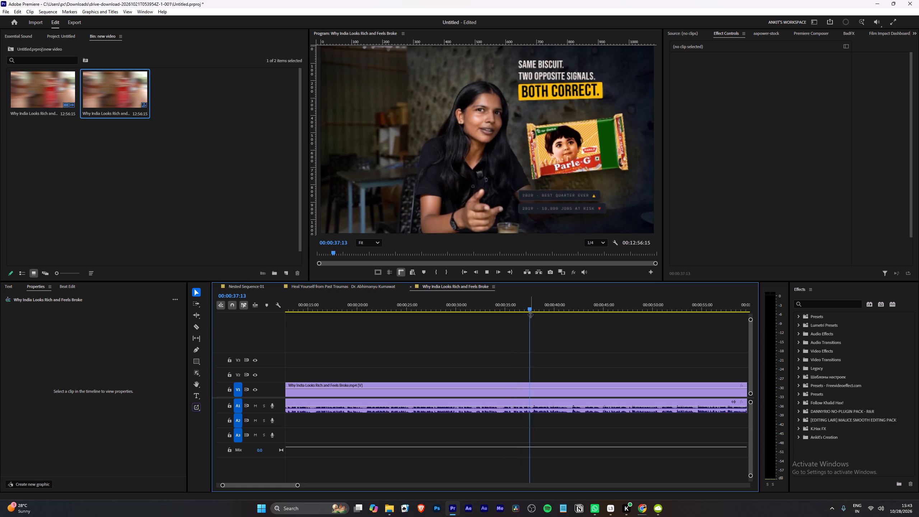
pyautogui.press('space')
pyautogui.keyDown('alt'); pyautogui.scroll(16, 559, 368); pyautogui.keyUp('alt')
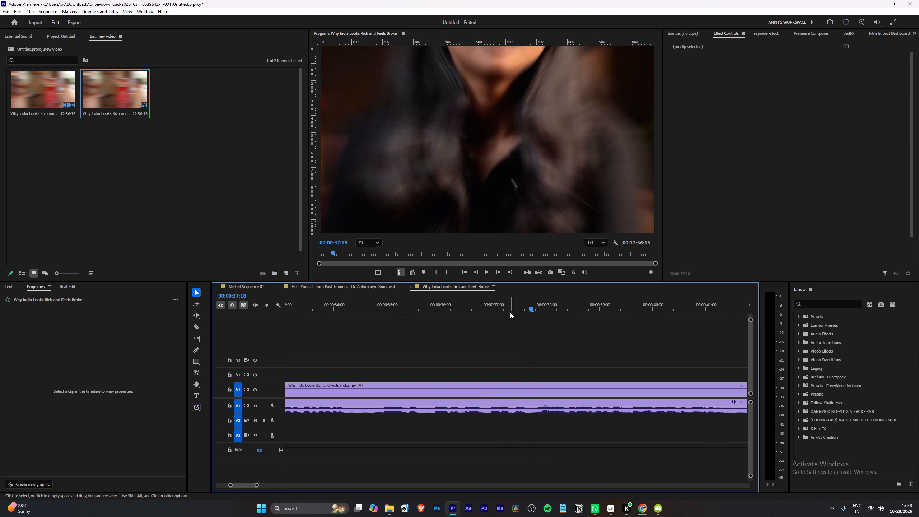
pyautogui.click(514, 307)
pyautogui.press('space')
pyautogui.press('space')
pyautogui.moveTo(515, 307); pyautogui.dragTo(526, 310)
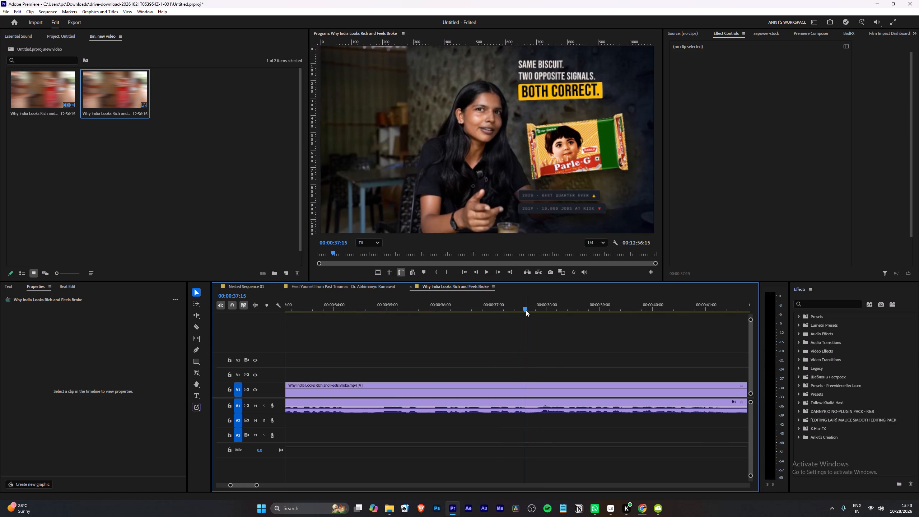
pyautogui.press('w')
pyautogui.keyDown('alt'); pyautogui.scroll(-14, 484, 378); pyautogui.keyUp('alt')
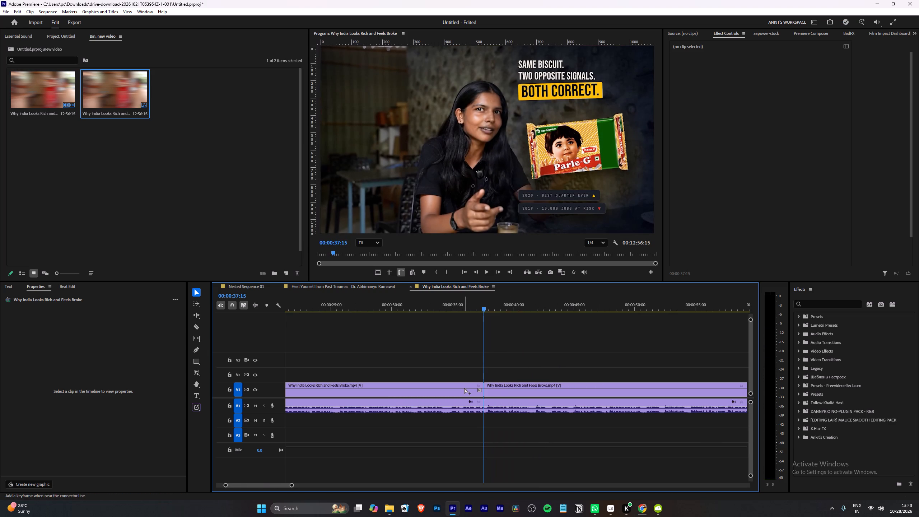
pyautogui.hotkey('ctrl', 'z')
# Cut the clip at 00:00:37:17, where the café segment changes to the next scene.
pyautogui.press('Right')
pyautogui.press('Right')
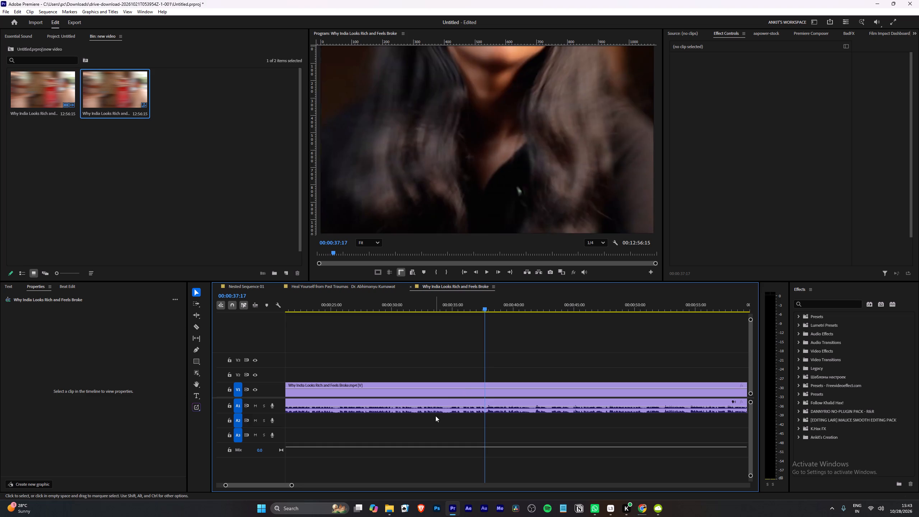
pyautogui.press('Left')
pyautogui.press('Right')
pyautogui.write('w')
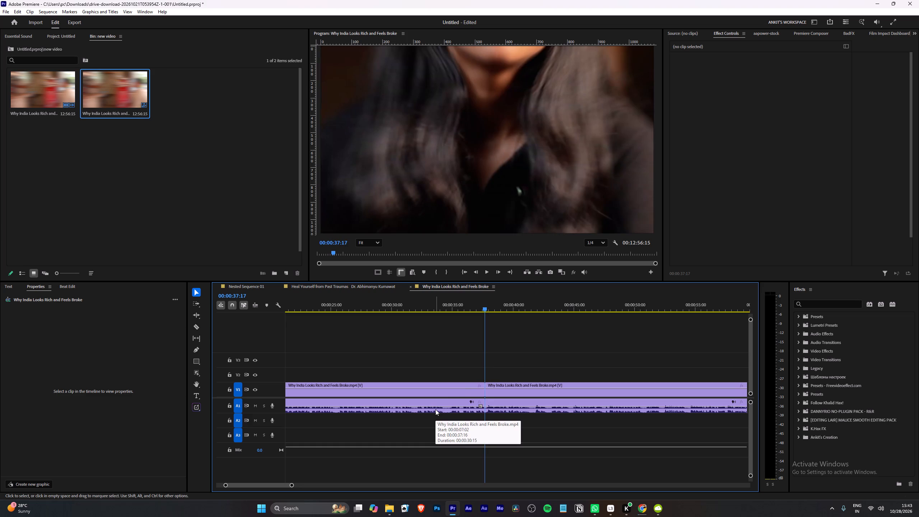
# Change the label colour of the café segment between the two cuts to green.
pyautogui.press('space')
pyautogui.keyDown('alt'); pyautogui.scroll(-13, 435, 378); pyautogui.keyUp('alt')
pyautogui.keyDown('alt'); pyautogui.scroll(2, 365, 364); pyautogui.keyUp('alt')
pyautogui.scroll(6, 365, 365)
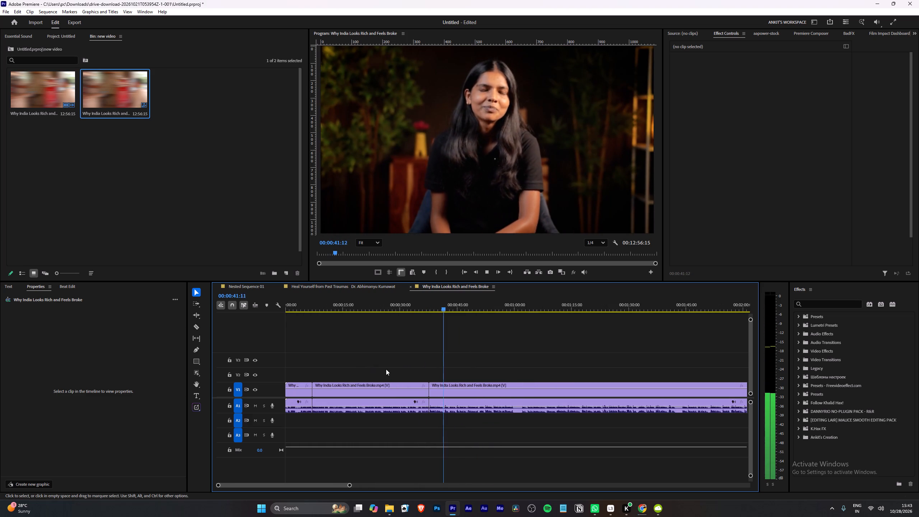
pyautogui.scroll(5, 386, 369)
pyautogui.rightClick(382, 388)
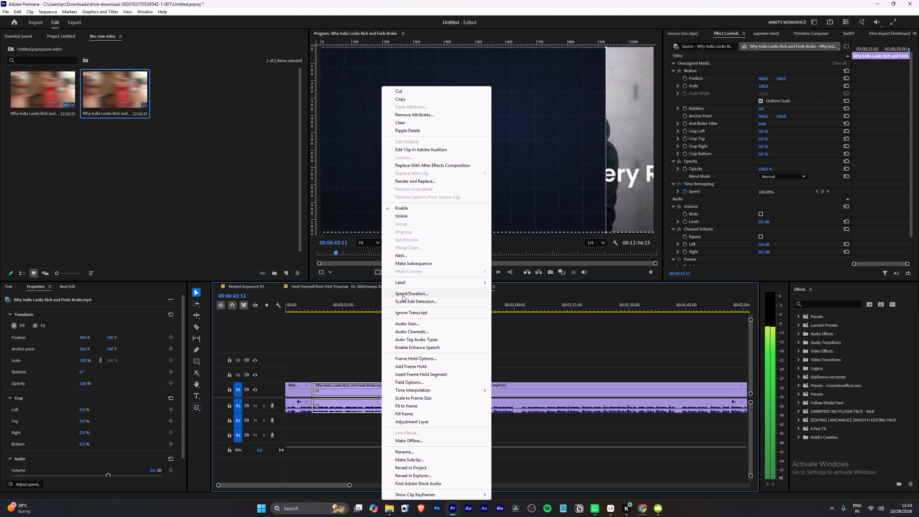
pyautogui.click(401, 286)
pyautogui.click(504, 308)
pyautogui.click(425, 333)
pyautogui.keyDown('alt'); pyautogui.scroll(3, 444, 352); pyautogui.keyUp('alt')
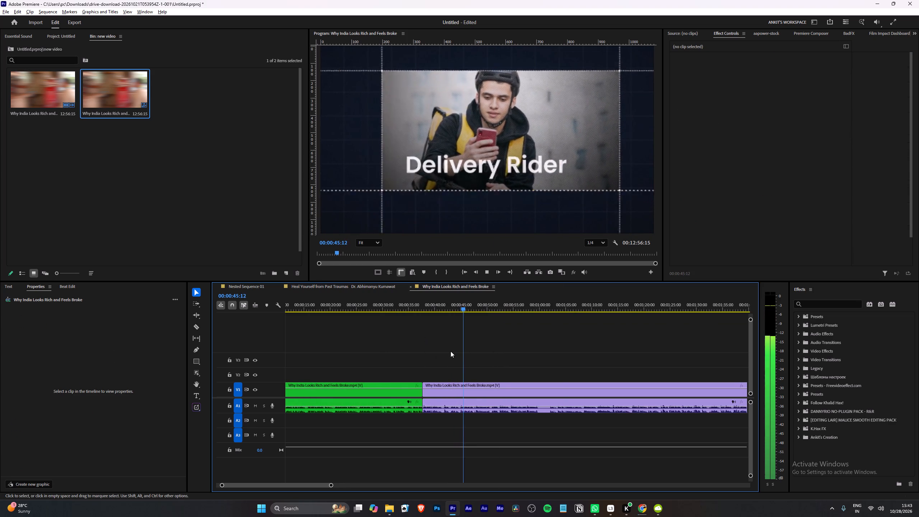
# Play the footage after the green café segment again from the cut to examine where the following scenes change.
pyautogui.keyDown('alt'); pyautogui.scroll(2, 451, 351); pyautogui.keyUp('alt')
pyautogui.click(435, 348)
pyautogui.scroll(-4, 417, 348)
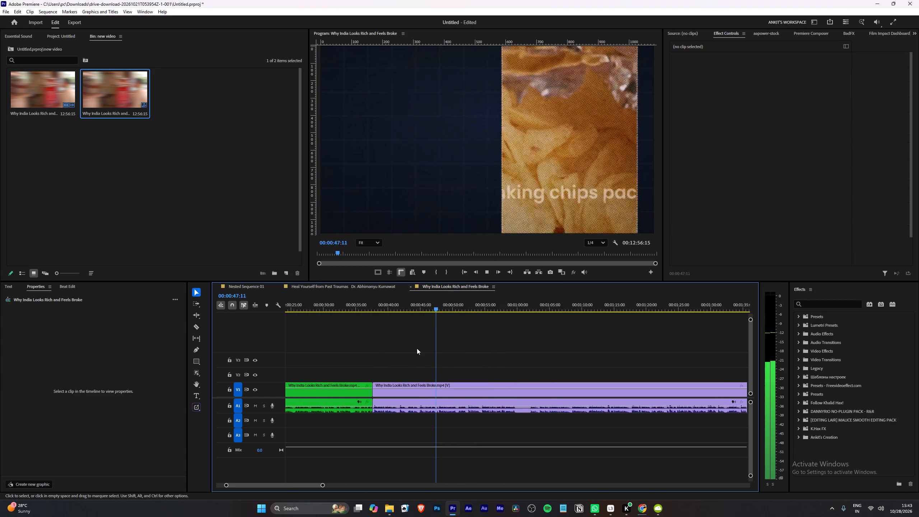
pyautogui.press('Up')
pyautogui.press('space')
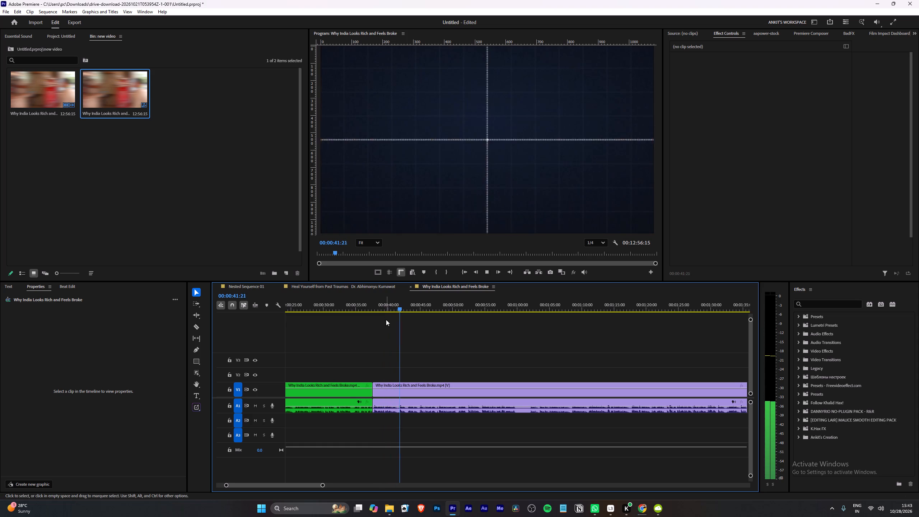
pyautogui.keyDown('alt'); pyautogui.scroll(3, 387, 320); pyautogui.keyUp('alt')
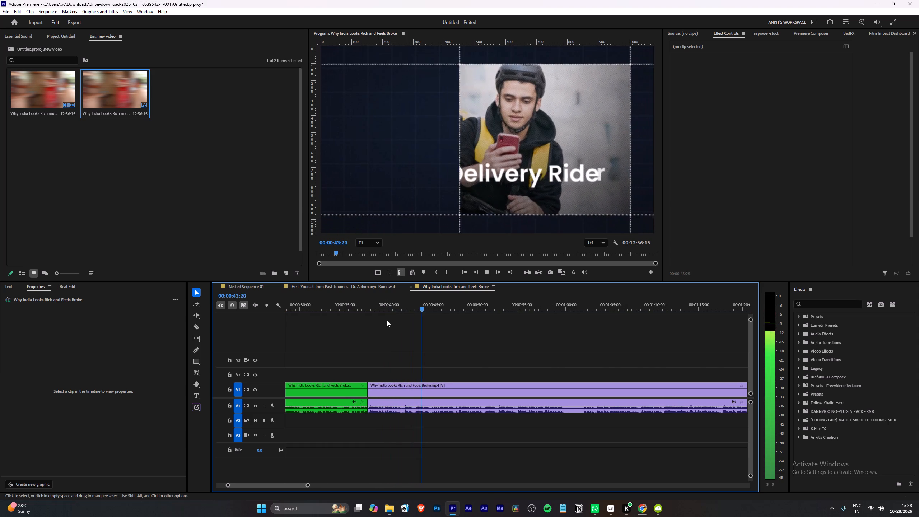
pyautogui.scroll(-6, 387, 322)
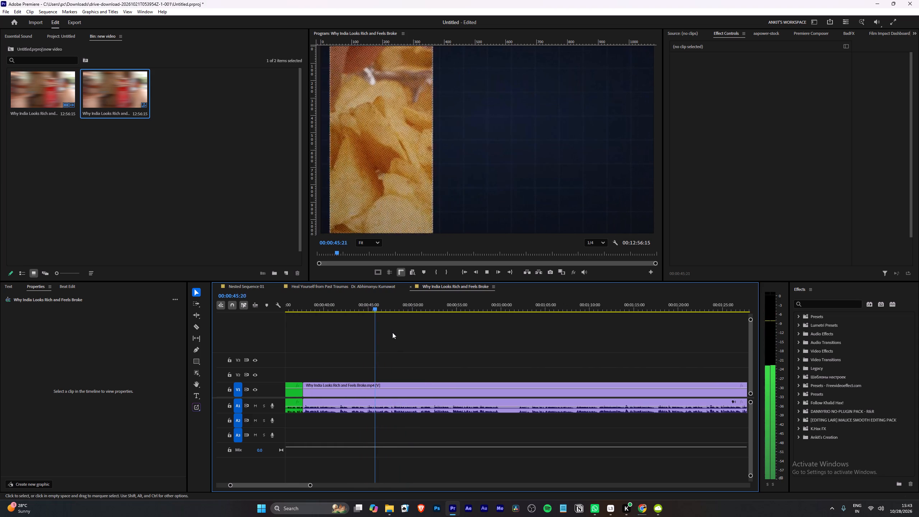
pyautogui.press('l')
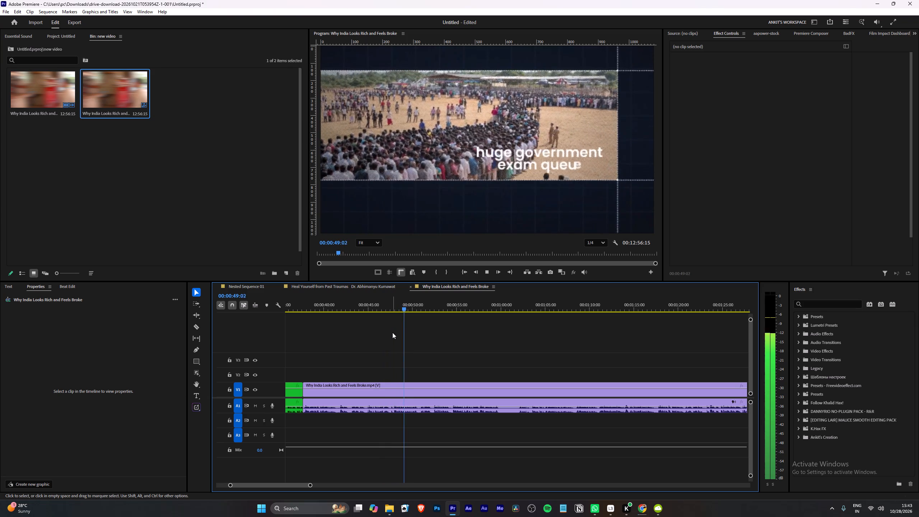
pyautogui.scroll(-3, 392, 332)
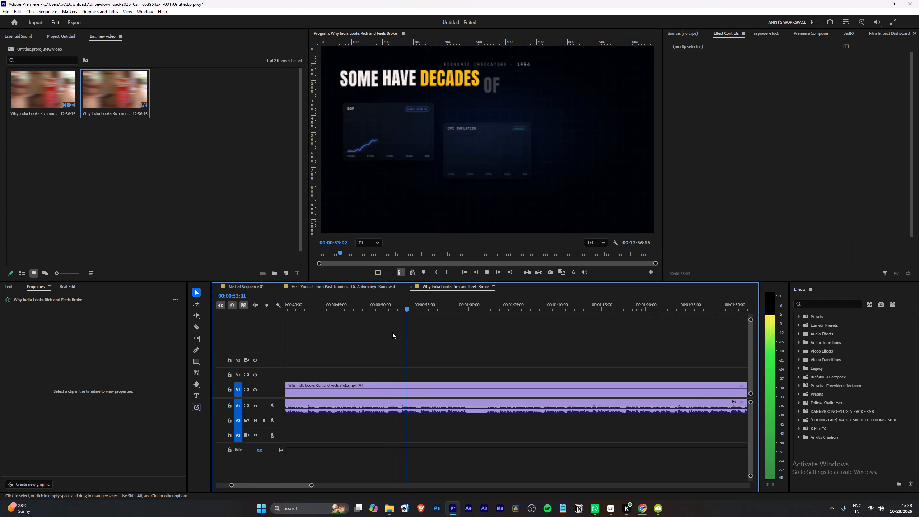
pyautogui.scroll(-3, 392, 336)
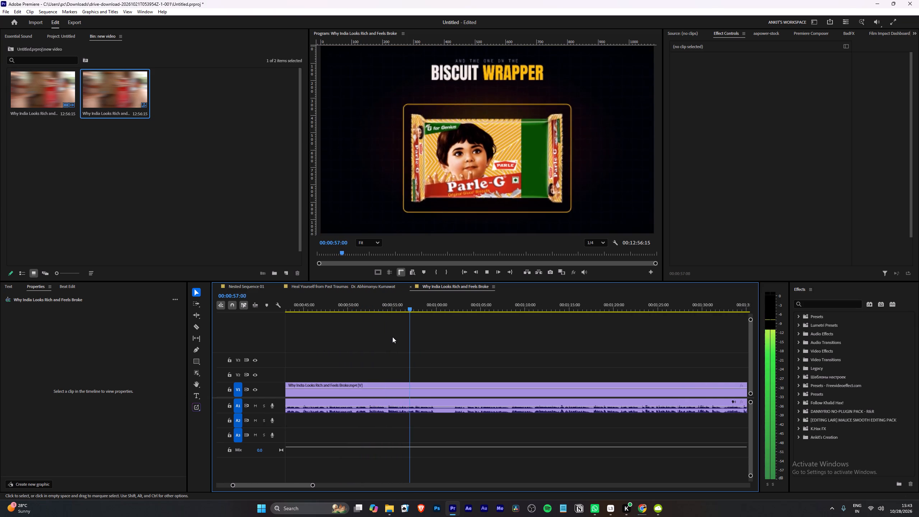
pyautogui.press('space')
# Save the project.
pyautogui.hotkey('ctrl', 's')
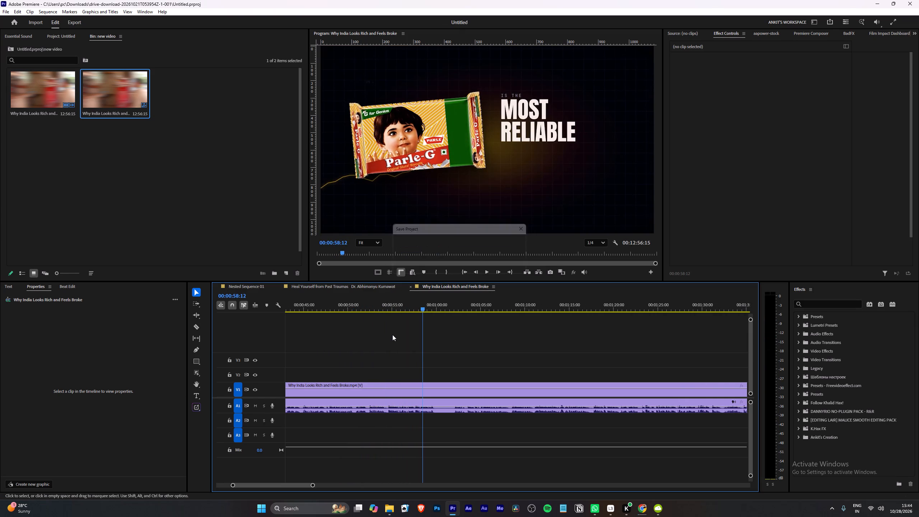
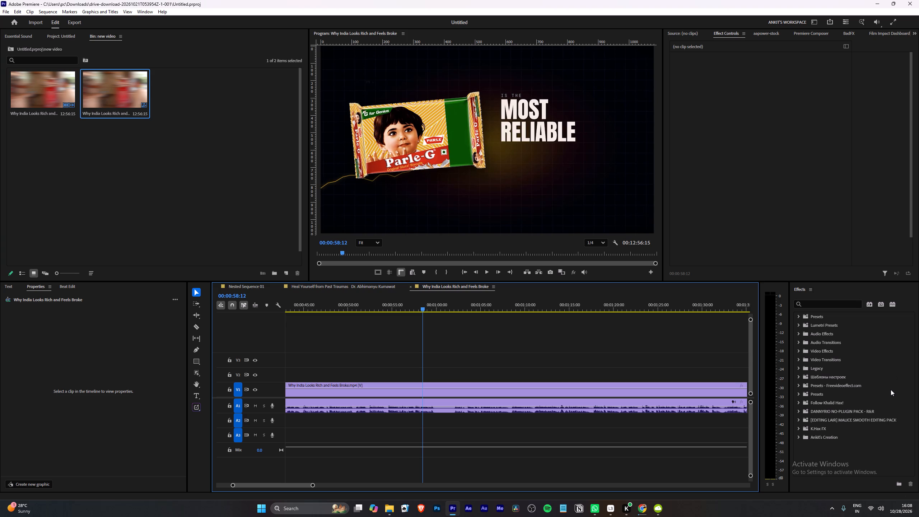
# Replay the footage from the end of the green café segment to examine where the talking-head and Parle-G scenes end.
pyautogui.keyDown('alt'); pyautogui.scroll(-14, 557, 371); pyautogui.keyUp('alt')
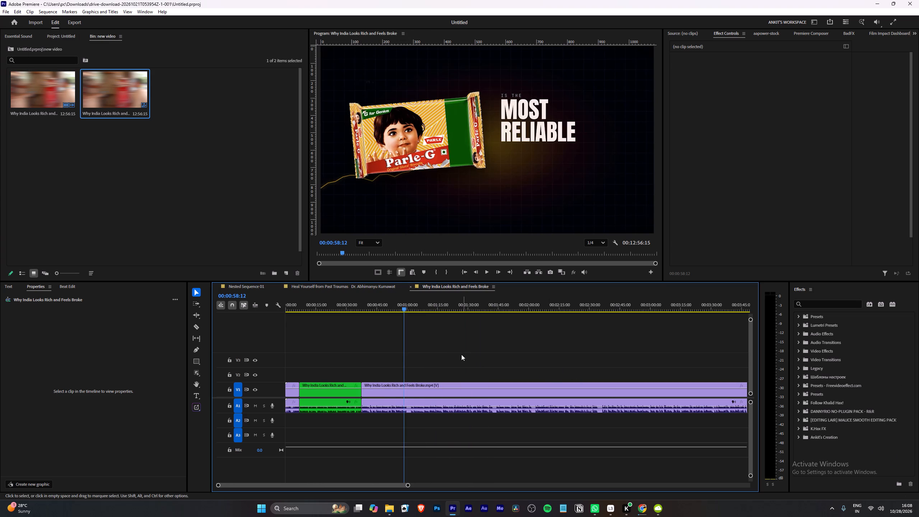
pyautogui.keyDown('alt'); pyautogui.scroll(4, 410, 357); pyautogui.keyUp('alt')
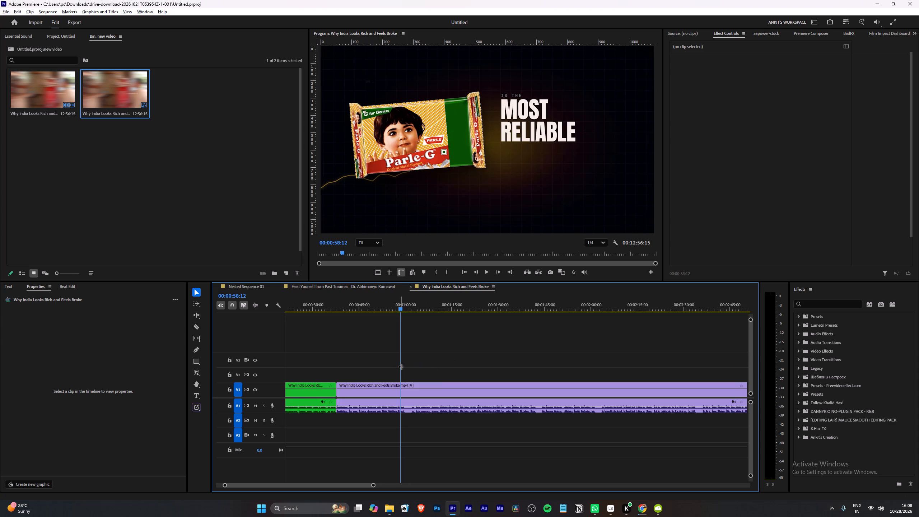
pyautogui.keyDown('alt'); pyautogui.scroll(4, 401, 367); pyautogui.keyUp('alt')
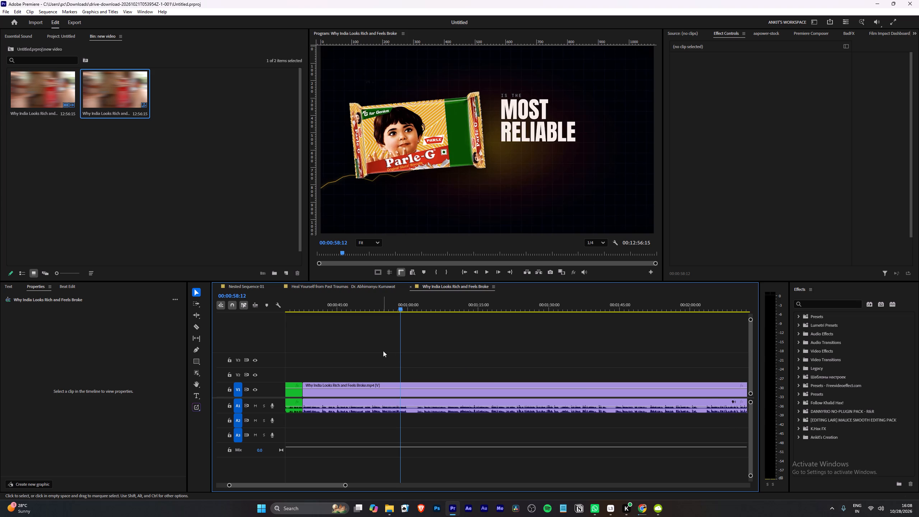
pyautogui.moveTo(325, 301); pyautogui.dragTo(311, 306)
pyautogui.press('space')
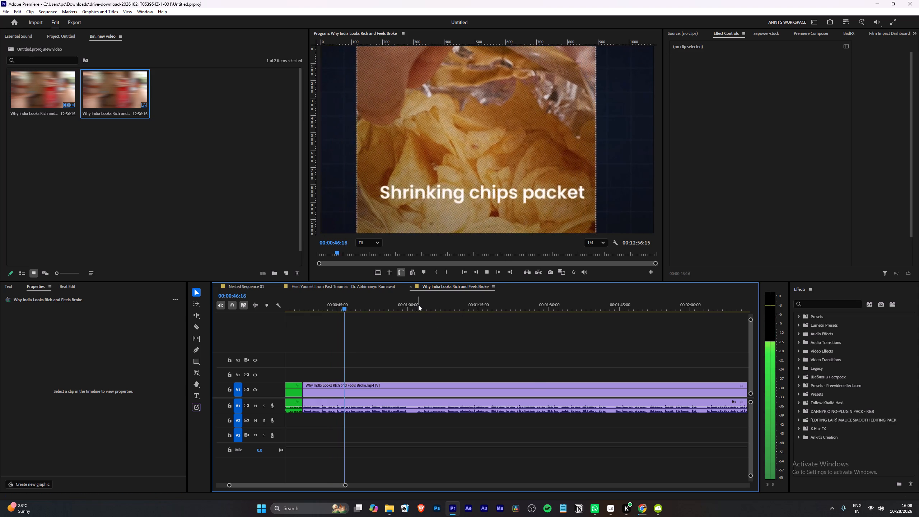
pyautogui.press('Up')
pyautogui.press('space')
pyautogui.scroll(-5, 429, 319)
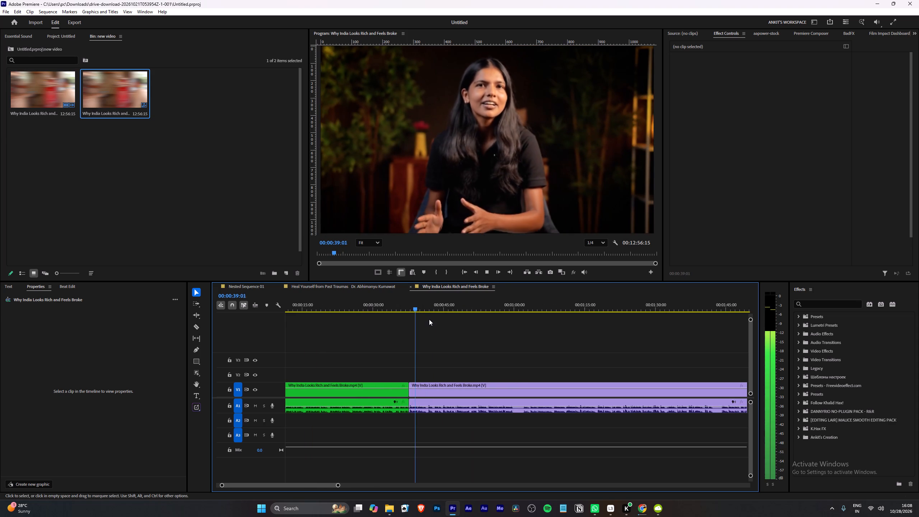
pyautogui.scroll(-3, 429, 319)
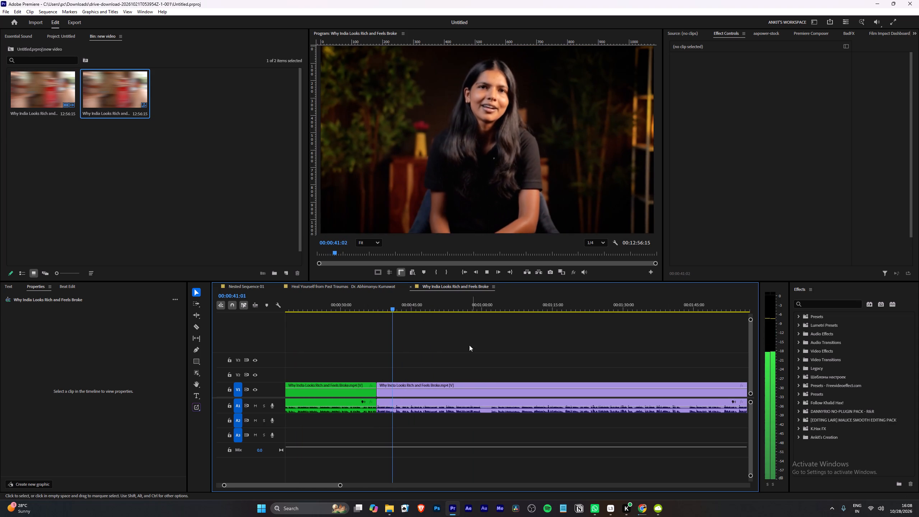
pyautogui.scroll(-4, 433, 344)
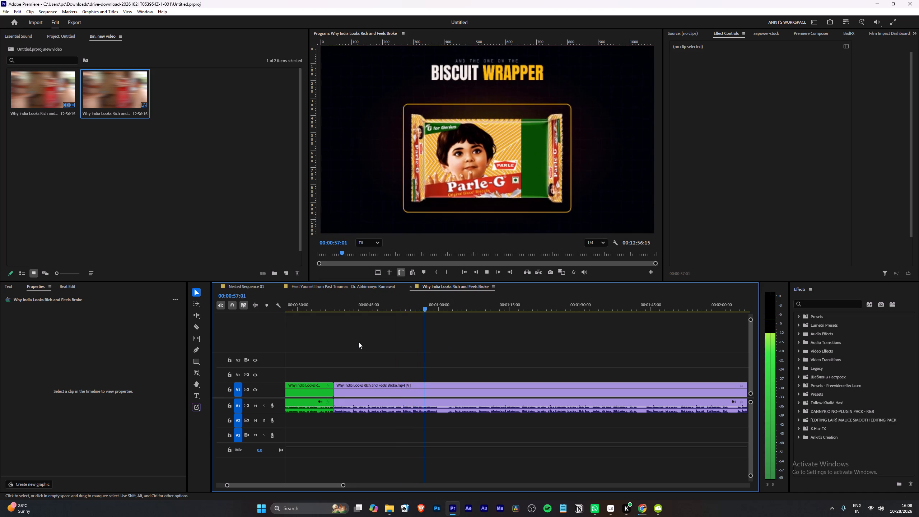
pyautogui.keyDown('alt'); pyautogui.scroll(3, 359, 342); pyautogui.keyUp('alt')
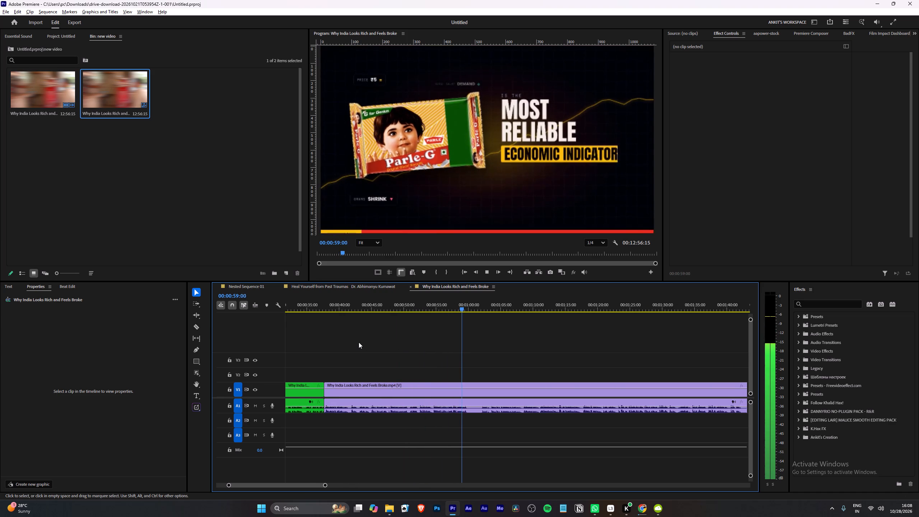
pyautogui.keyDown('alt'); pyautogui.scroll(2, 359, 342); pyautogui.keyUp('alt')
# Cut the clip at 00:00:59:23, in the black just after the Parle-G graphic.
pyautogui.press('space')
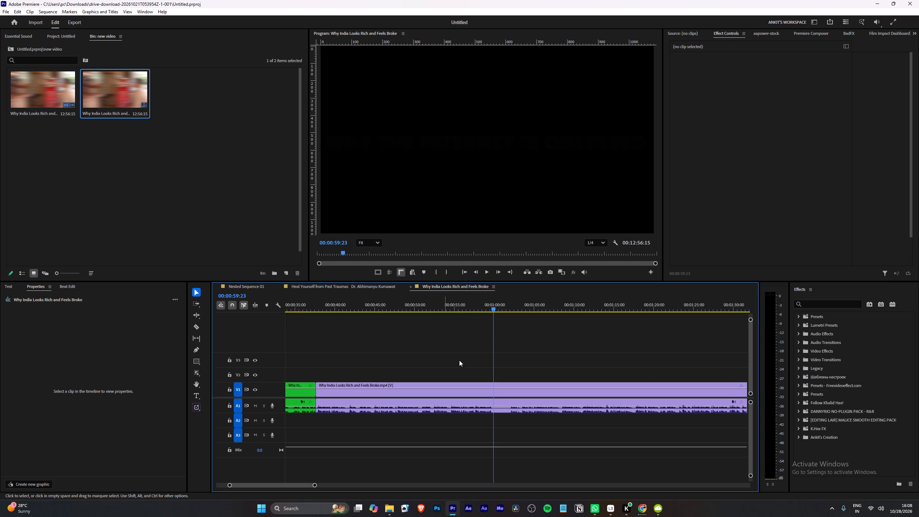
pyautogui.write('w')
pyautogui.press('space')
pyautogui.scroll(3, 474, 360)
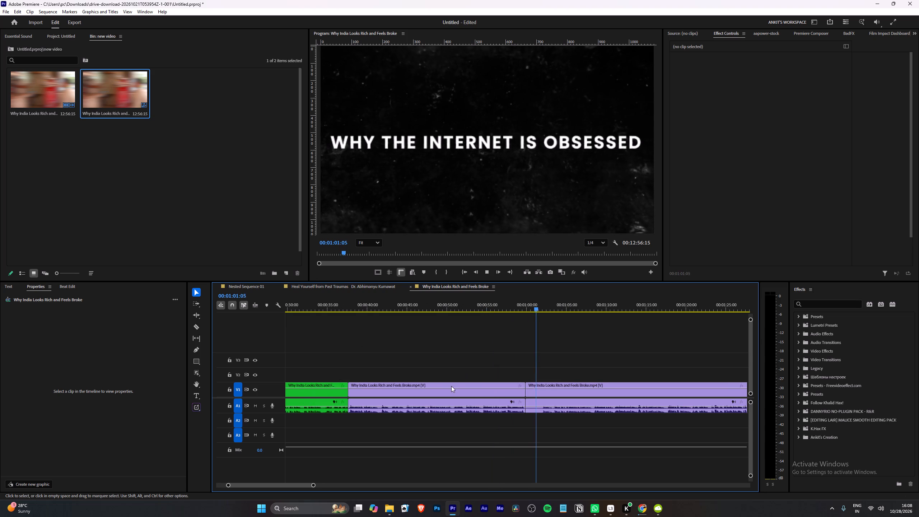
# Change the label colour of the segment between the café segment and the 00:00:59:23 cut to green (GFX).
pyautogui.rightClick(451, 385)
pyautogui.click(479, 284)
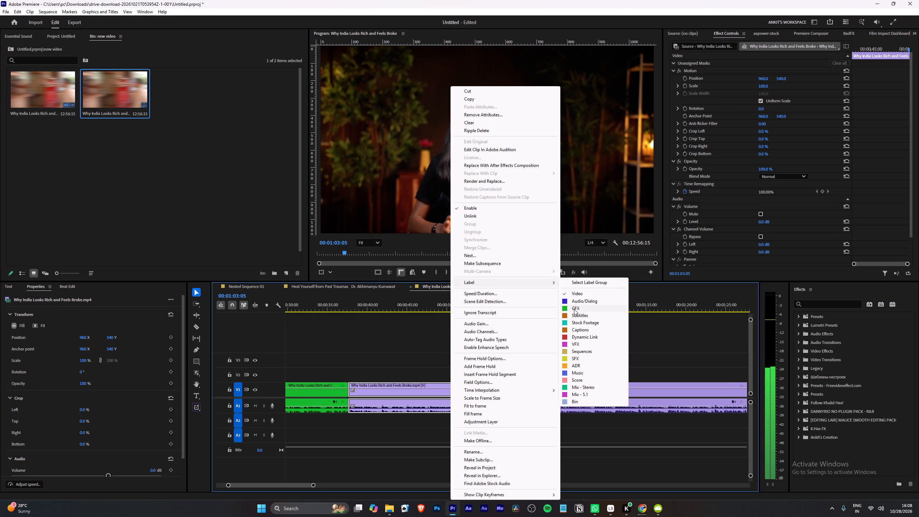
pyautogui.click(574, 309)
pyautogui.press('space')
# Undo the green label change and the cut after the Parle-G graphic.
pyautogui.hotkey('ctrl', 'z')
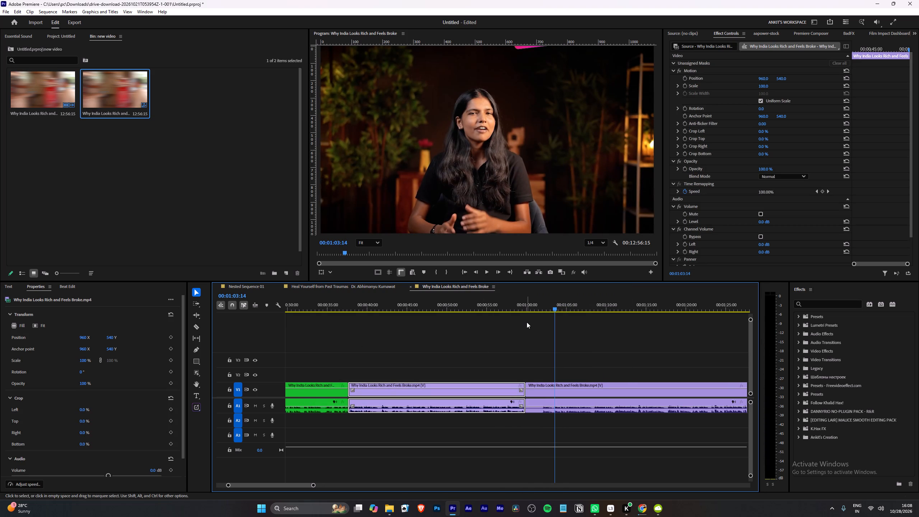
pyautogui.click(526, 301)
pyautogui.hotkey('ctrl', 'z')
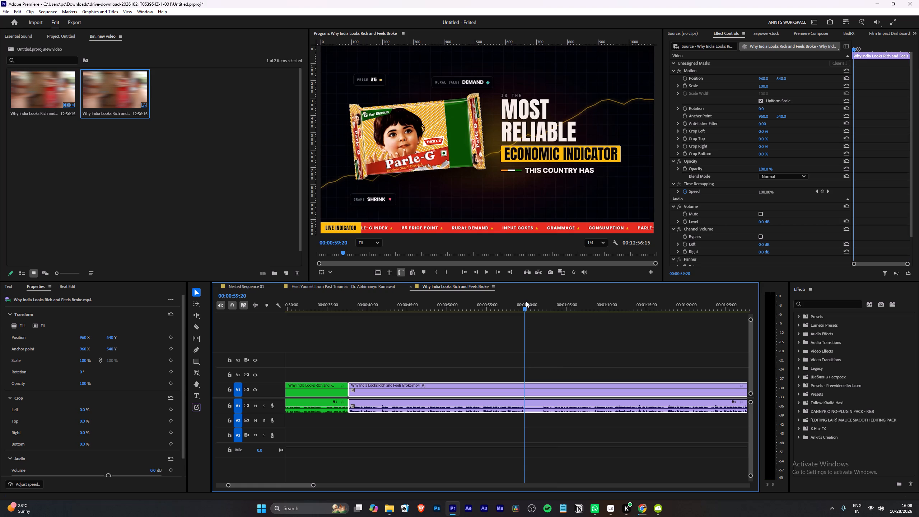
# Cut the clip at 00:00:59:22, on the first black frame after the Parle-G graphic.
pyautogui.press('Right')
pyautogui.press('Right')
pyautogui.press('Left')
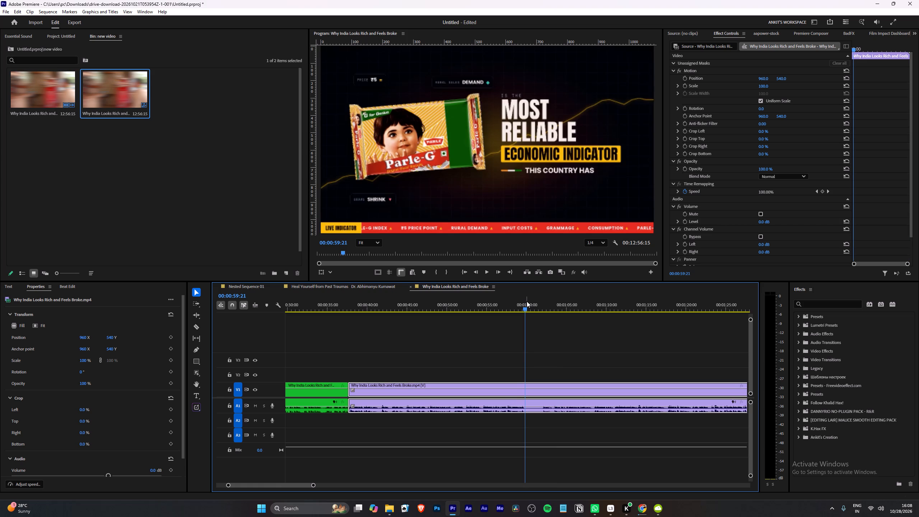
pyautogui.press('Right')
pyautogui.press('w')
# Change the label colour of the segment from the café segment to the 00:00:59:22 cut to green (GFX).
pyautogui.rightClick(491, 387)
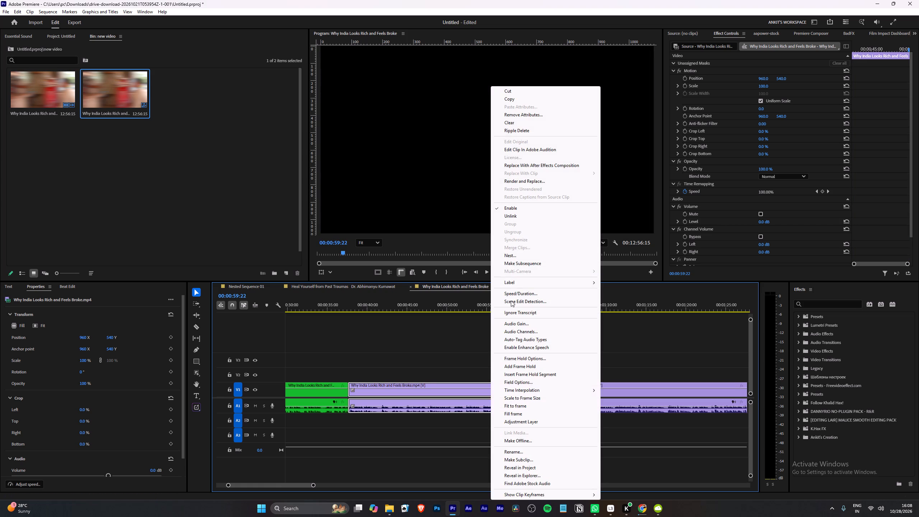
pyautogui.click(514, 283)
pyautogui.click(617, 311)
# Cut the clip at 00:01:02:01, at the end of the "WHY THE INTERNET IS OBSESSED" title card.
pyautogui.press('space')
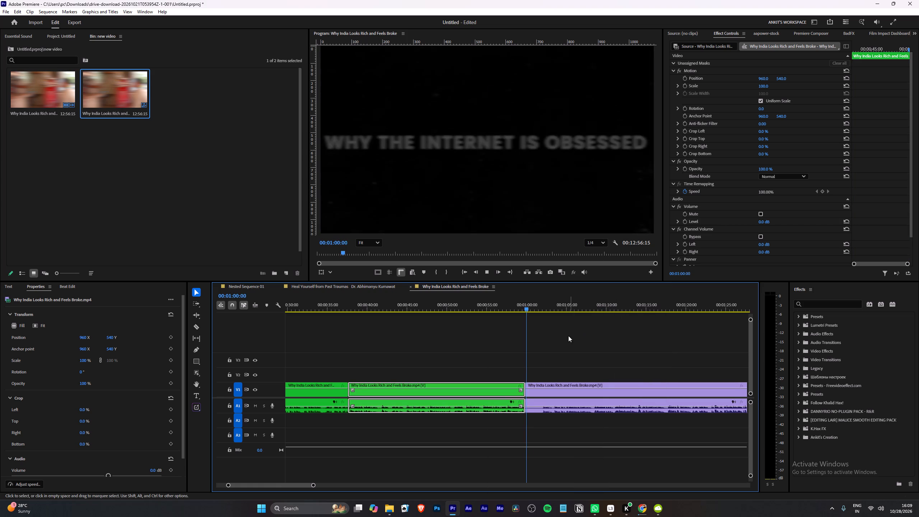
pyautogui.click(545, 335)
pyautogui.scroll(-5, 416, 342)
pyautogui.keyDown('alt'); pyautogui.scroll(3, 517, 344); pyautogui.keyUp('alt')
pyautogui.scroll(-4, 510, 341)
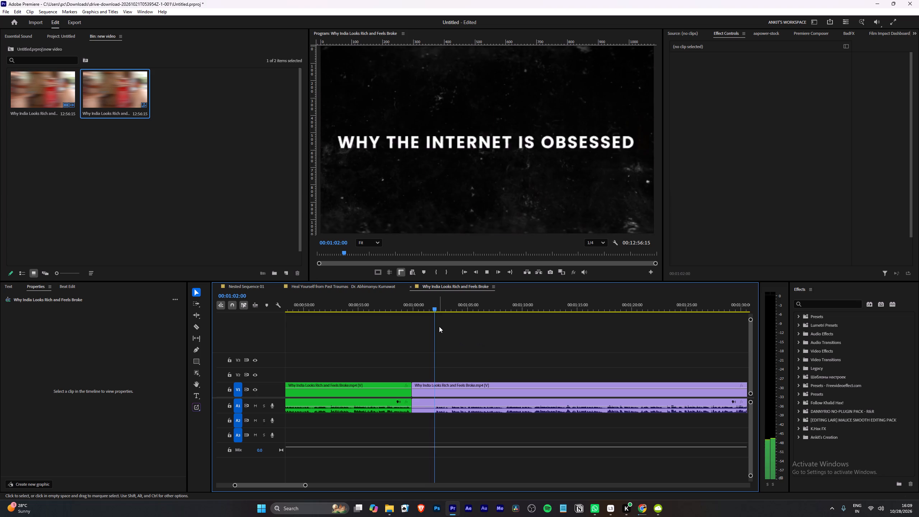
pyautogui.keyDown('alt'); pyautogui.scroll(7, 439, 326); pyautogui.keyUp('alt')
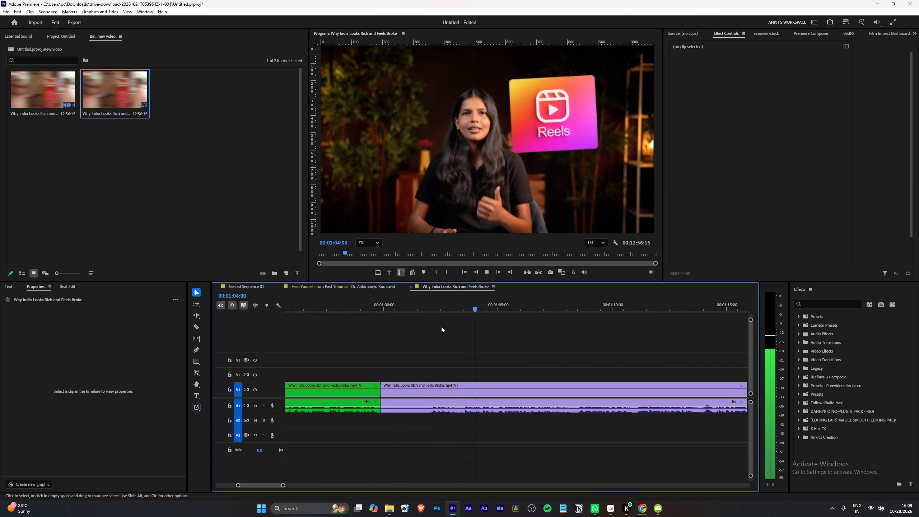
pyautogui.click(433, 302)
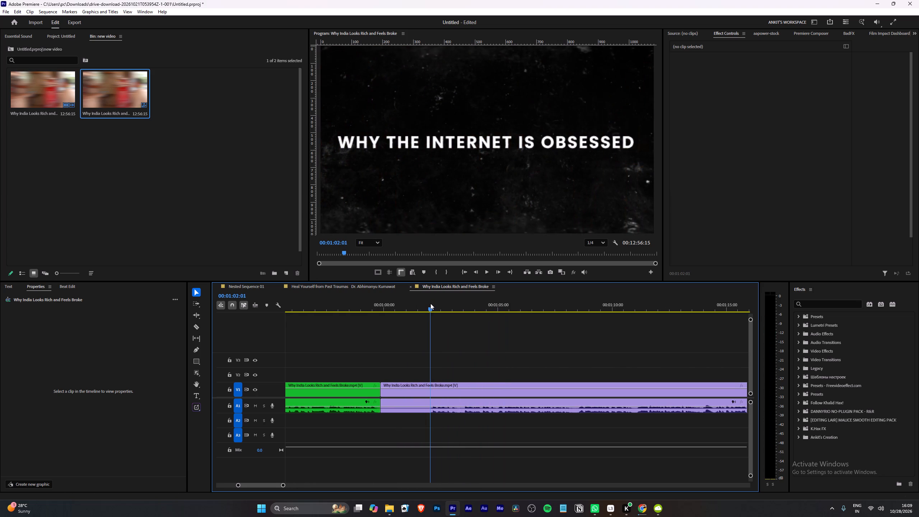
pyautogui.write('w')
pyautogui.press('space')
# Play the footage after the 00:01:02:01 cut to examine where the next title card begins.
pyautogui.scroll(-4, 424, 347)
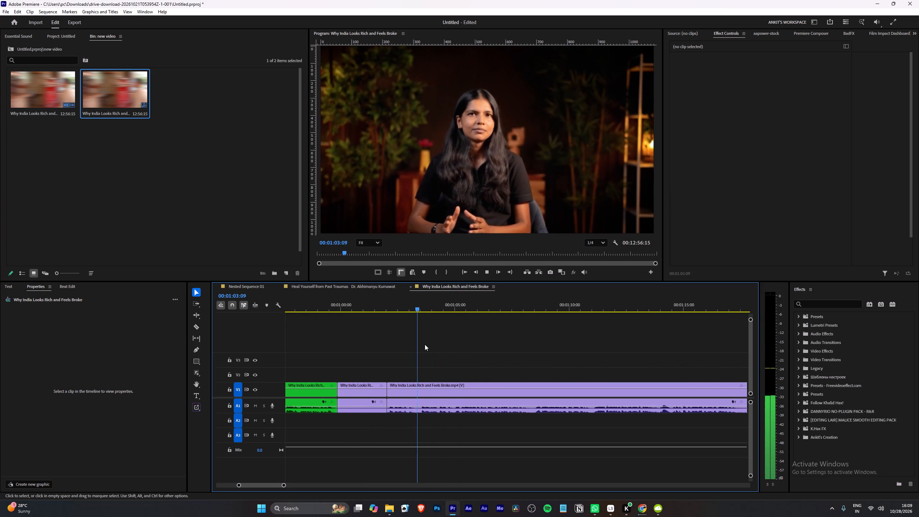
pyautogui.keyDown('alt'); pyautogui.scroll(-8, 425, 344); pyautogui.keyUp('alt')
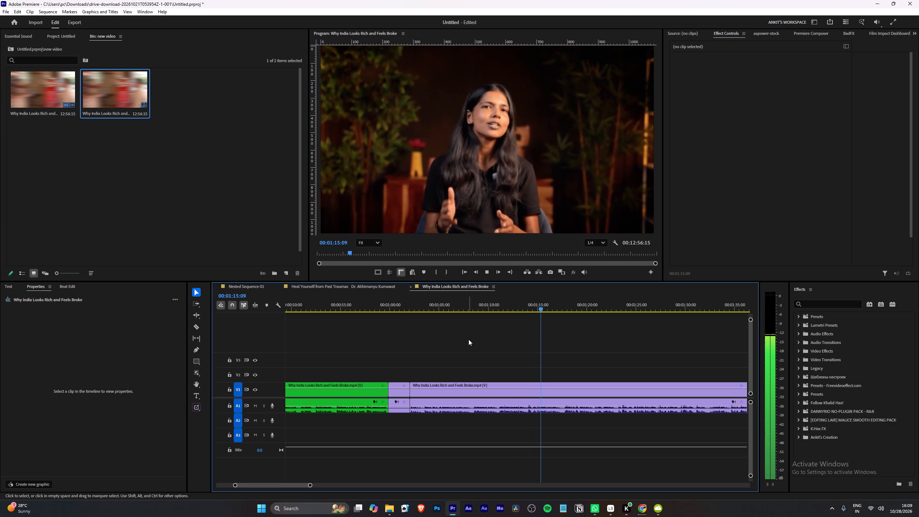
pyautogui.scroll(-5, 484, 339)
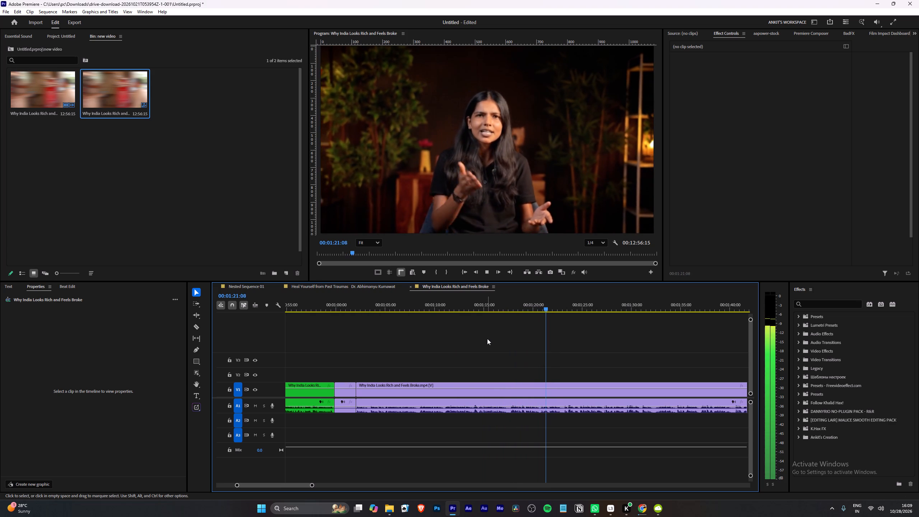
pyautogui.scroll(-4, 491, 332)
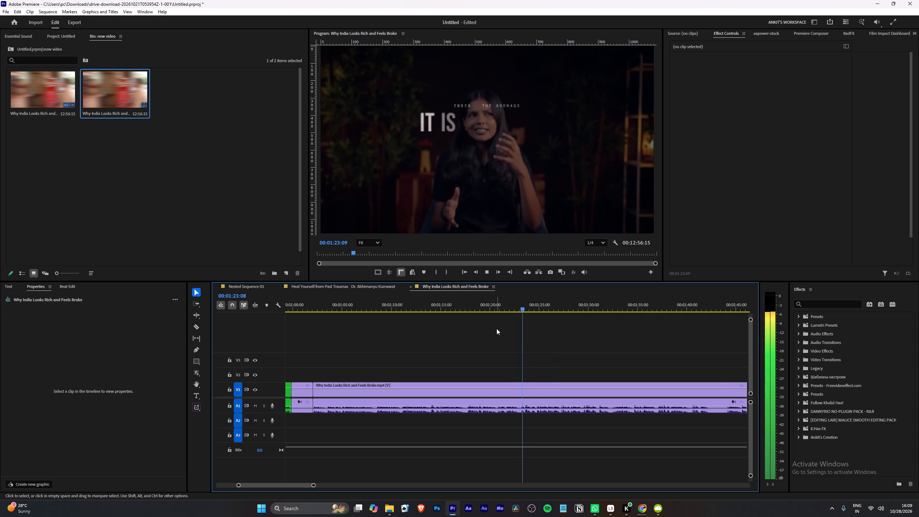
pyautogui.scroll(-4, 498, 329)
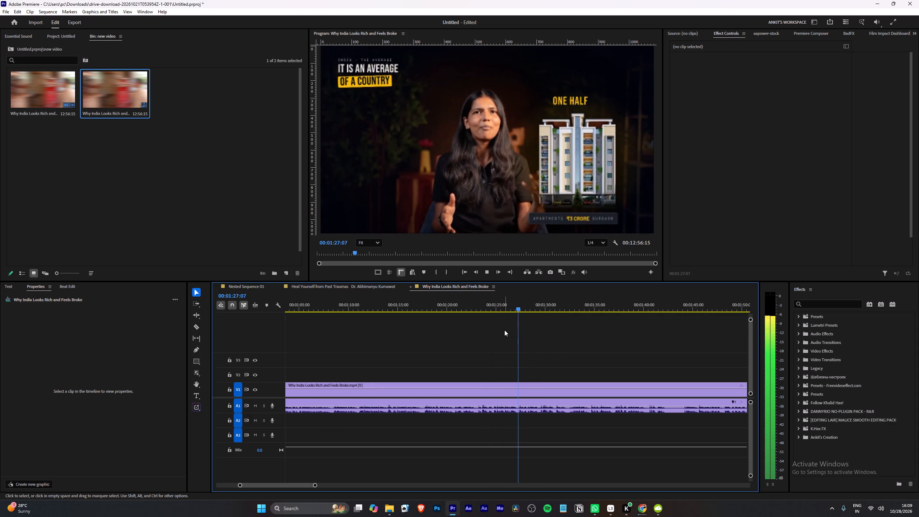
pyautogui.scroll(-7, 505, 331)
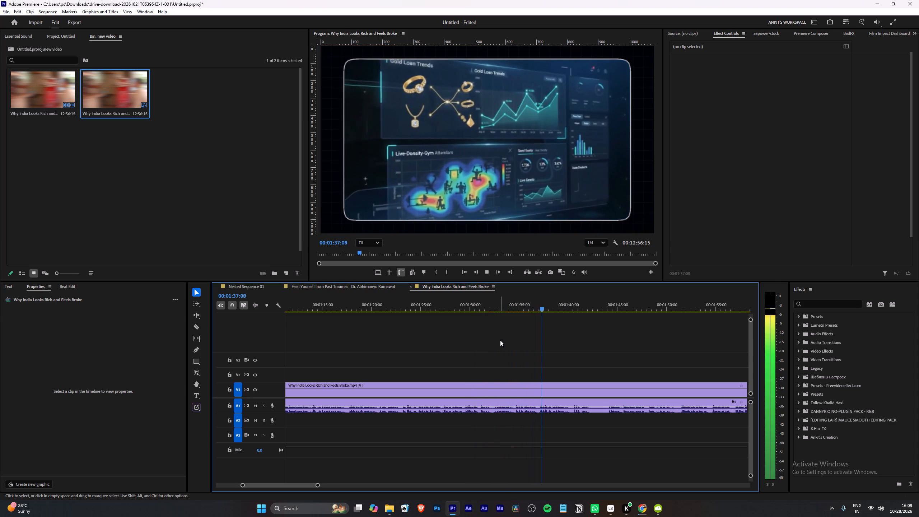
pyautogui.scroll(-4, 494, 333)
pyautogui.keyDown('alt'); pyautogui.scroll(7, 529, 347); pyautogui.keyUp('alt')
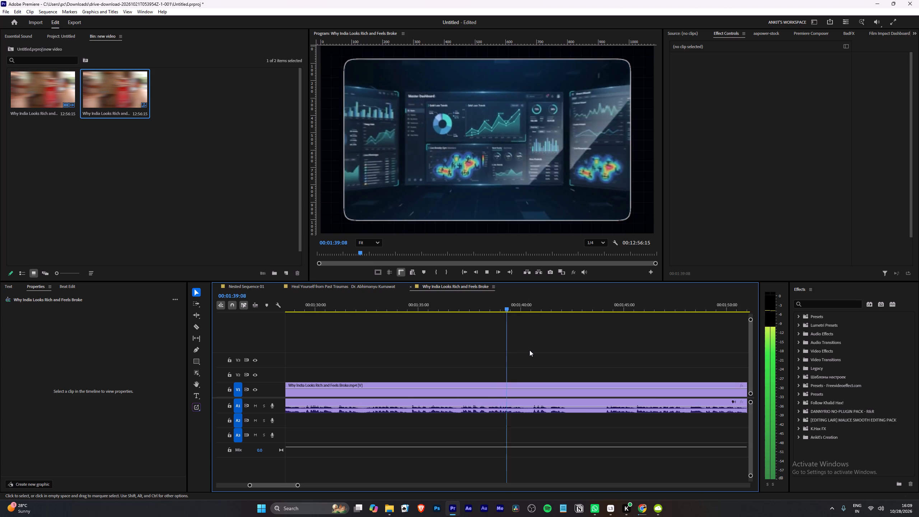
pyautogui.scroll(-4, 530, 350)
pyautogui.keyDown('alt'); pyautogui.scroll(2, 530, 350); pyautogui.keyUp('alt')
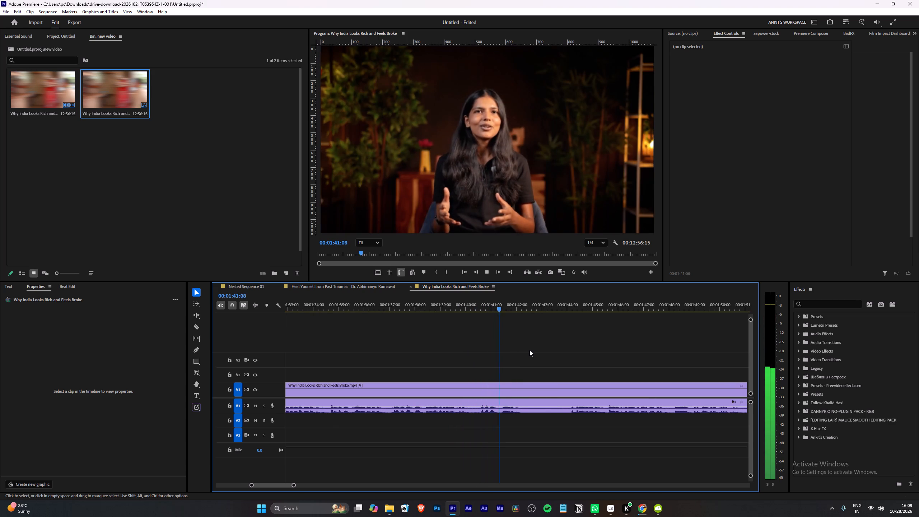
# Cut the clip at 00:01:42:04, just before the "DECODE MOMENT" title card.
pyautogui.click(519, 303)
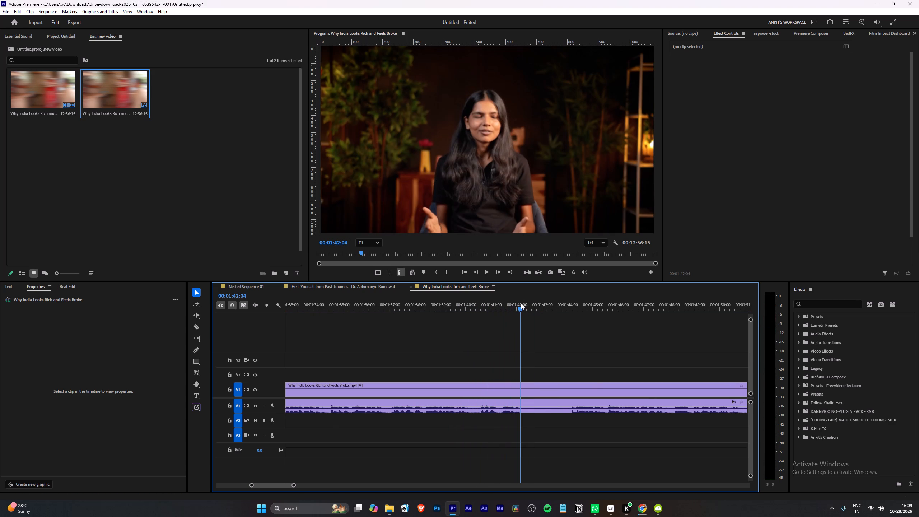
pyautogui.write('w')
pyautogui.press('space')
# Change the label colour of the segment between the 00:01:02:01 and 00:01:42:04 cuts to green (GFX).
pyautogui.rightClick(463, 383)
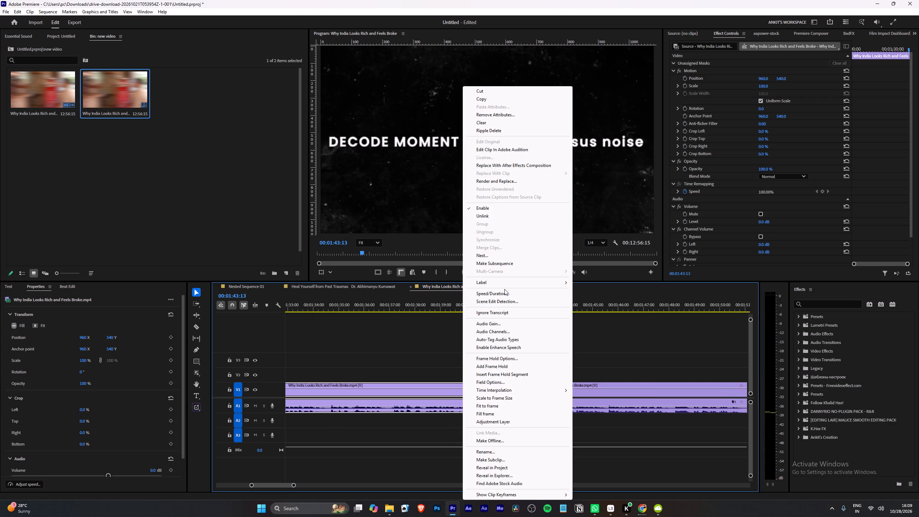
pyautogui.click(504, 283)
pyautogui.click(585, 308)
pyautogui.click(555, 344)
# Play the footage after the 00:01:42:04 cut to examine the section following the "DECODE MOMENT" title card.
pyautogui.scroll(-6, 531, 356)
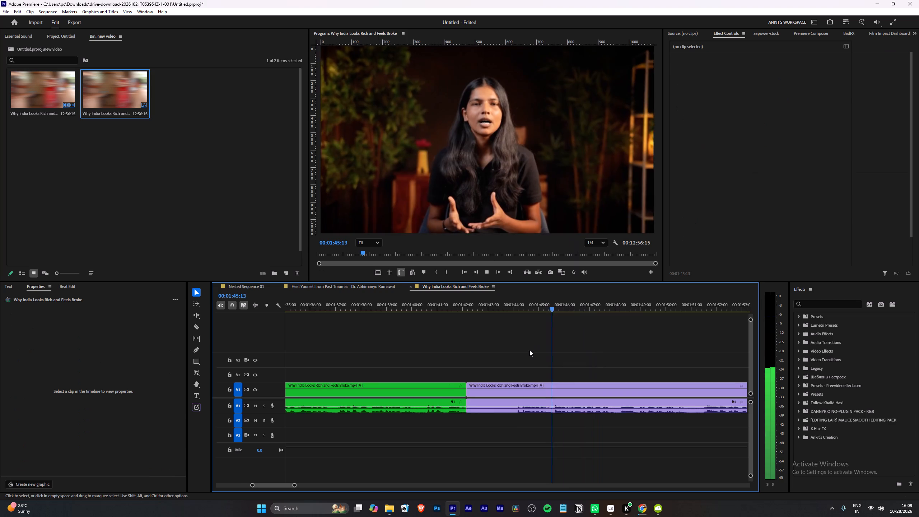
pyautogui.scroll(-20, 530, 350)
pyautogui.scroll(-15, 530, 350)
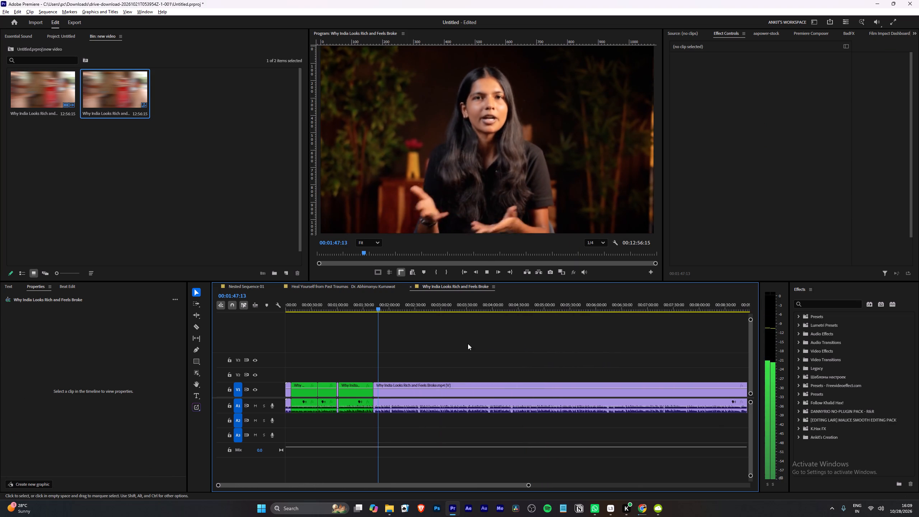
pyautogui.keyDown('alt'); pyautogui.scroll(-5, 420, 357); pyautogui.keyUp('alt')
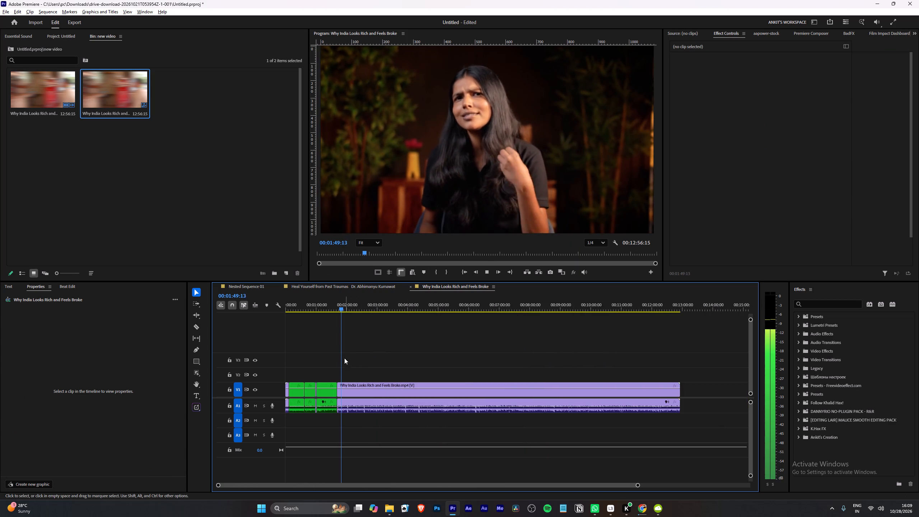
pyautogui.keyDown('alt'); pyautogui.scroll(20, 340, 357); pyautogui.keyUp('alt')
pyautogui.keyDown('alt'); pyautogui.scroll(3, 340, 357); pyautogui.keyUp('alt')
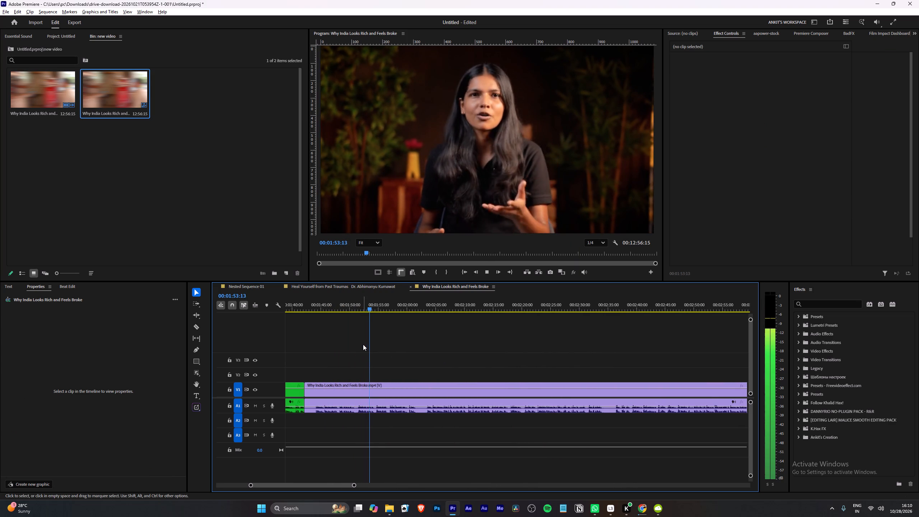
pyautogui.keyDown('alt'); pyautogui.scroll(4, 359, 346); pyautogui.keyUp('alt')
pyautogui.scroll(7, 359, 344)
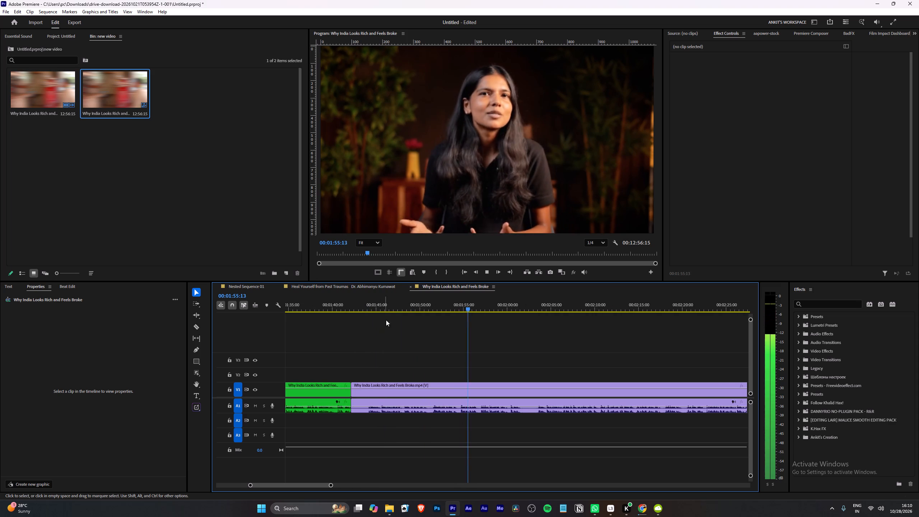
pyautogui.keyDown('alt'); pyautogui.scroll(3, 382, 316); pyautogui.keyUp('alt')
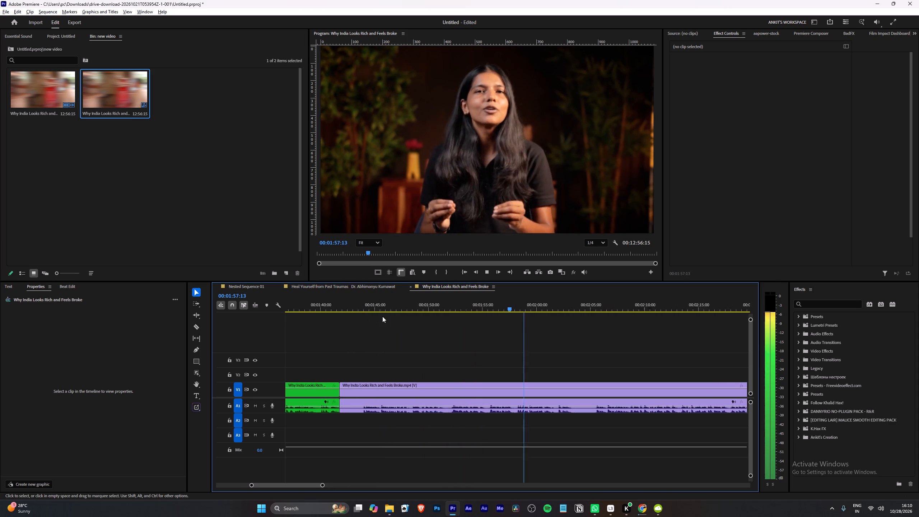
pyautogui.keyDown('alt'); pyautogui.scroll(-4, 384, 316); pyautogui.keyUp('alt')
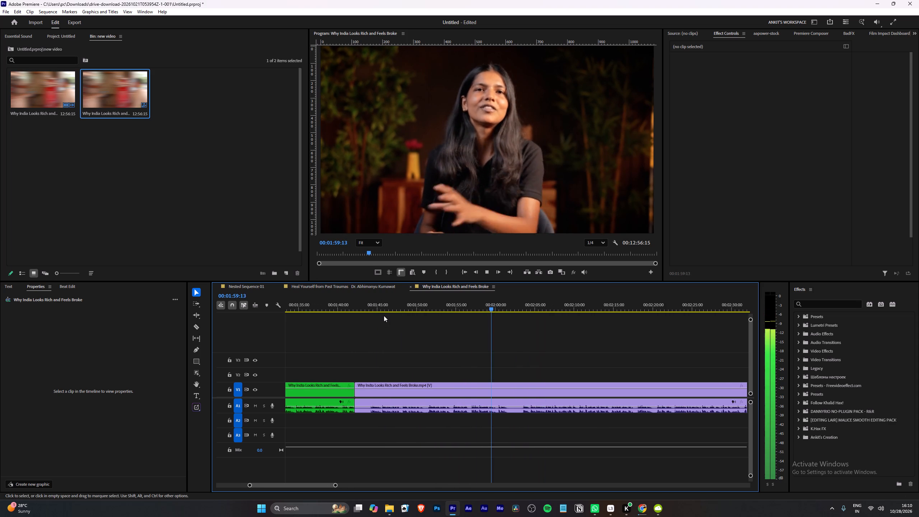
pyautogui.press('space')
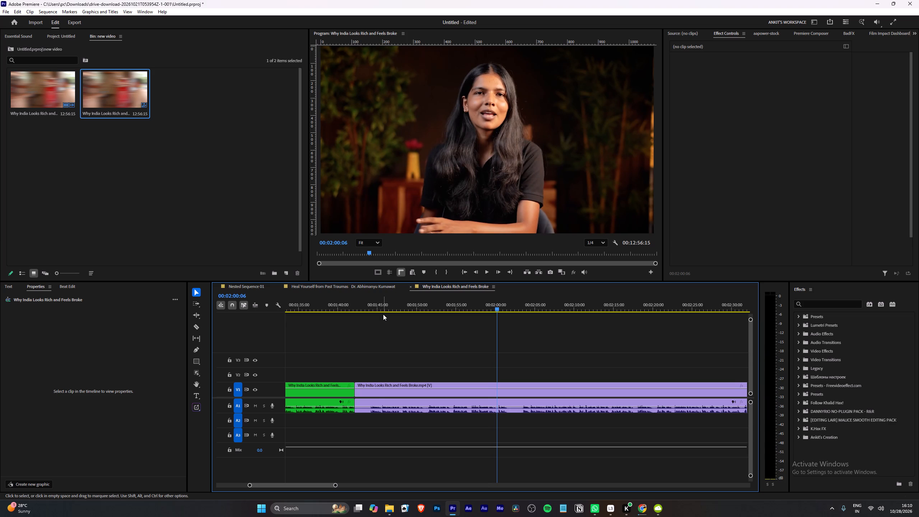
# Replay the section from about 00:01:45 to examine it up to the "THE FOOD TEST" title card.
pyautogui.click(379, 309)
pyautogui.click(610, 502)
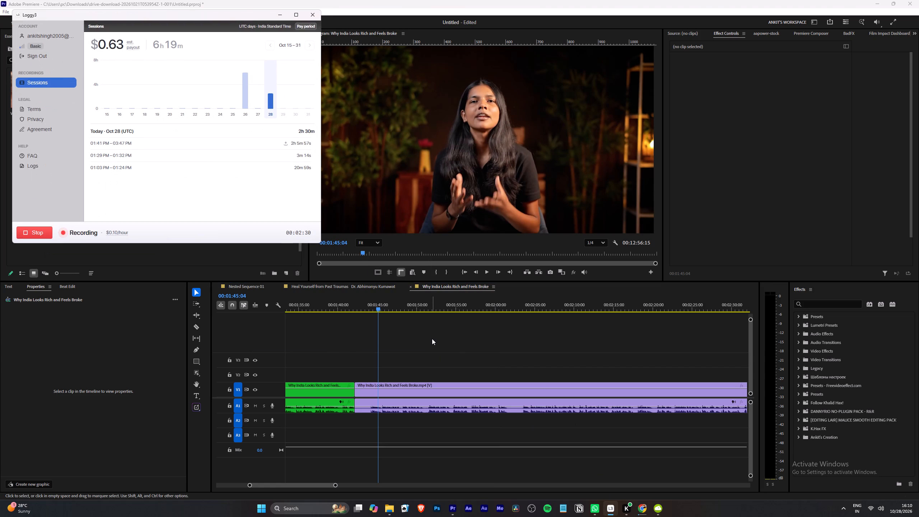
pyautogui.click(432, 339)
pyautogui.press('space')
pyautogui.keyDown('alt'); pyautogui.scroll(4, 383, 358); pyautogui.keyUp('alt')
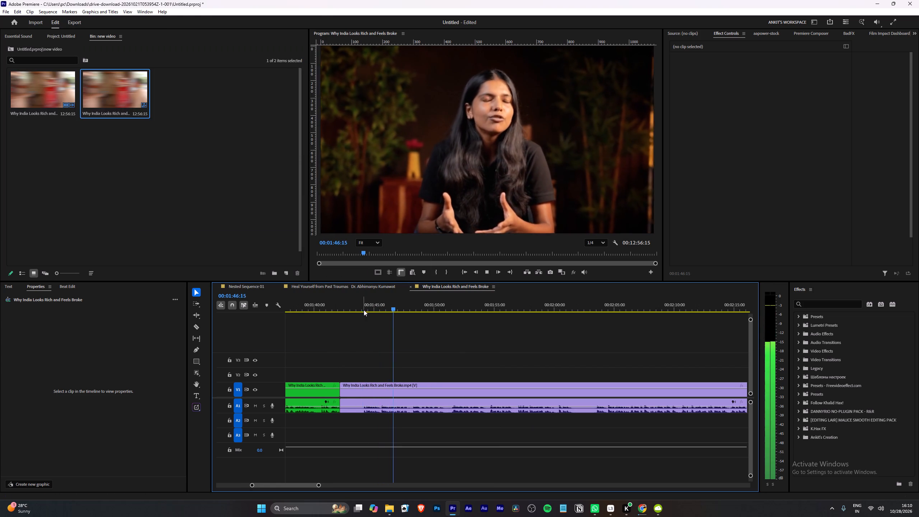
pyautogui.click(364, 310)
pyautogui.press('space')
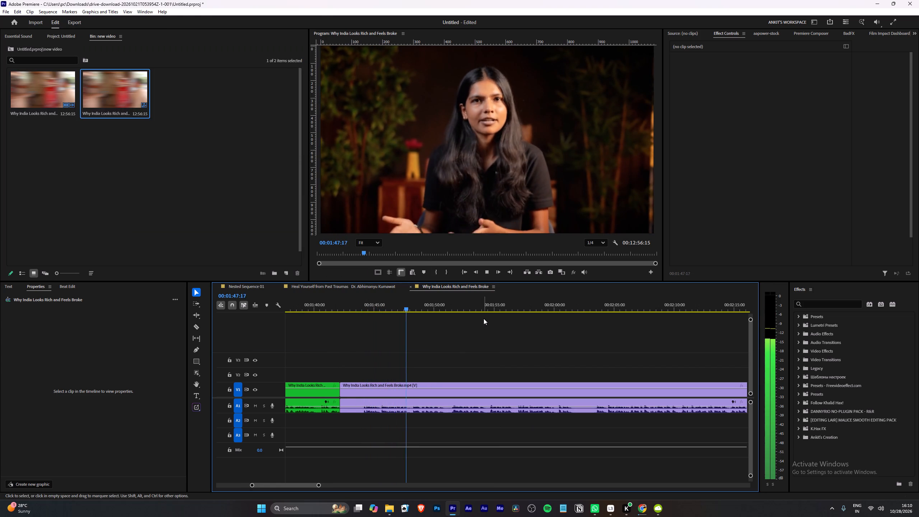
pyautogui.keyDown('alt'); pyautogui.scroll(3, 423, 338); pyautogui.keyUp('alt')
pyautogui.keyDown('alt'); pyautogui.scroll(-4, 417, 338); pyautogui.keyUp('alt')
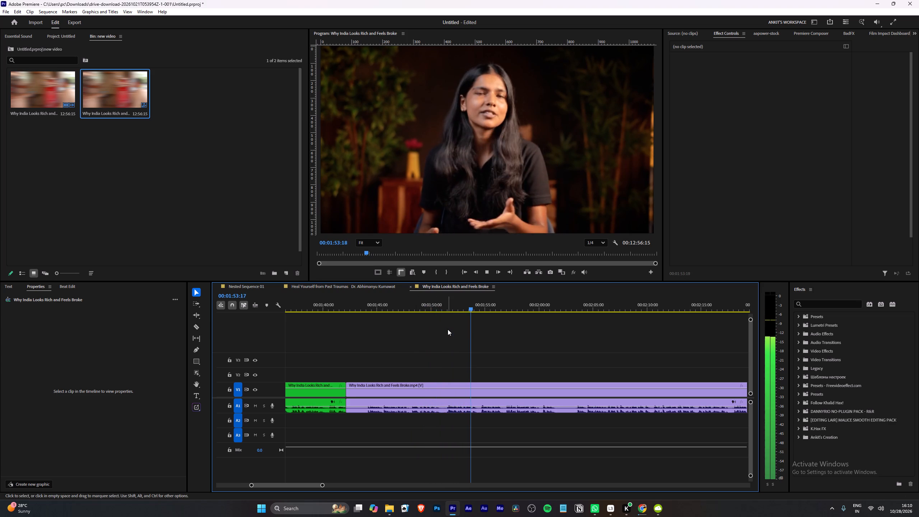
pyautogui.scroll(-4, 448, 329)
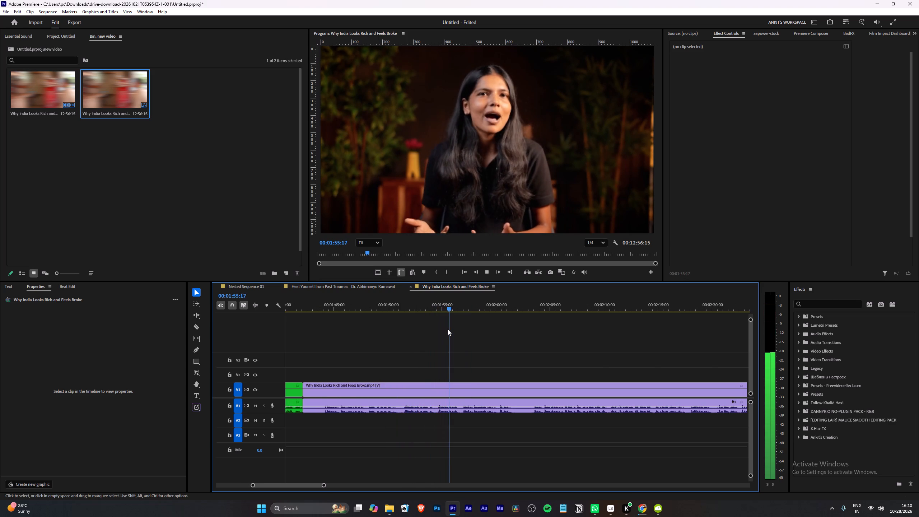
pyautogui.scroll(-6, 448, 329)
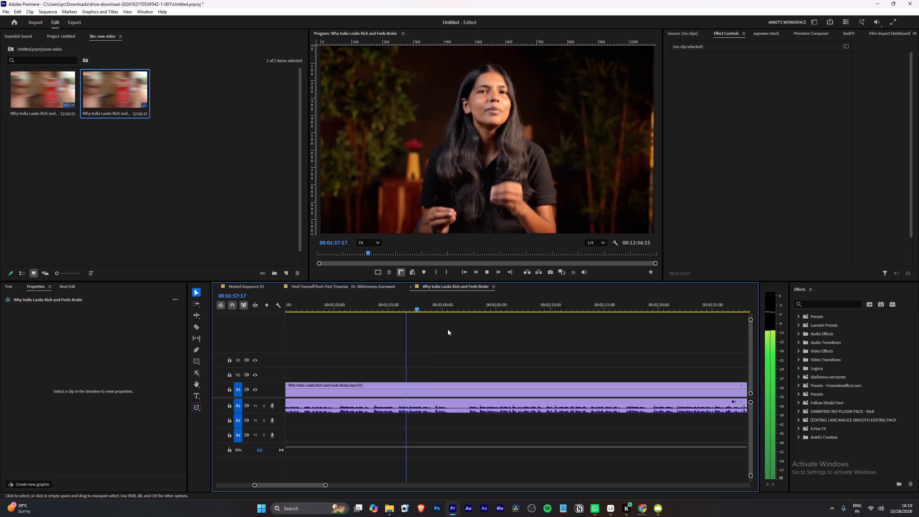
pyautogui.scroll(-3, 448, 329)
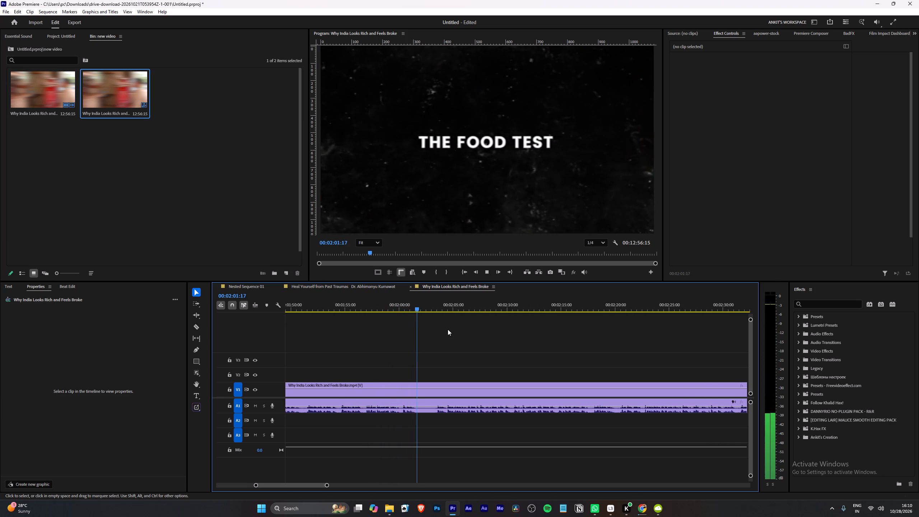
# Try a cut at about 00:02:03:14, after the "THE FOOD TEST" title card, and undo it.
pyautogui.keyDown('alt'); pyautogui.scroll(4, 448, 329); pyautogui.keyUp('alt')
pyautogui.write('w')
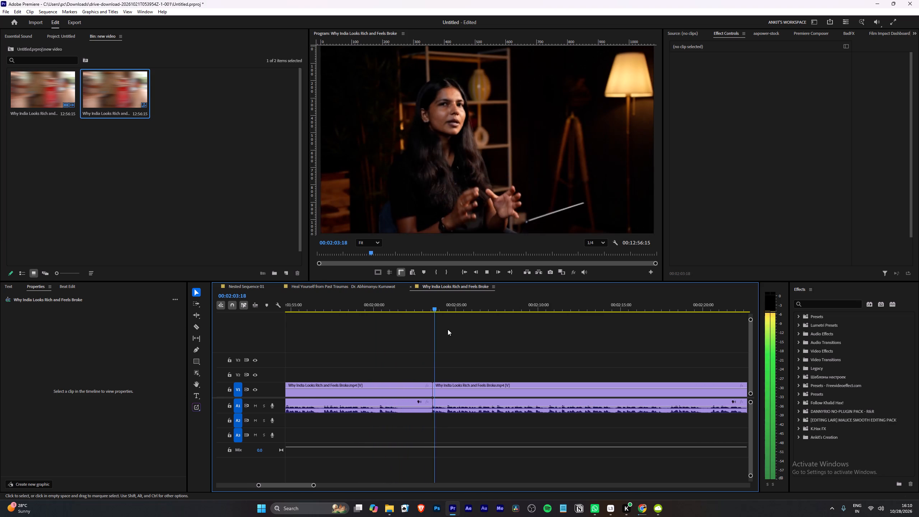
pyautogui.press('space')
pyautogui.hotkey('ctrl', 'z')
# Cut the clip at about 00:02:04:12, near the change from the presenter to the biscuit-factory footage.
pyautogui.keyDown('alt'); pyautogui.scroll(8, 448, 334); pyautogui.keyUp('alt')
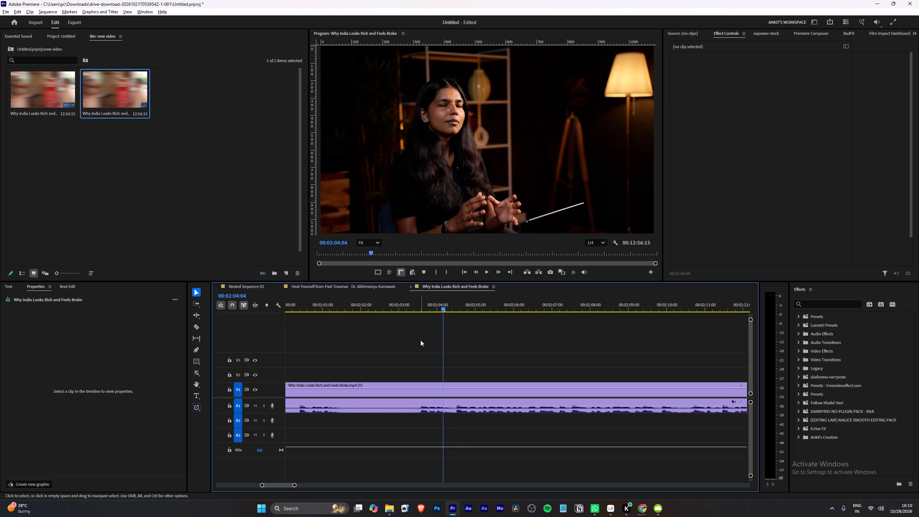
pyautogui.press('space')
pyautogui.keyDown('alt'); pyautogui.scroll(-3, 432, 334); pyautogui.keyUp('alt')
pyautogui.keyDown('alt'); pyautogui.scroll(4, 462, 340); pyautogui.keyUp('alt')
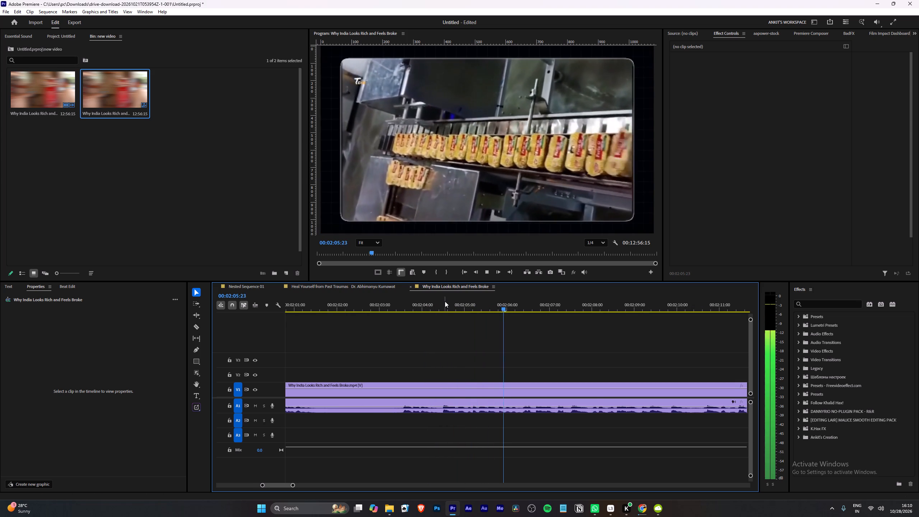
pyautogui.click(446, 301)
pyautogui.press('w')
# Play the footage after the 00:02:04:12 cut to examine where the Parle-G section ends.
pyautogui.press('space')
pyautogui.keyDown('alt'); pyautogui.scroll(-7, 433, 353); pyautogui.keyUp('alt')
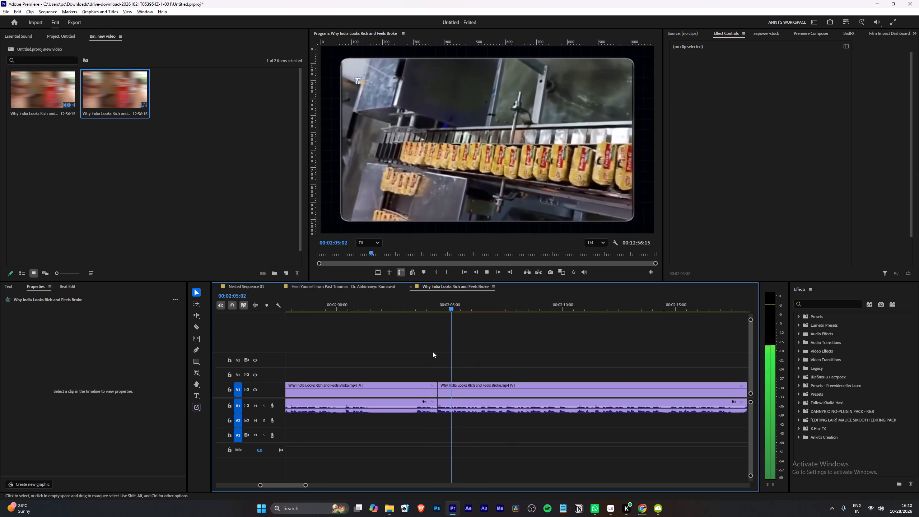
pyautogui.keyDown('alt'); pyautogui.scroll(-8, 433, 351); pyautogui.keyUp('alt')
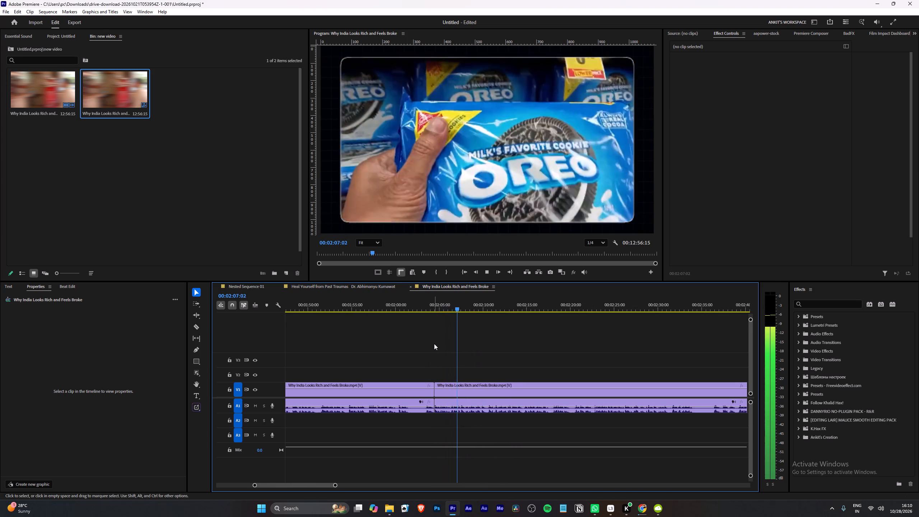
pyautogui.keyDown('alt'); pyautogui.scroll(-3, 434, 344); pyautogui.keyUp('alt')
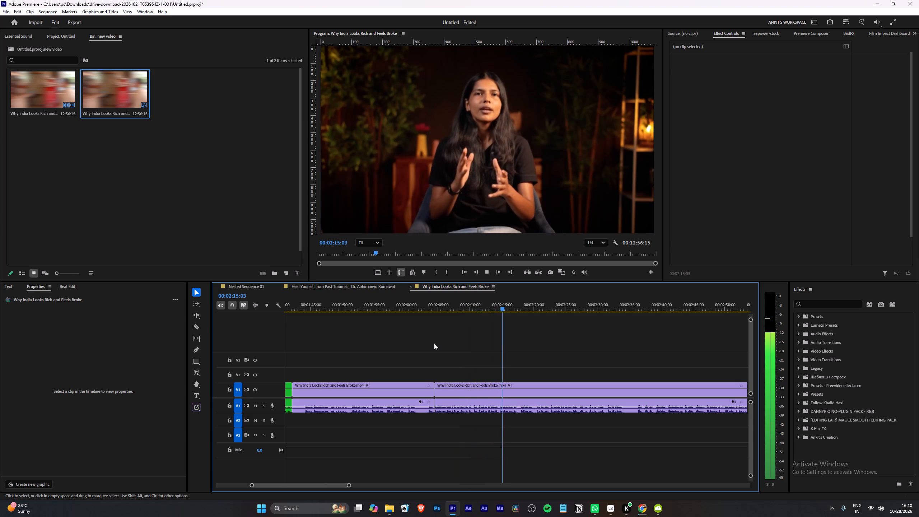
pyautogui.scroll(-7, 434, 344)
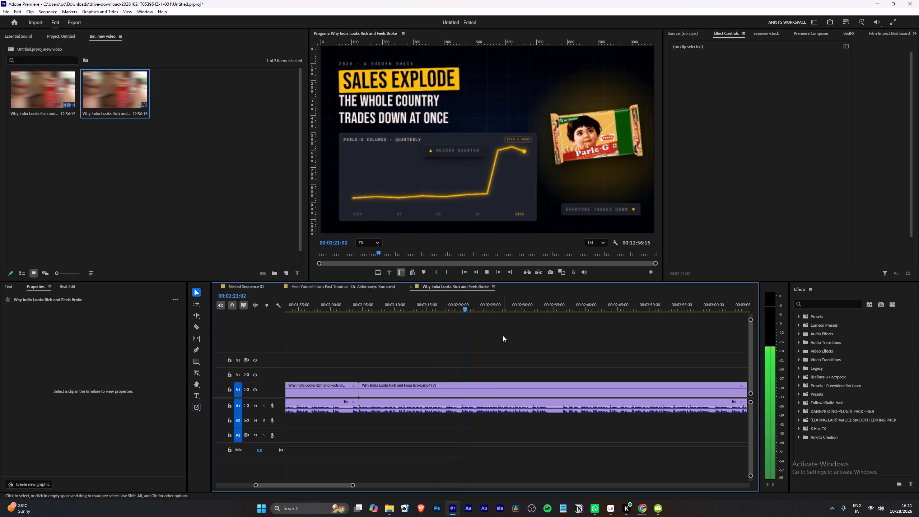
pyautogui.keyDown('alt'); pyautogui.scroll(2, 507, 326); pyautogui.keyUp('alt')
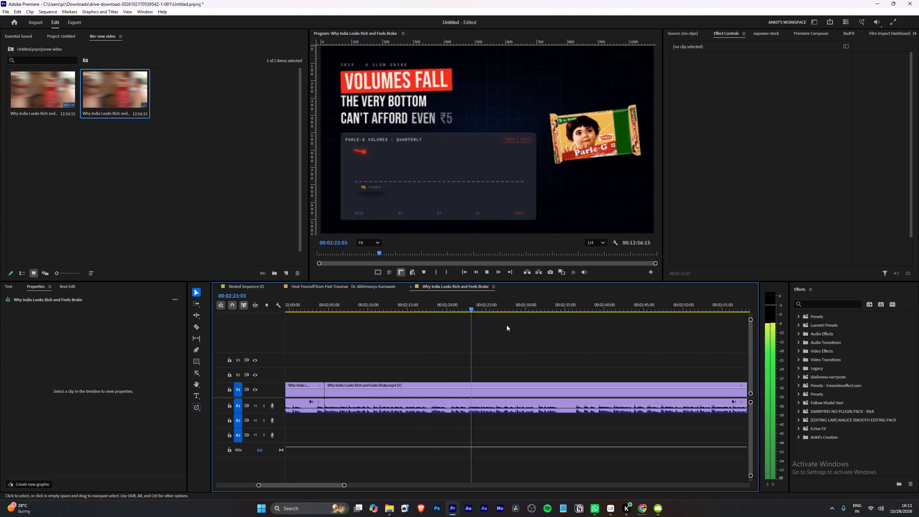
pyautogui.scroll(-4, 507, 325)
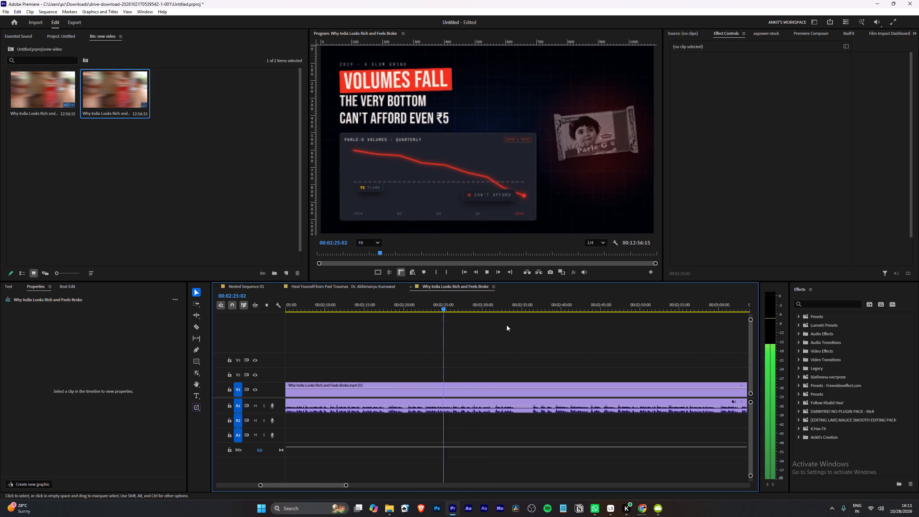
pyautogui.scroll(-7, 507, 325)
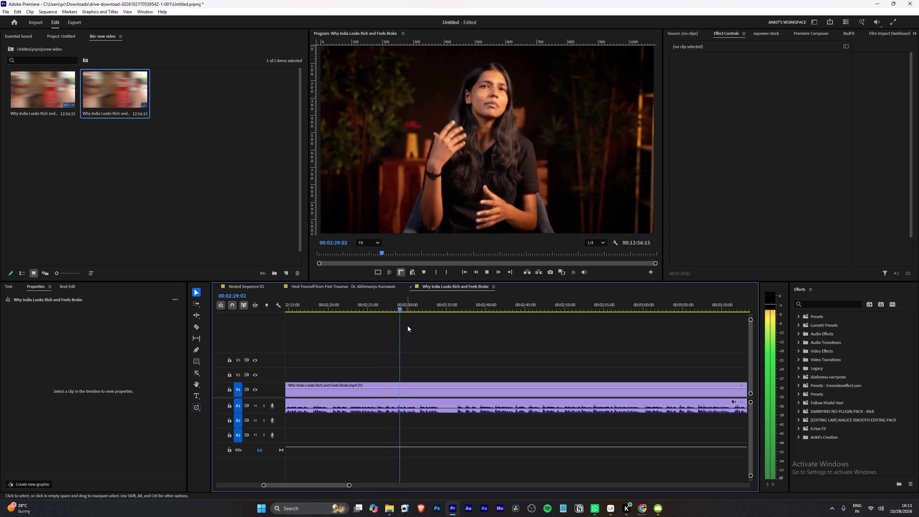
pyautogui.keyDown('alt'); pyautogui.scroll(6, 409, 326); pyautogui.keyUp('alt')
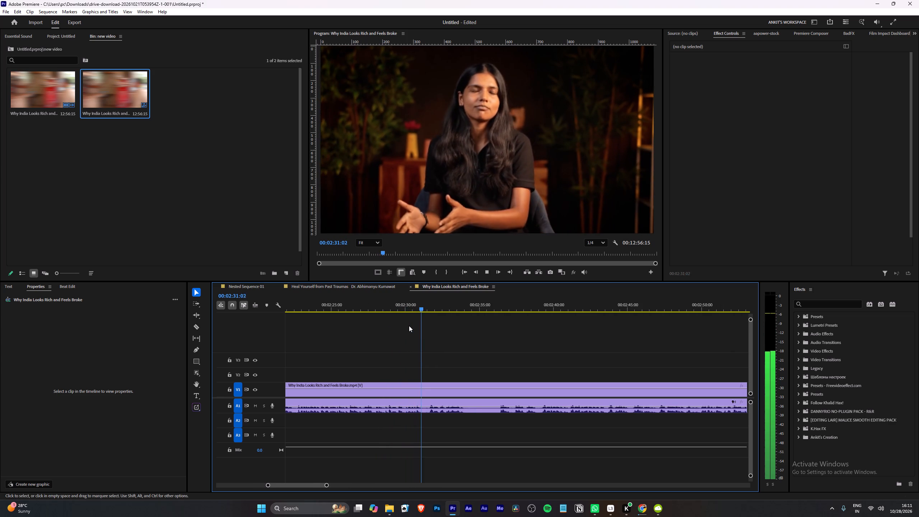
pyautogui.keyDown('alt'); pyautogui.scroll(7, 409, 326); pyautogui.keyUp('alt')
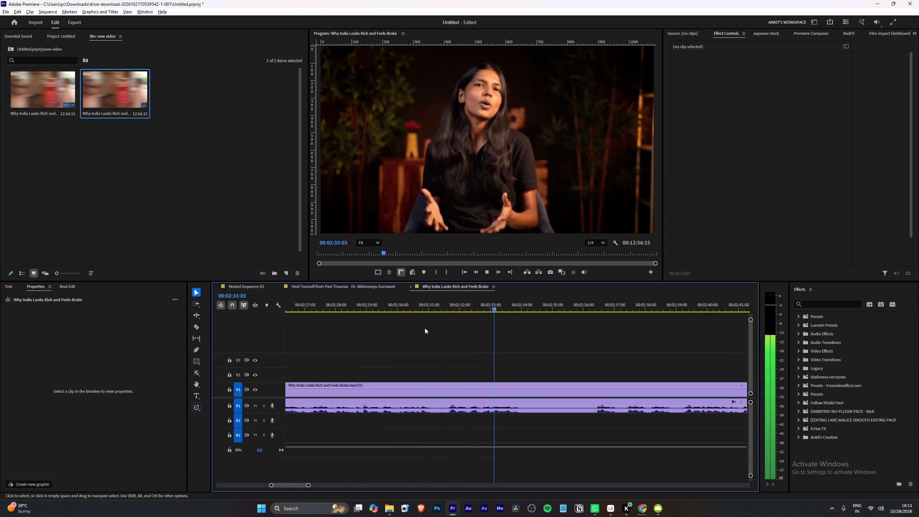
# Replay the presenter shot after the Parle-G graphics and cut the clip at about 00:02:31:02.
pyautogui.moveTo(395, 305); pyautogui.dragTo(344, 317)
pyautogui.press('space')
pyautogui.keyDown('alt'); pyautogui.scroll(3, 380, 337); pyautogui.keyUp('alt')
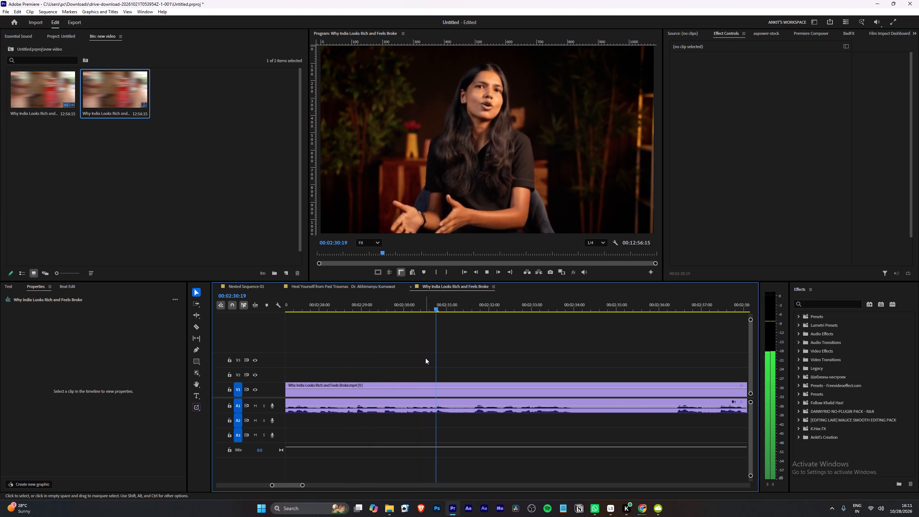
pyautogui.press('space')
pyautogui.write('w')
# Change the label colour of the segment between the 00:02:04:12 and 00:02:31:02 cuts to green (GFX).
pyautogui.press('space')
pyautogui.keyDown('alt'); pyautogui.scroll(-11, 423, 365); pyautogui.keyUp('alt')
pyautogui.rightClick(383, 381)
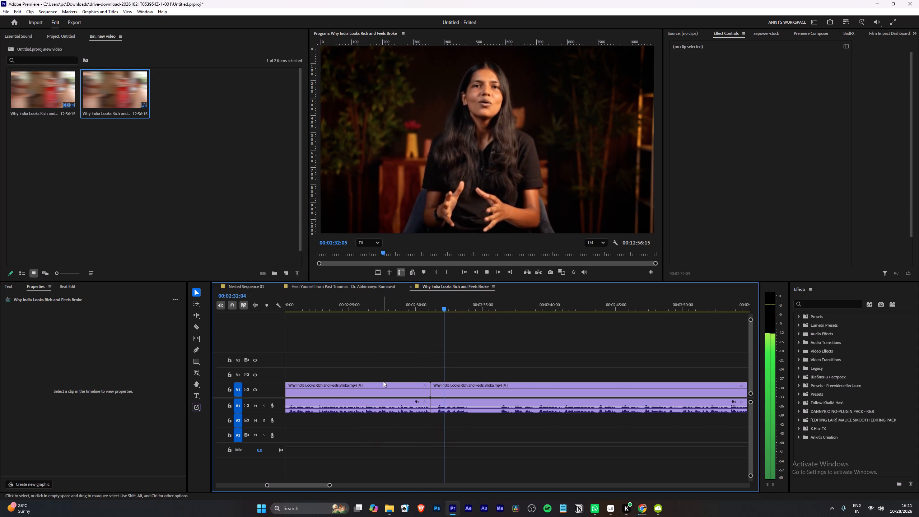
pyautogui.rightClick(379, 386)
pyautogui.click(420, 285)
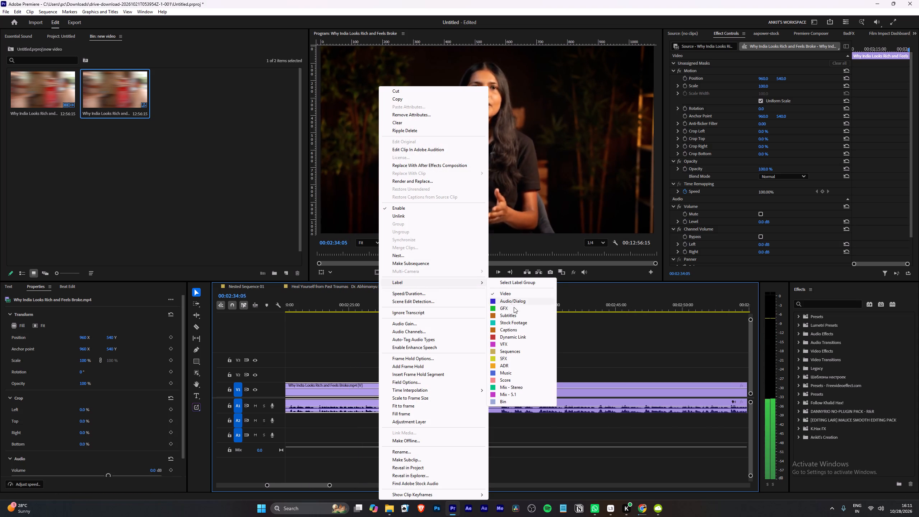
pyautogui.click(514, 308)
pyautogui.click(504, 326)
# Cut the clip at 00:02:36:10, on "The Maggi Index" title card where the audio resumes.
pyautogui.keyDown('alt'); pyautogui.scroll(3, 510, 354); pyautogui.keyUp('alt')
pyautogui.scroll(-5, 467, 354)
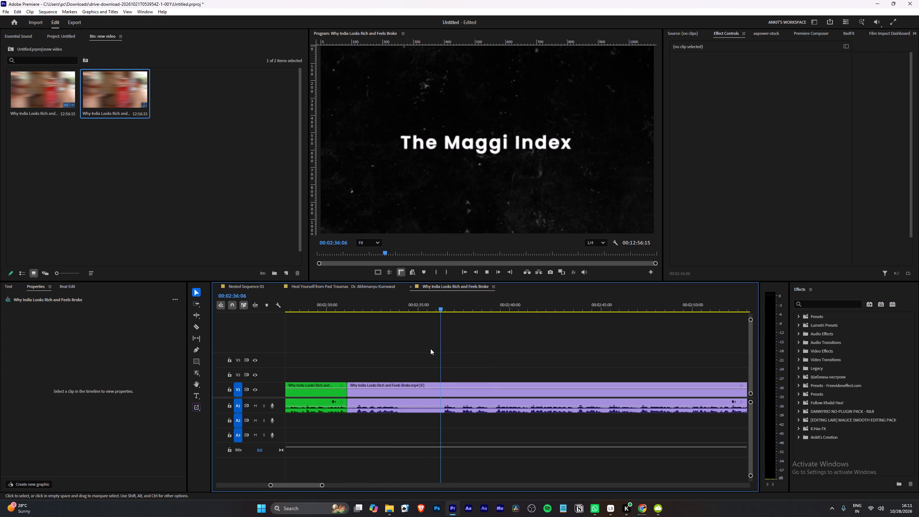
pyautogui.scroll(-3, 429, 344)
pyautogui.keyDown('alt'); pyautogui.scroll(3, 416, 342); pyautogui.keyUp('alt')
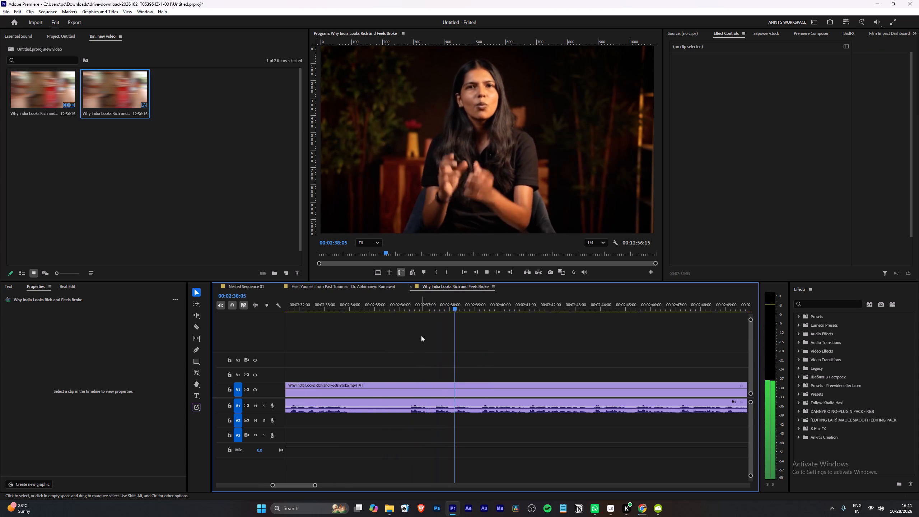
pyautogui.moveTo(406, 303); pyautogui.dragTo(412, 303)
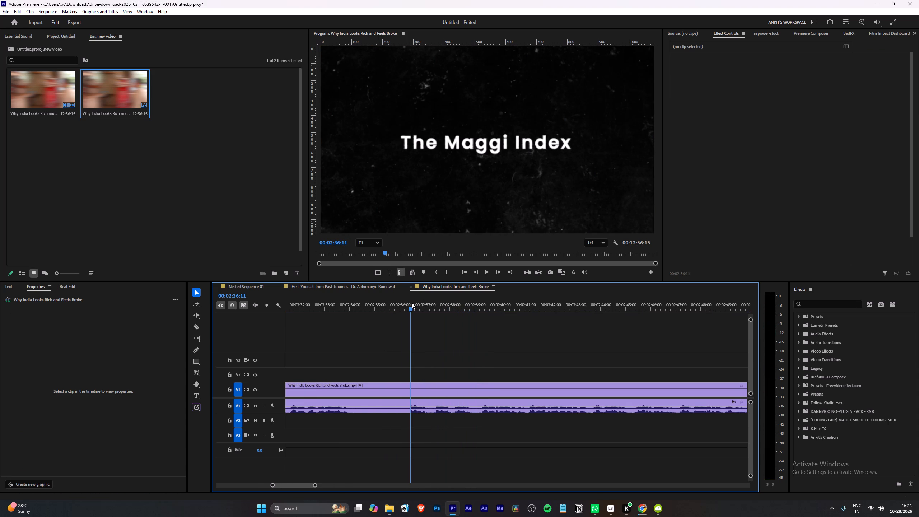
pyautogui.press('Left')
pyautogui.write('w')
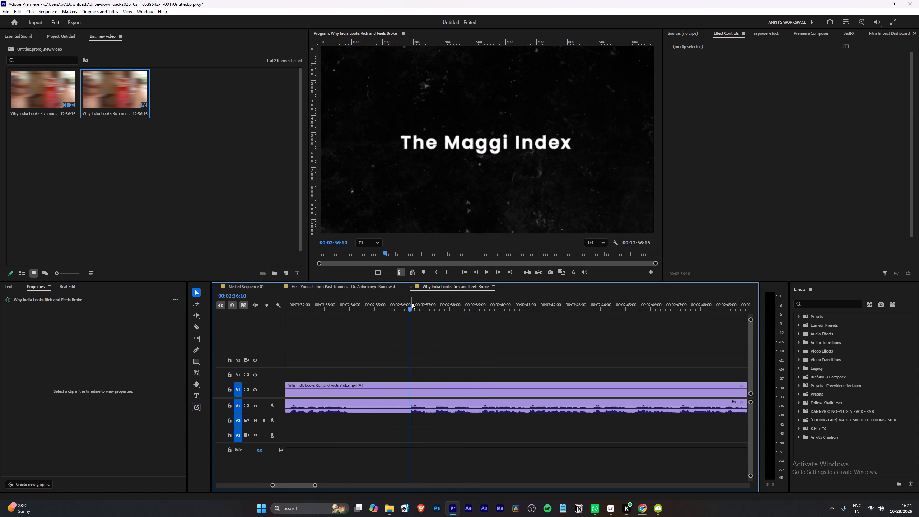
# Play the footage from "The Maggi Index" title card through the price graphics to examine where the Maggi section ends.
pyautogui.press('space')
pyautogui.keyDown('alt'); pyautogui.scroll(-1, 423, 348); pyautogui.keyUp('alt')
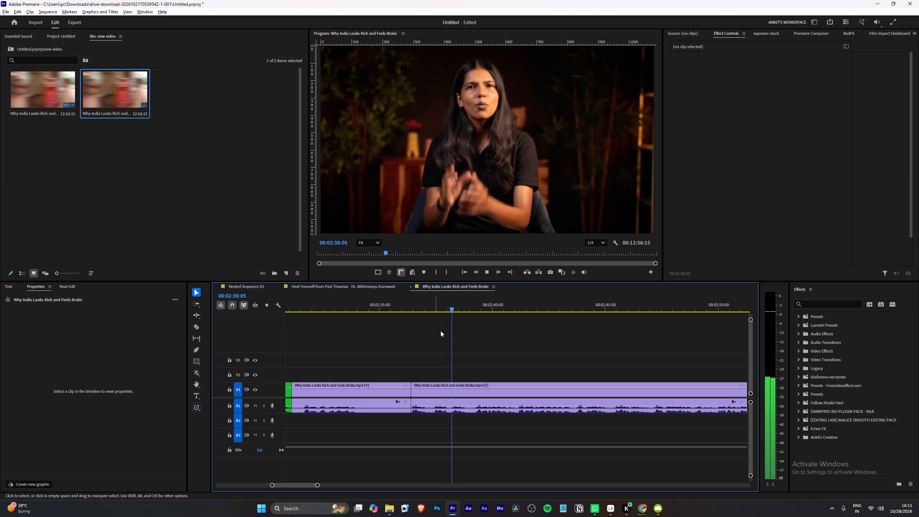
pyautogui.keyDown('alt'); pyautogui.scroll(-3, 442, 326); pyautogui.keyUp('alt')
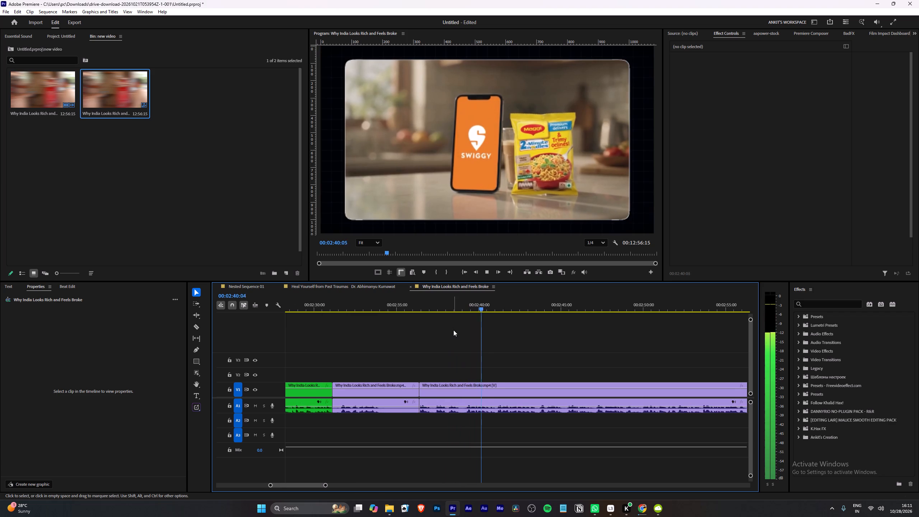
pyautogui.scroll(-2, 453, 330)
pyautogui.keyDown('alt'); pyautogui.scroll(-4, 453, 330); pyautogui.keyUp('alt')
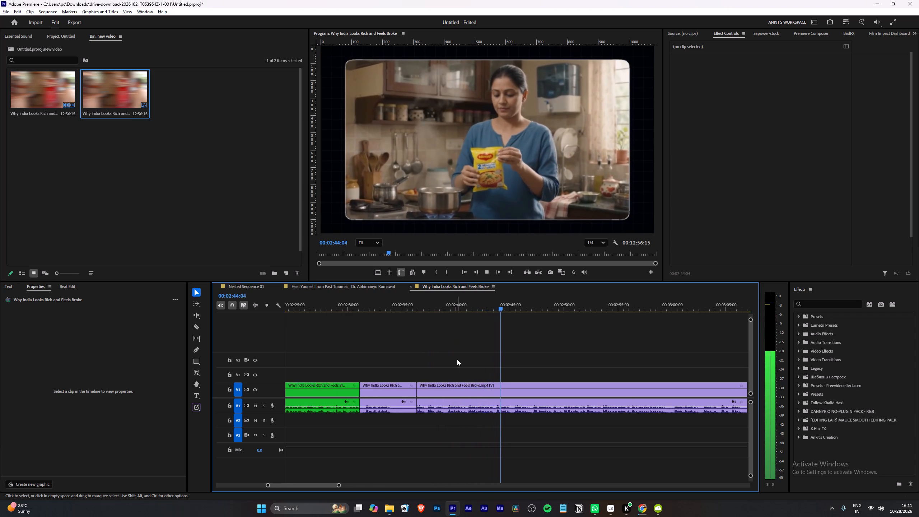
pyautogui.keyDown('alt'); pyautogui.scroll(2, 458, 360); pyautogui.keyUp('alt')
pyautogui.scroll(-5, 458, 360)
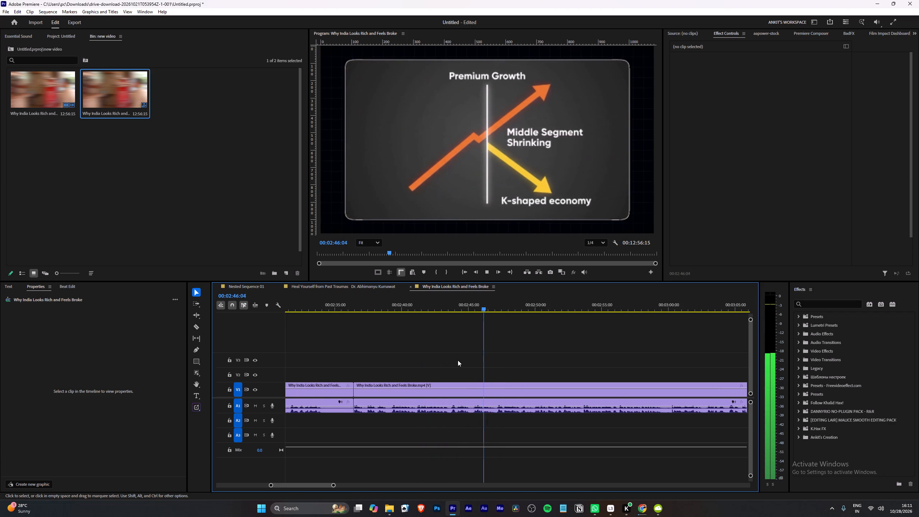
pyautogui.scroll(-3, 458, 360)
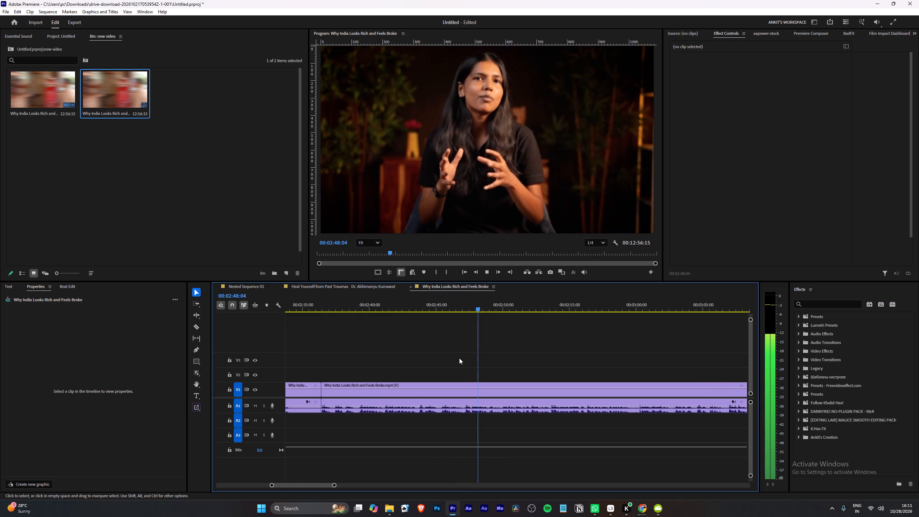
pyautogui.scroll(-4, 459, 358)
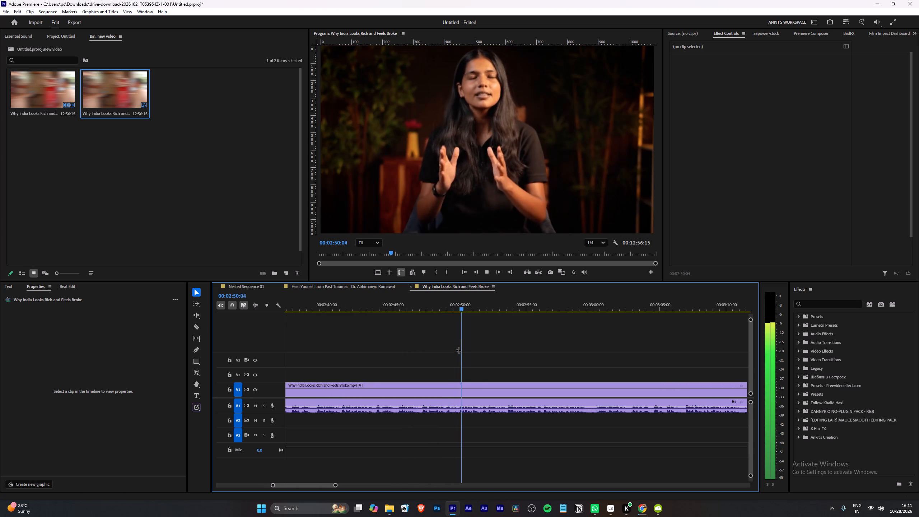
pyautogui.scroll(-4, 458, 350)
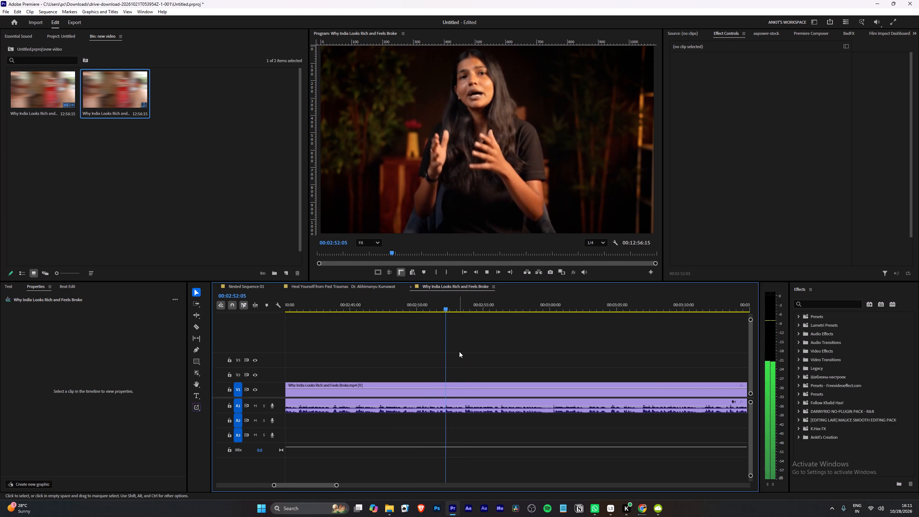
pyautogui.scroll(-5, 459, 351)
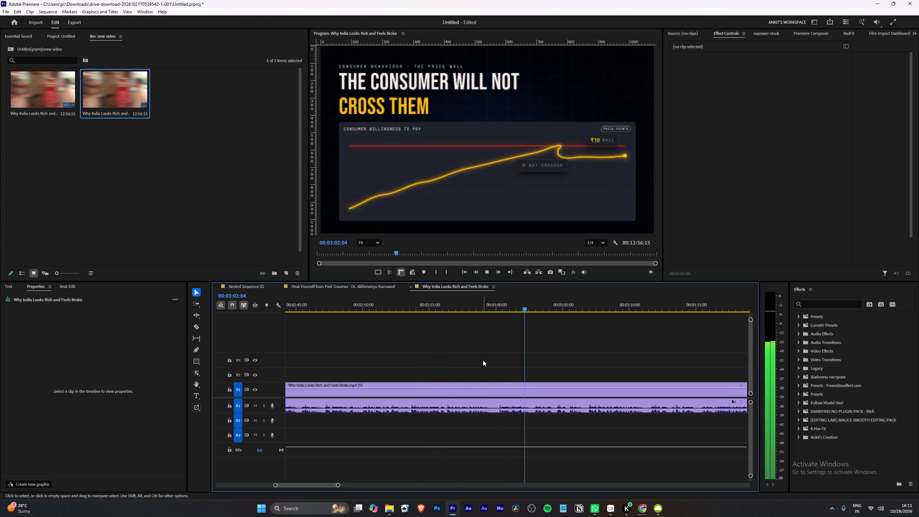
pyautogui.scroll(-4, 501, 360)
pyautogui.keyDown('alt'); pyautogui.scroll(-2, 502, 361); pyautogui.keyUp('alt')
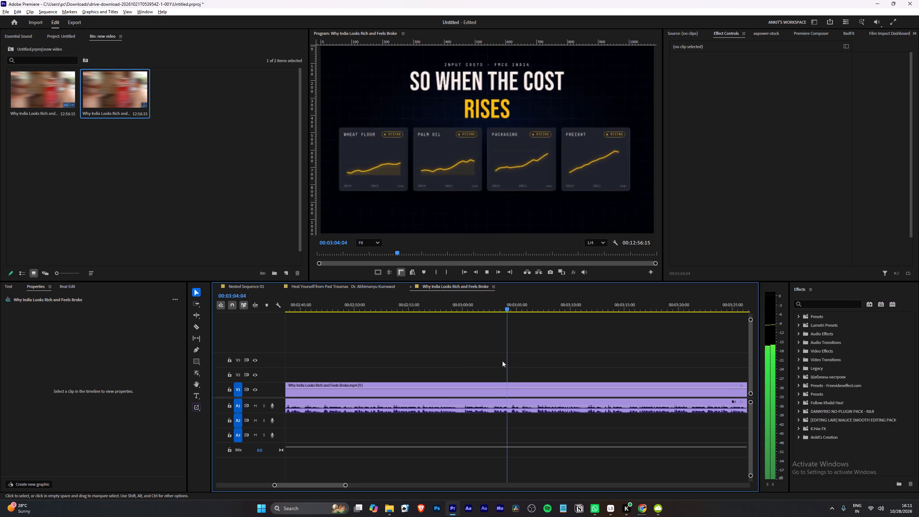
pyautogui.keyDown('alt'); pyautogui.scroll(-8, 502, 361); pyautogui.keyUp('alt')
pyautogui.scroll(1, 502, 361)
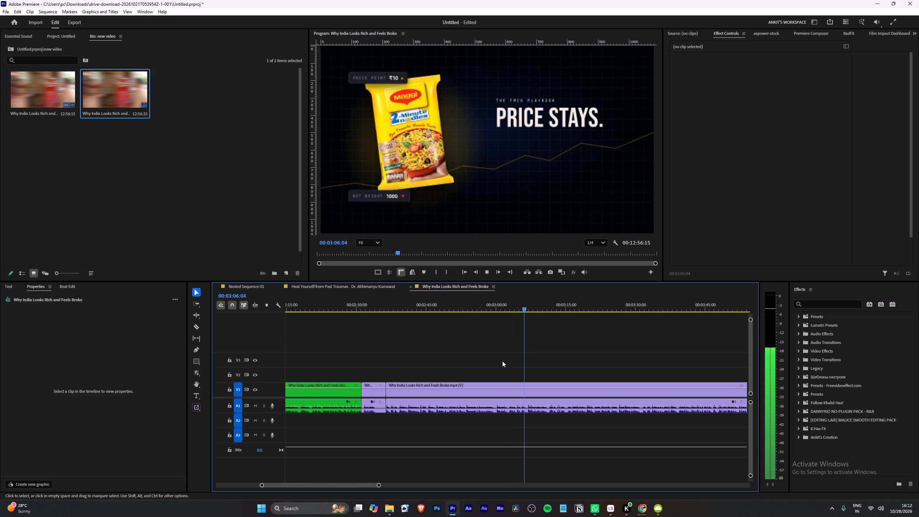
pyautogui.press('space')
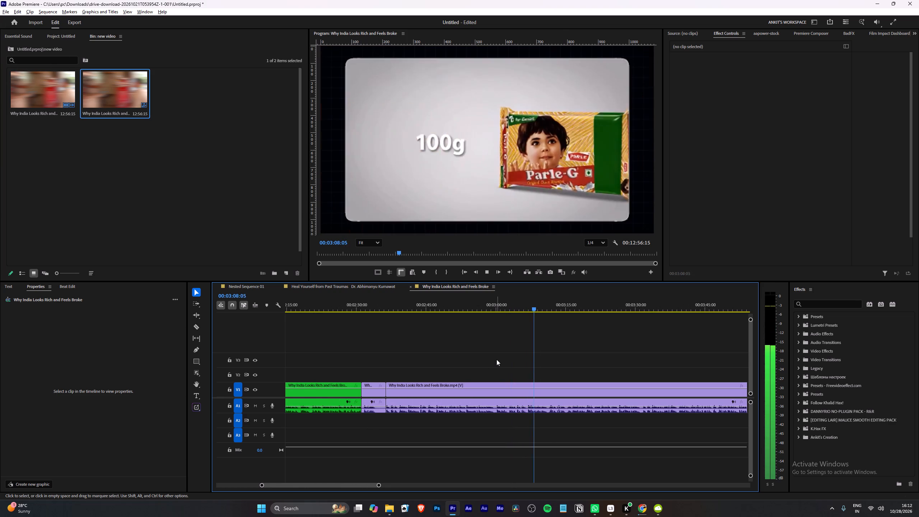
pyautogui.keyDown('alt'); pyautogui.scroll(3, 496, 359); pyautogui.keyUp('alt')
pyautogui.scroll(2, 496, 359)
pyautogui.keyDown('alt'); pyautogui.scroll(1, 496, 359); pyautogui.keyUp('alt')
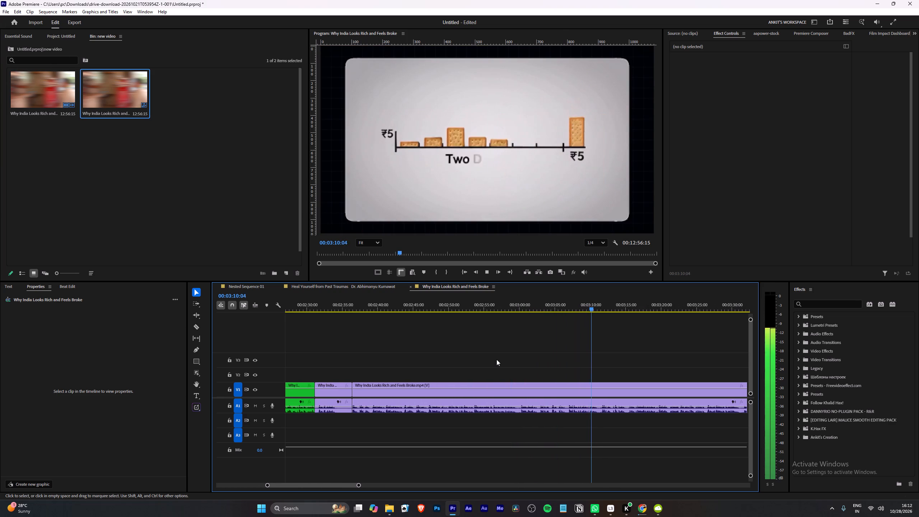
pyautogui.press('space')
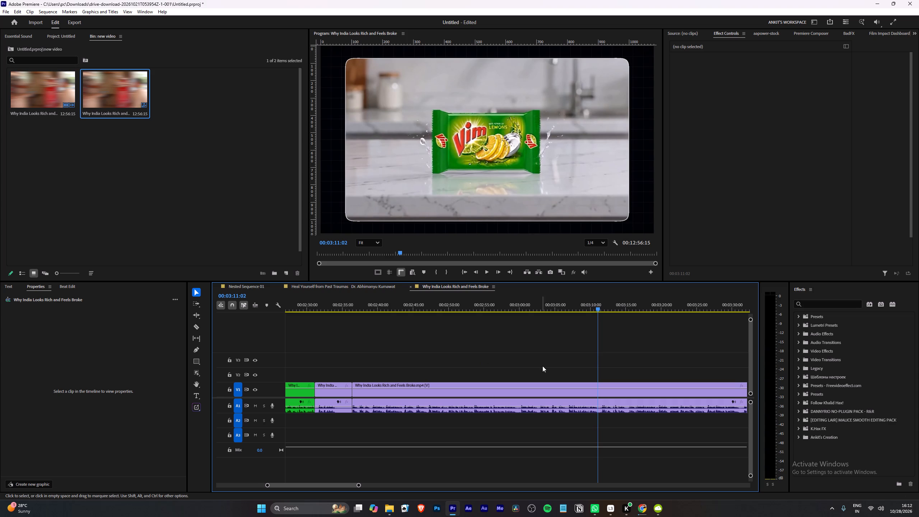
pyautogui.press('space')
pyautogui.scroll(-6, 616, 369)
pyautogui.keyDown('alt'); pyautogui.scroll(2, 582, 367); pyautogui.keyUp('alt')
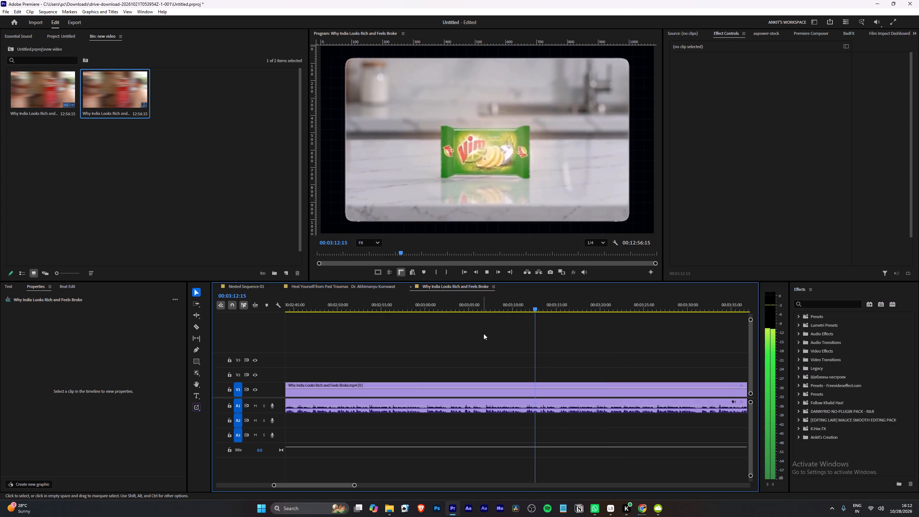
# Replay the "Price stays" Maggi graphic and cut the clip right after it, at about 00:03:06:12.
pyautogui.click(485, 299)
pyautogui.press('space')
pyautogui.keyDown('alt'); pyautogui.scroll(6, 494, 330); pyautogui.keyUp('alt')
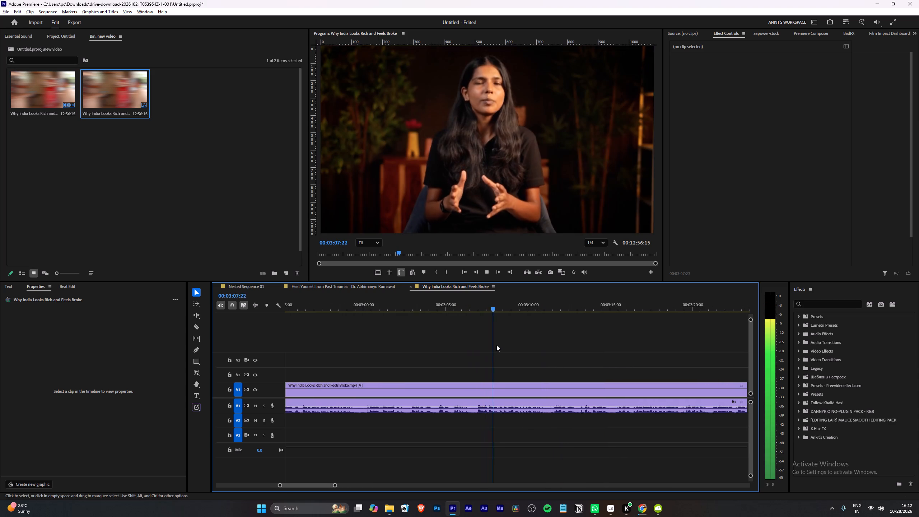
pyautogui.keyDown('alt'); pyautogui.scroll(1, 496, 345); pyautogui.keyUp('alt')
pyautogui.moveTo(448, 307); pyautogui.dragTo(433, 311)
pyautogui.press('space')
pyautogui.keyDown('alt'); pyautogui.scroll(2, 451, 341); pyautogui.keyUp('alt')
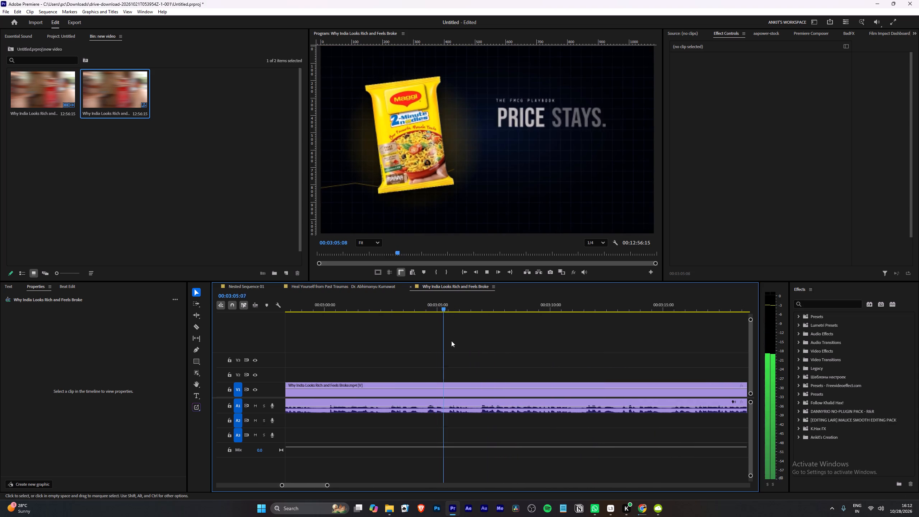
pyautogui.keyDown('alt'); pyautogui.scroll(3, 479, 349); pyautogui.keyUp('alt')
pyautogui.press('w')
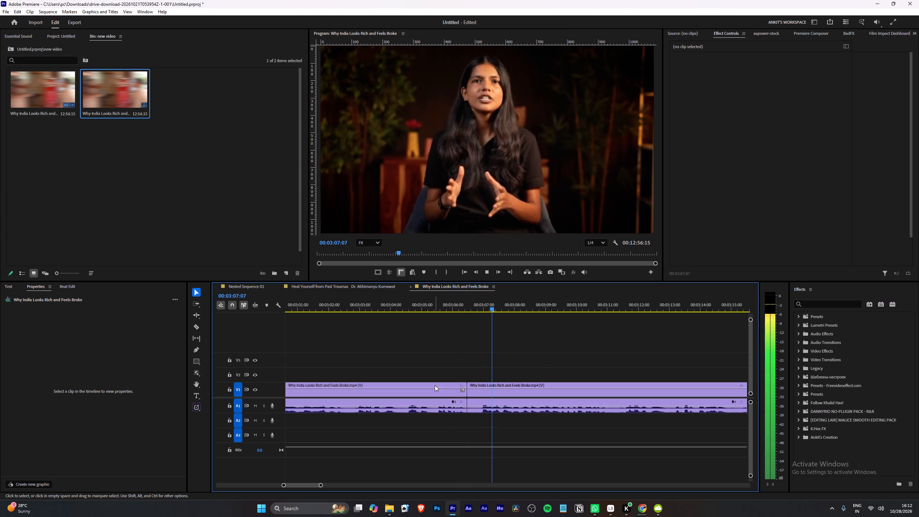
# Change the label colour of the segment between the 00:02:36:10 and 00:03:06:12 cuts to green (GFX).
pyautogui.rightClick(435, 385)
pyautogui.click(448, 283)
pyautogui.click(560, 308)
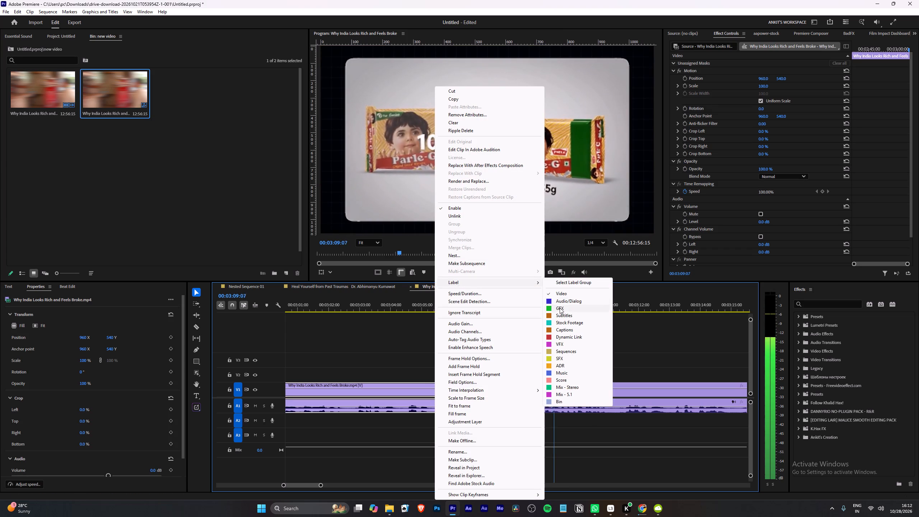
pyautogui.click(509, 349)
# Play and replay the footage after the 00:03:06:12 cut to examine where the presenter scene changes before the delivery-rider shot.
pyautogui.scroll(-4, 504, 352)
pyautogui.keyDown('alt'); pyautogui.scroll(-8, 502, 355); pyautogui.keyUp('alt')
pyautogui.scroll(-9, 502, 355)
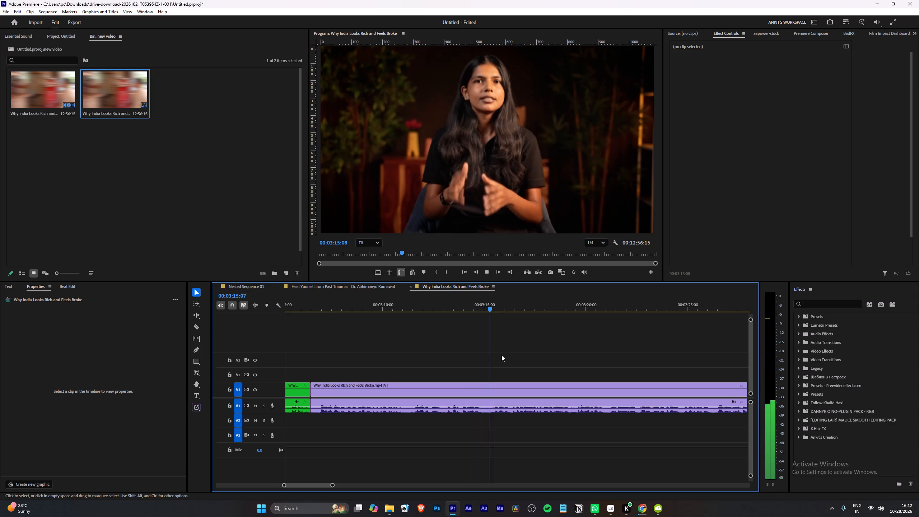
pyautogui.keyDown('alt'); pyautogui.scroll(-2, 502, 355); pyautogui.keyUp('alt')
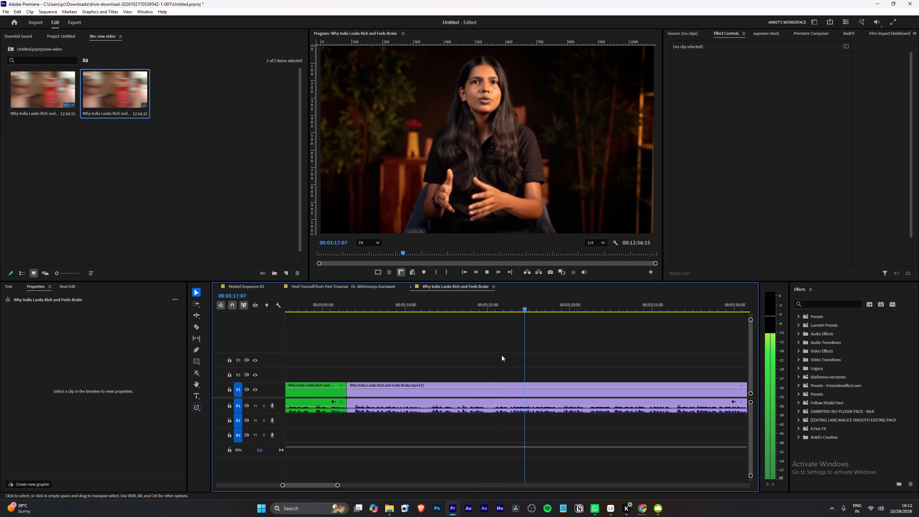
pyautogui.keyDown('alt'); pyautogui.scroll(-2, 502, 355); pyautogui.keyUp('alt')
pyautogui.scroll(-3, 502, 355)
pyautogui.keyDown('alt'); pyautogui.scroll(-2, 502, 355); pyautogui.keyUp('alt')
pyautogui.scroll(-4, 502, 355)
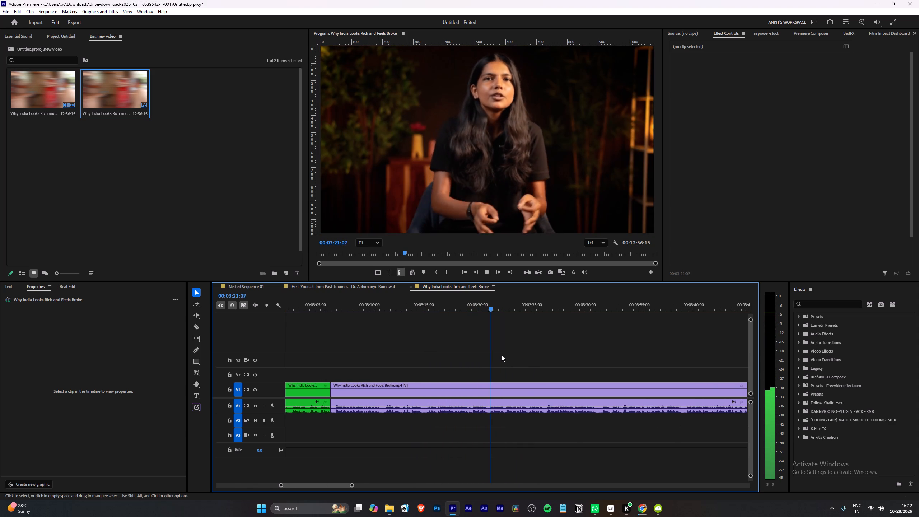
pyautogui.keyDown('alt'); pyautogui.scroll(1, 502, 356); pyautogui.keyUp('alt')
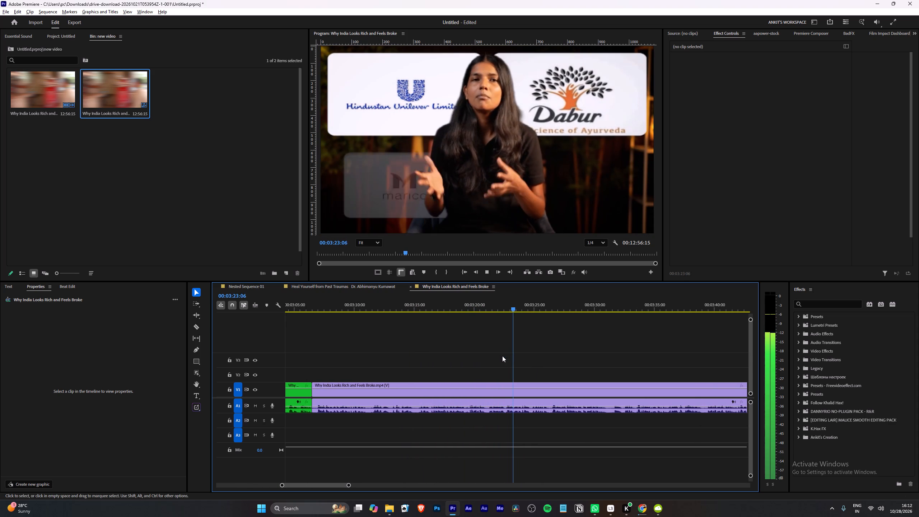
pyautogui.scroll(-5, 502, 356)
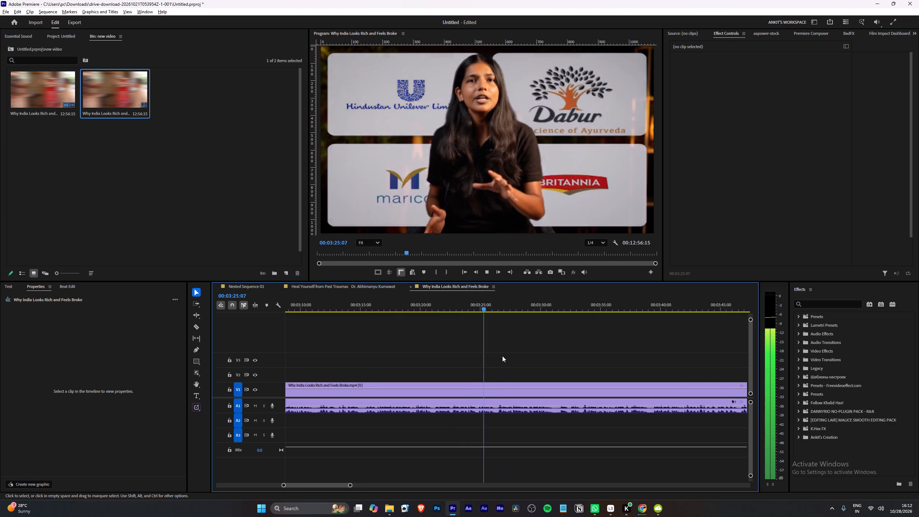
pyautogui.keyDown('alt'); pyautogui.scroll(-5, 502, 356); pyautogui.keyUp('alt')
pyautogui.scroll(-3, 502, 356)
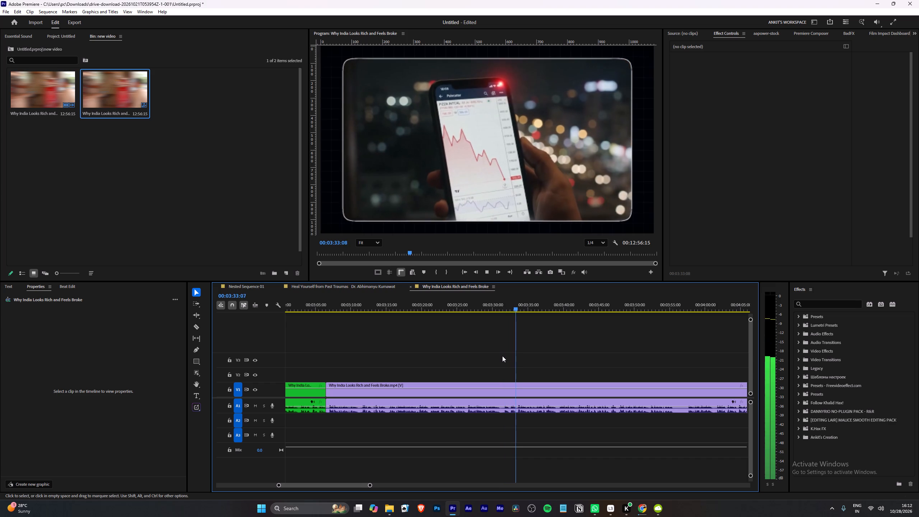
pyautogui.scroll(-3, 502, 356)
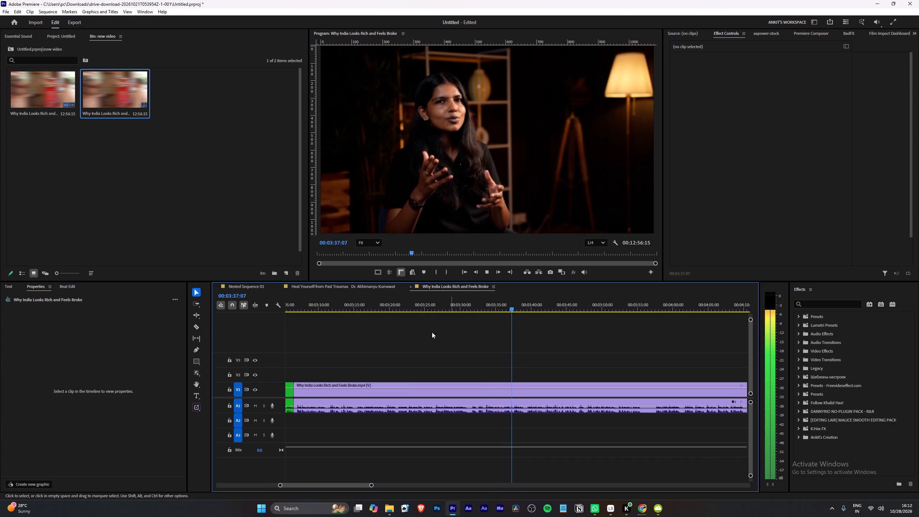
pyautogui.scroll(3, 450, 353)
pyautogui.press('space')
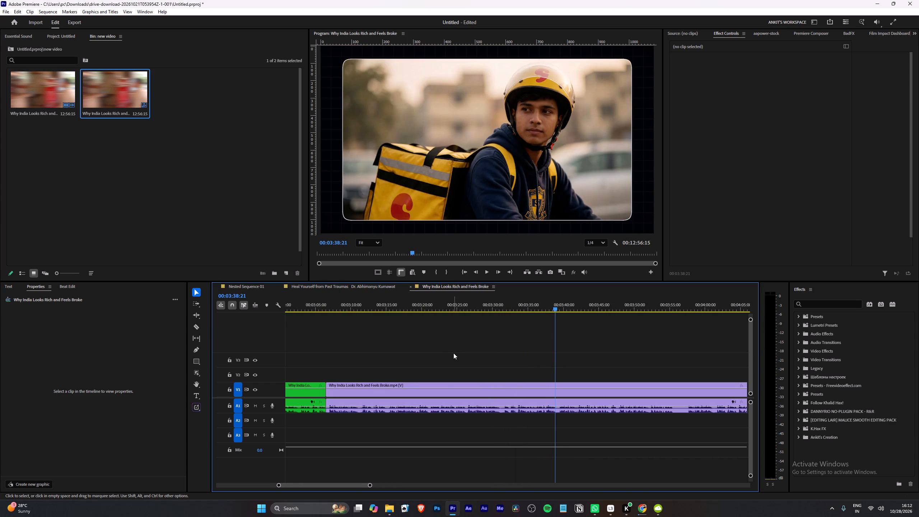
pyautogui.moveTo(372, 310); pyautogui.dragTo(356, 308)
pyautogui.press('space')
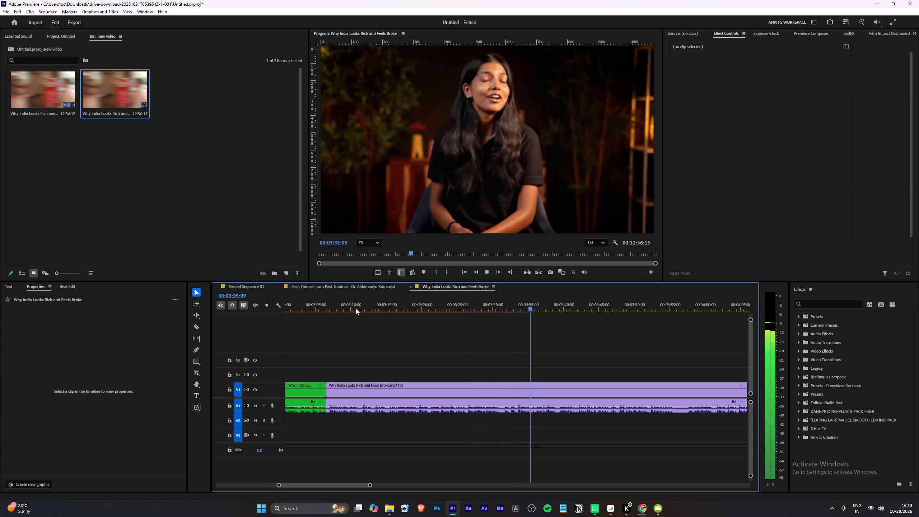
pyautogui.press('space')
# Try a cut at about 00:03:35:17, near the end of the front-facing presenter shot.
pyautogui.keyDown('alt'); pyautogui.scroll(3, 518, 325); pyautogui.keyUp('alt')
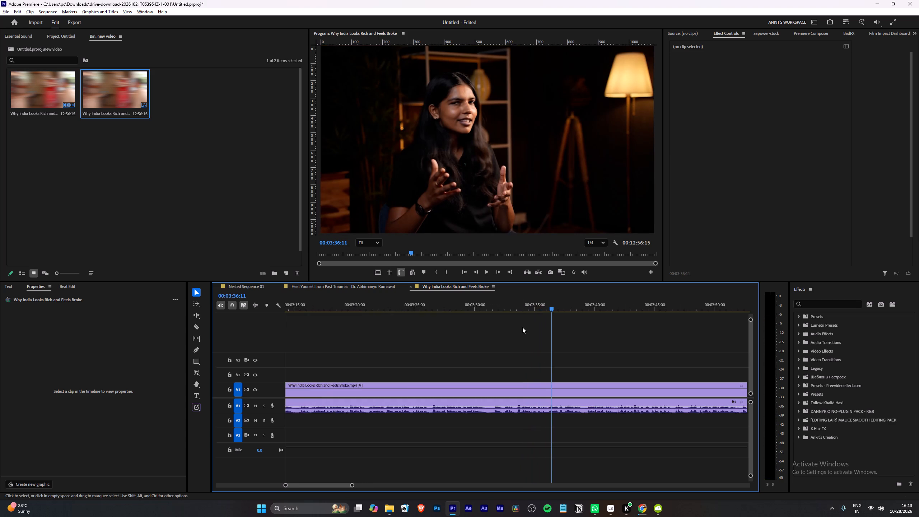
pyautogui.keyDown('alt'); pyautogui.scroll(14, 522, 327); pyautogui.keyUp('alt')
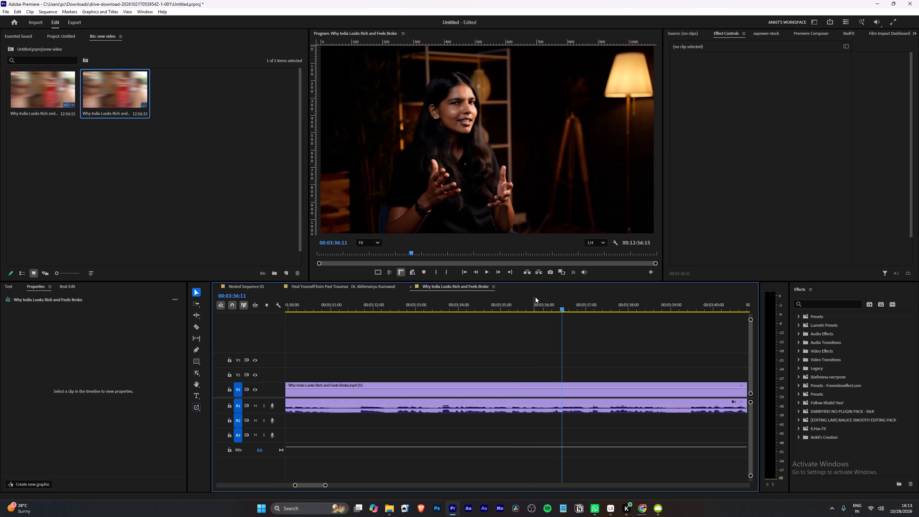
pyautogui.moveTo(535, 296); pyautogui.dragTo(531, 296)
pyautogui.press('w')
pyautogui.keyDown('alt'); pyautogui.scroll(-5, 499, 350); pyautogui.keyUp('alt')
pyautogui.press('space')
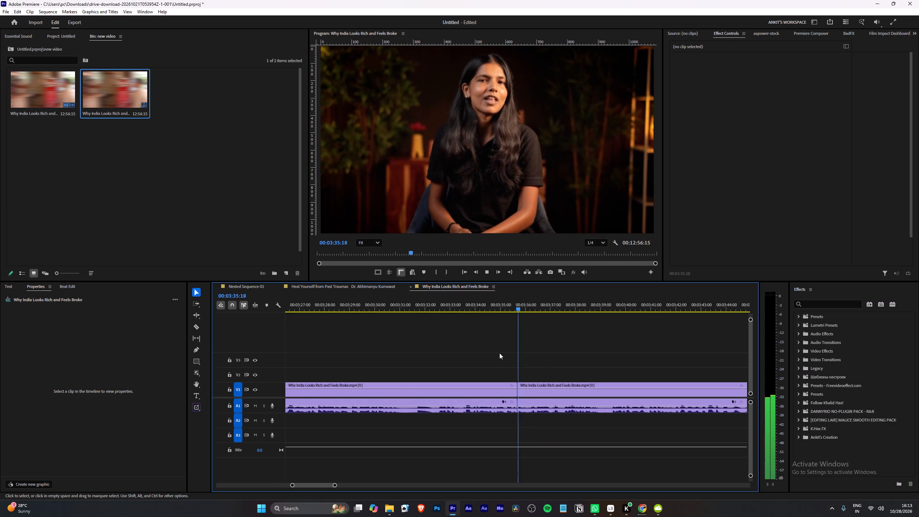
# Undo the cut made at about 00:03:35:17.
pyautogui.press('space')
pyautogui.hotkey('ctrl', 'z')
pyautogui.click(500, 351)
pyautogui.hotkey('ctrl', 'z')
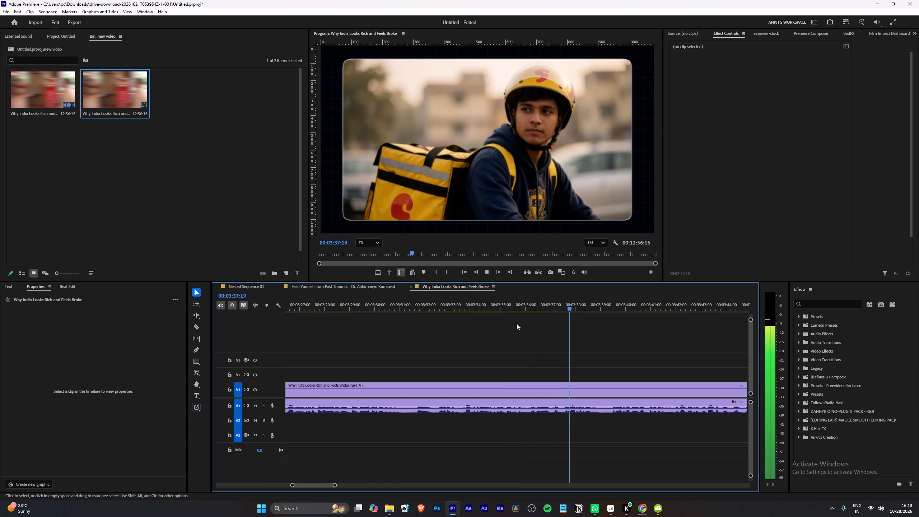
# Find the first frame of the light transition after the front-facing presenter shot and cut the clip there, at 00:03:36:04.
pyautogui.click(518, 284)
pyautogui.moveTo(519, 300); pyautogui.dragTo(526, 304)
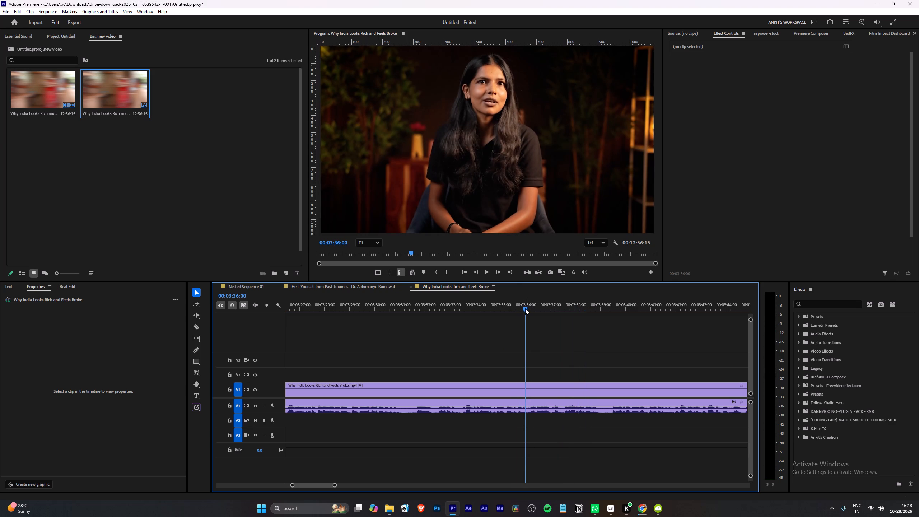
pyautogui.press('Right')
pyautogui.press('Right')
pyautogui.press('Right')
pyautogui.press('Right')
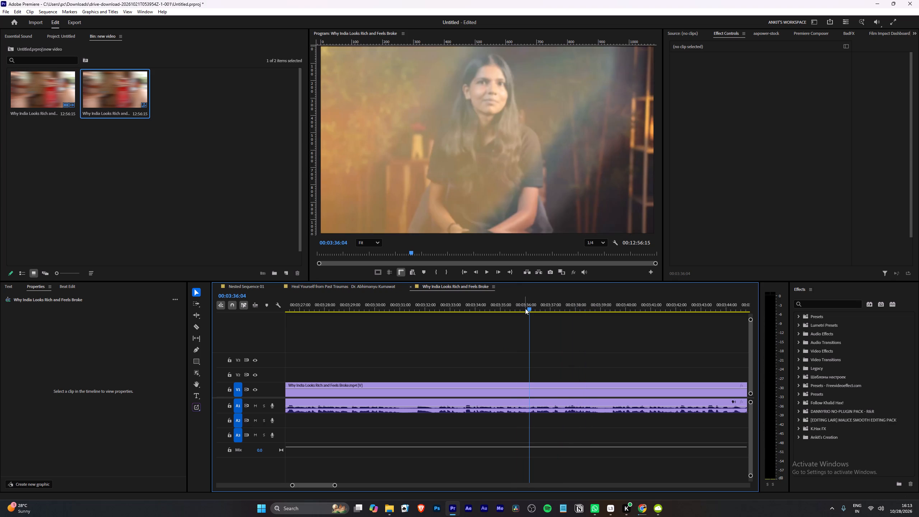
pyautogui.press('Left')
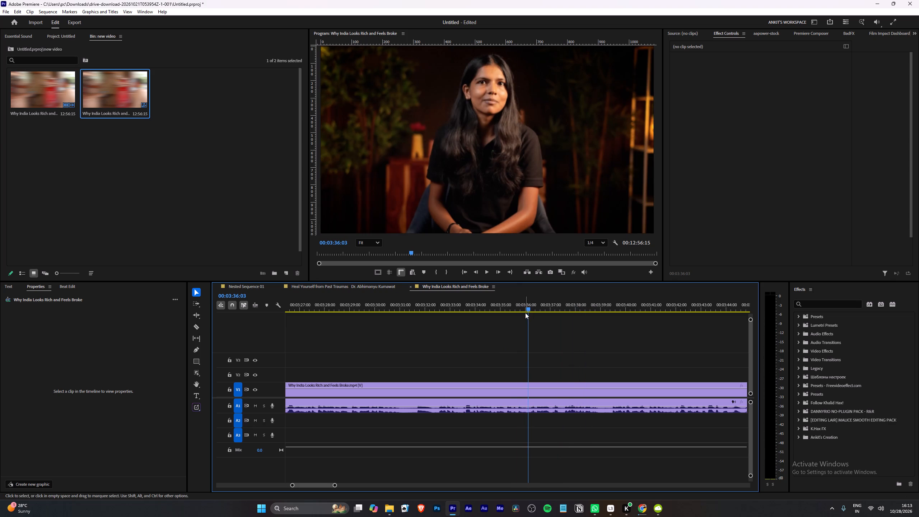
pyautogui.press('Right')
pyautogui.press('w')
# Label the segment between the 00:03:06:12 and 00:03:36:04 cuts green (GFX).
pyautogui.press('space')
pyautogui.keyDown('alt'); pyautogui.scroll(-13, 507, 356); pyautogui.keyUp('alt')
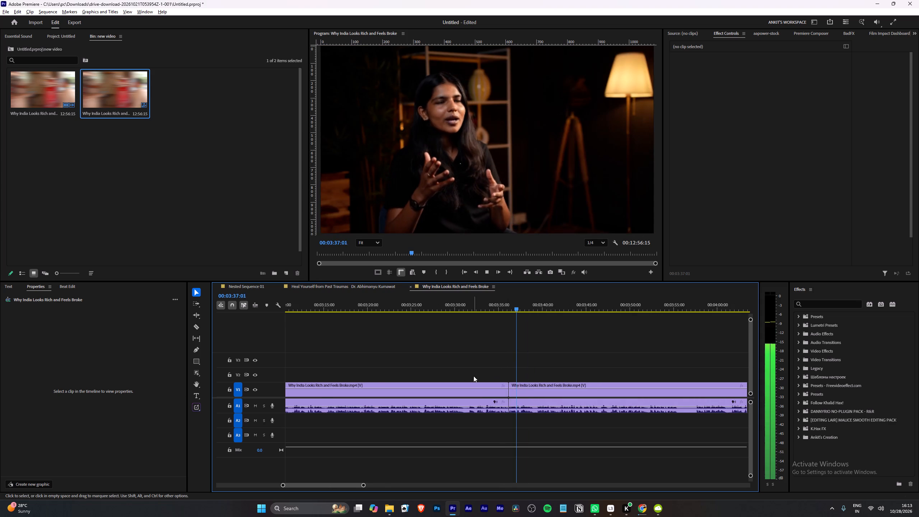
pyautogui.keyDown('alt'); pyautogui.scroll(-2, 474, 376); pyautogui.keyUp('alt')
pyautogui.rightClick(437, 385)
pyautogui.click(477, 286)
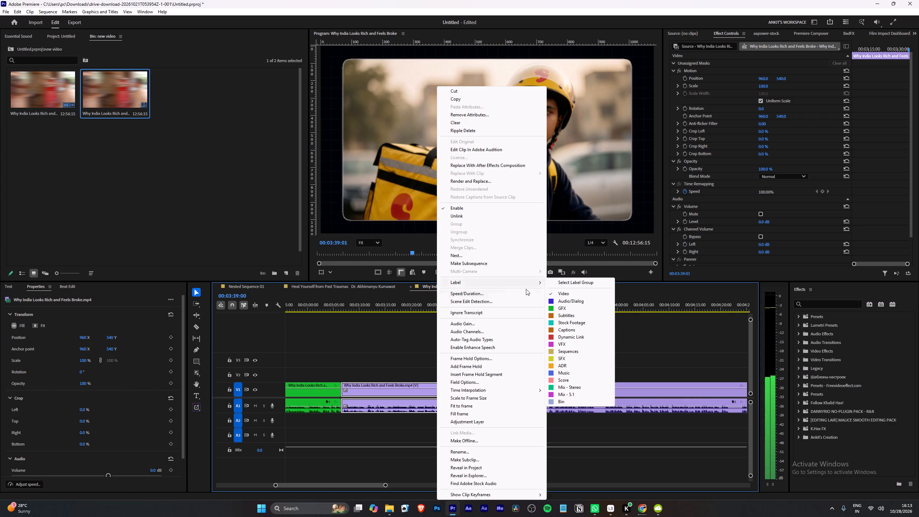
pyautogui.click(560, 311)
pyautogui.click(519, 345)
# Play the footage after the 00:03:36:04 cut to examine where graphics, title cards and presenter shots change, up to the "Recession Map" graphic.
pyautogui.keyDown('alt'); pyautogui.scroll(4, 526, 347); pyautogui.keyUp('alt')
pyautogui.click(502, 347)
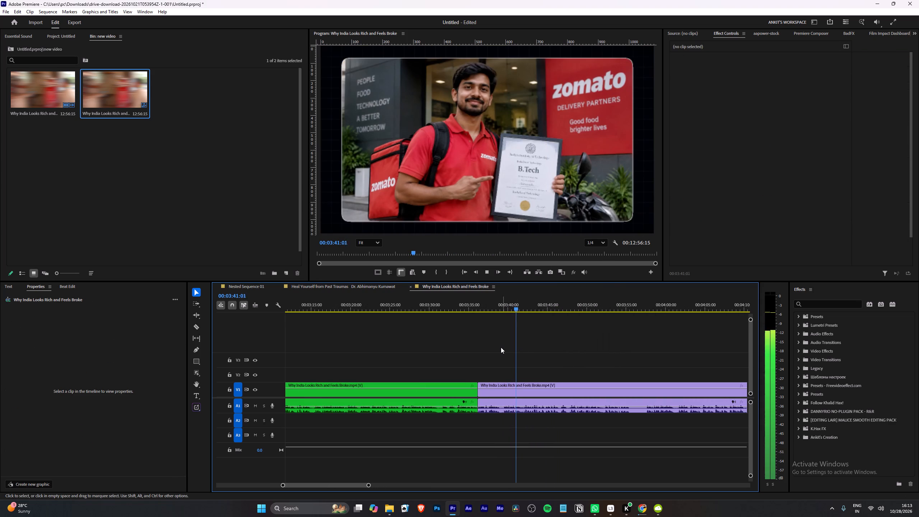
pyautogui.keyDown('alt'); pyautogui.scroll(-3, 519, 346); pyautogui.keyUp('alt')
pyautogui.keyDown('alt'); pyautogui.scroll(4, 557, 344); pyautogui.keyUp('alt')
pyautogui.scroll(-3, 532, 345)
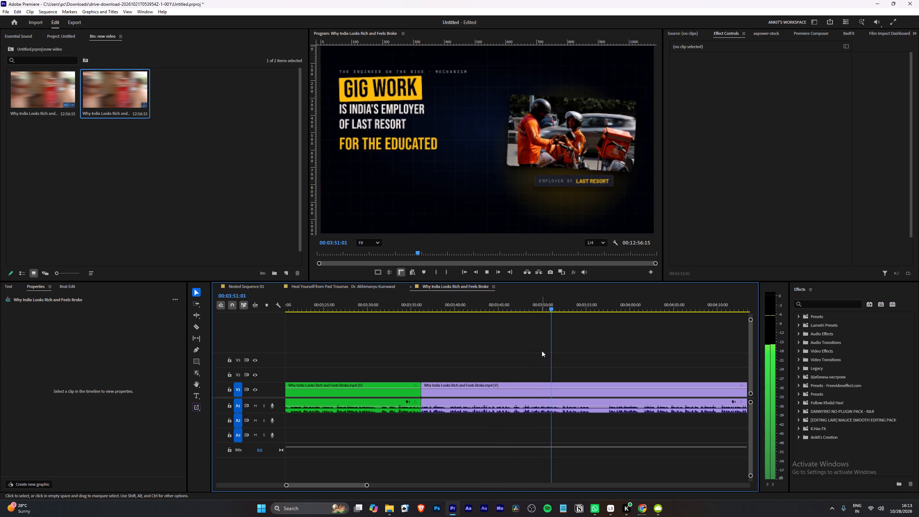
pyautogui.scroll(-4, 489, 373)
pyautogui.keyDown('alt'); pyautogui.scroll(2, 492, 375); pyautogui.keyUp('alt')
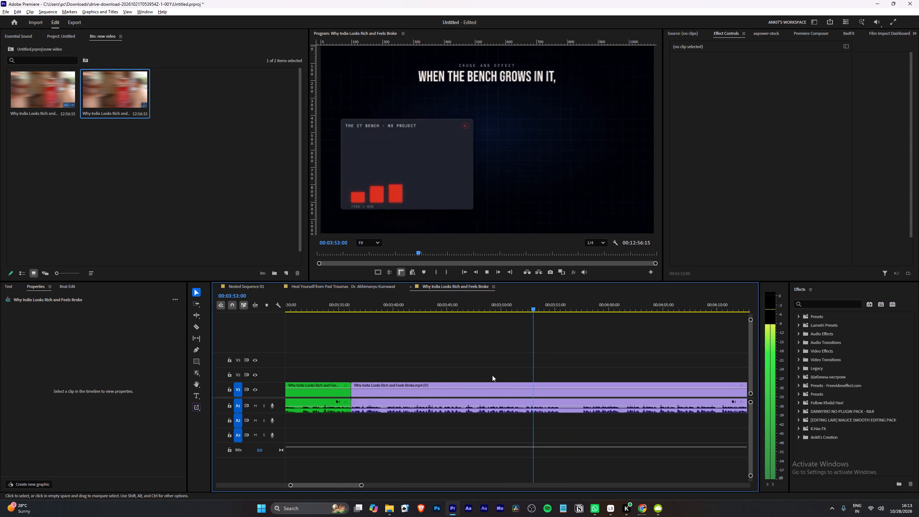
pyautogui.keyDown('alt'); pyautogui.scroll(1, 492, 375); pyautogui.keyUp('alt')
pyautogui.scroll(-3, 492, 375)
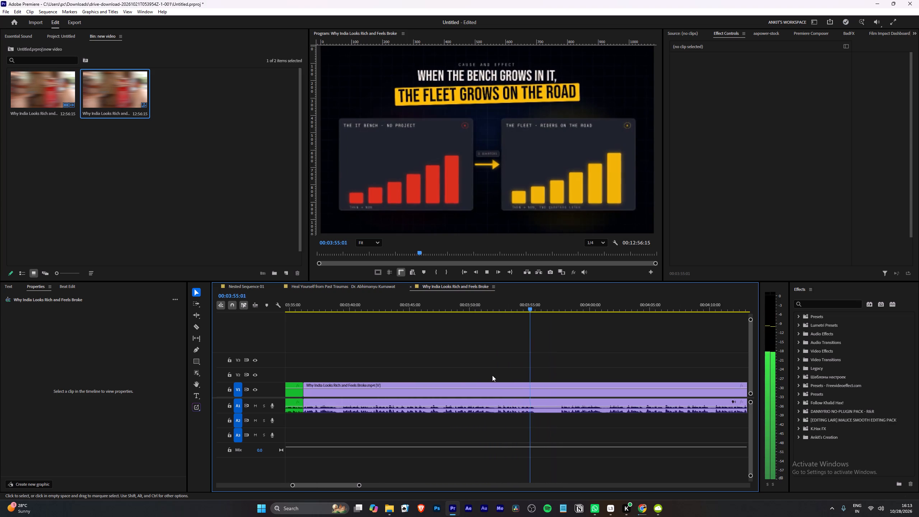
pyautogui.keyDown('alt'); pyautogui.scroll(-9, 492, 375); pyautogui.keyUp('alt')
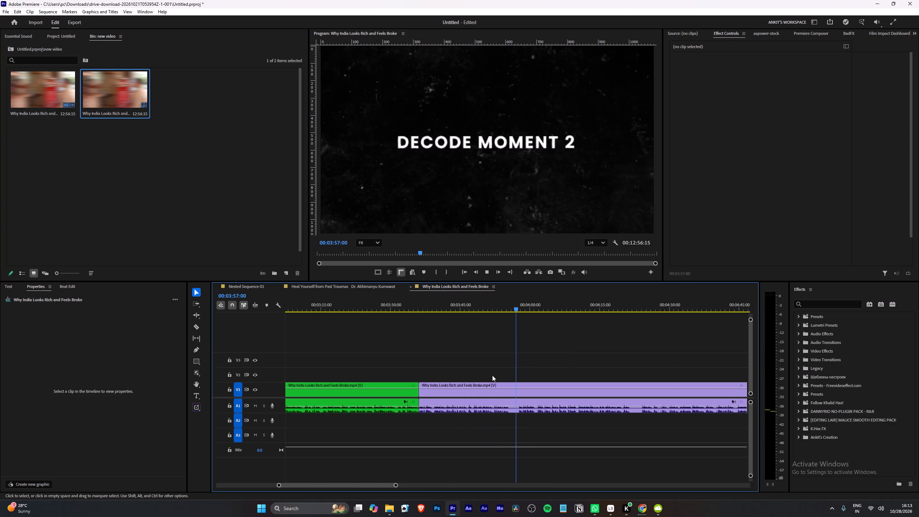
pyautogui.keyDown('alt'); pyautogui.scroll(5, 531, 377); pyautogui.keyUp('alt')
pyautogui.scroll(-6, 531, 377)
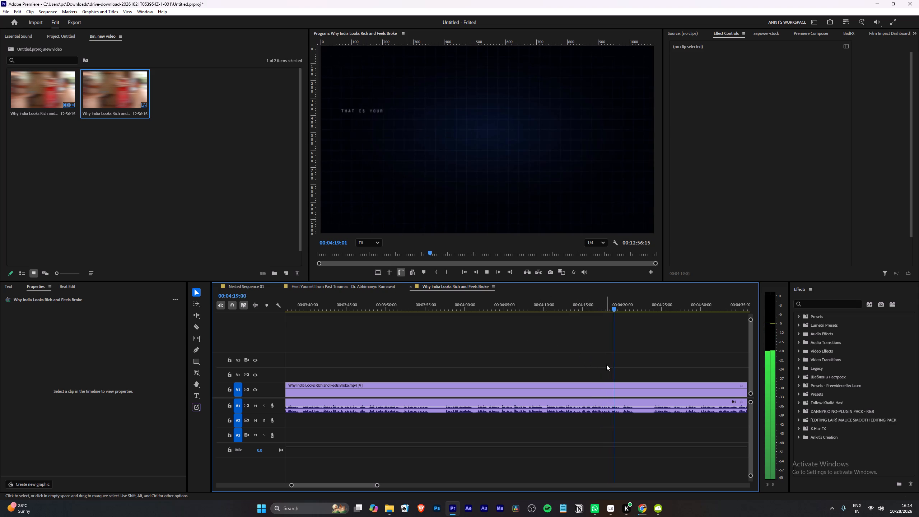
pyautogui.scroll(-3, 606, 364)
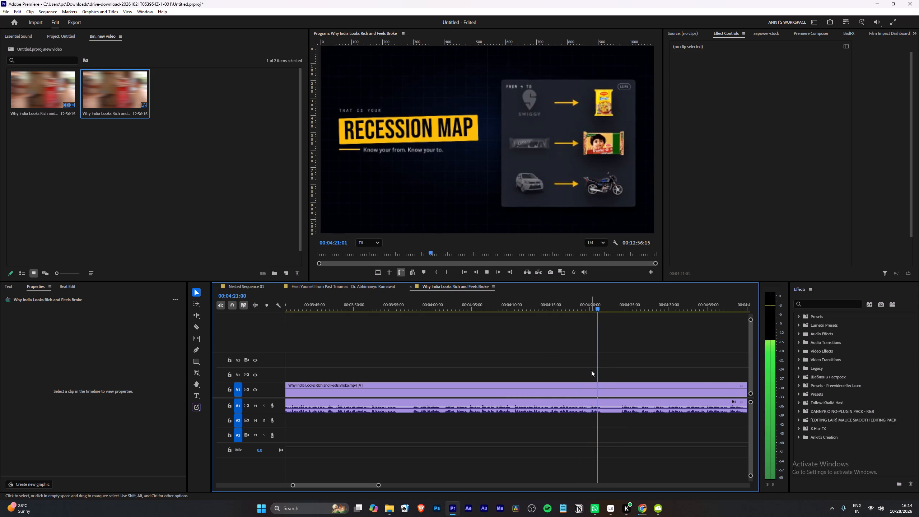
# Find the start of the "The Beauty and Vanity Test" title card and cut the clip there, at 00:04:21:11.
pyautogui.press('space')
pyautogui.keyDown('alt'); pyautogui.scroll(18, 603, 379); pyautogui.keyUp('alt')
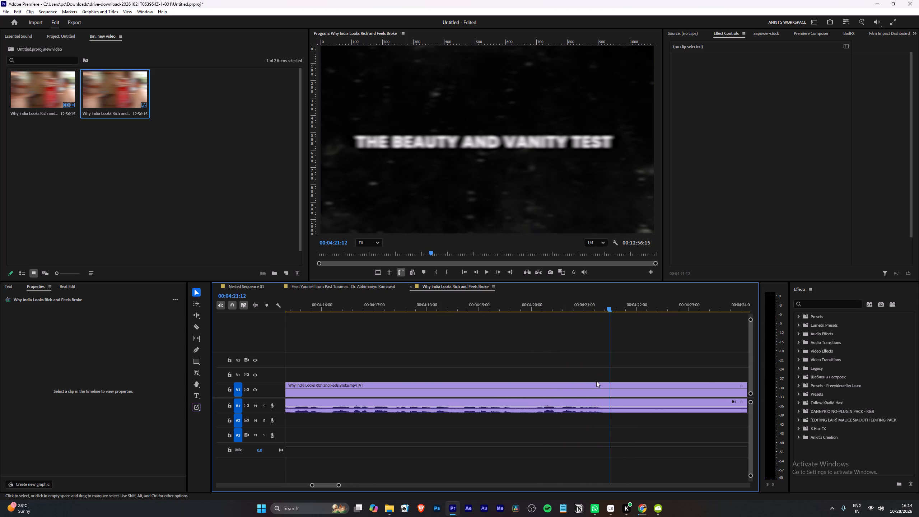
pyautogui.press('Left')
pyautogui.press('Left')
pyautogui.press('Right')
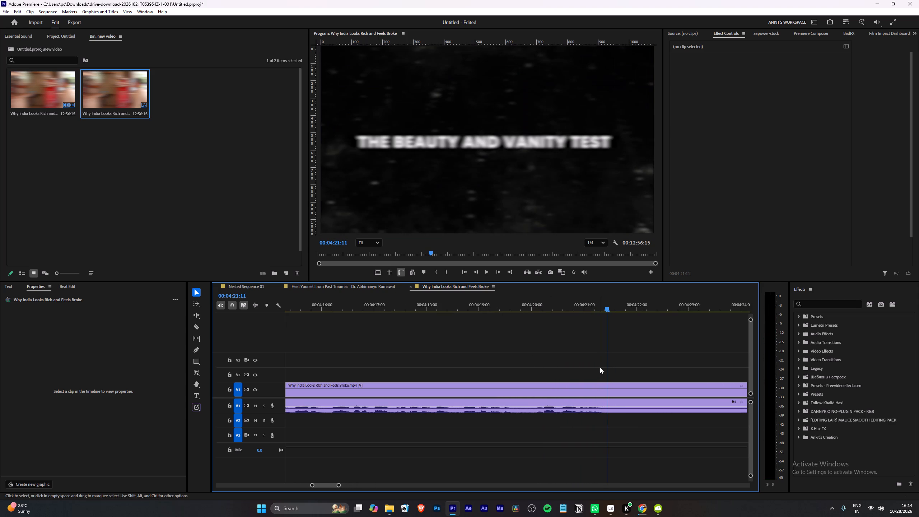
pyautogui.write('w')
# Go back to where the "Decode Moment 2" title fades into the presenter shot and cut the clip there, at 00:03:57:16.
pyautogui.press('space')
pyautogui.keyDown('alt'); pyautogui.scroll(-15, 558, 385); pyautogui.keyUp('alt')
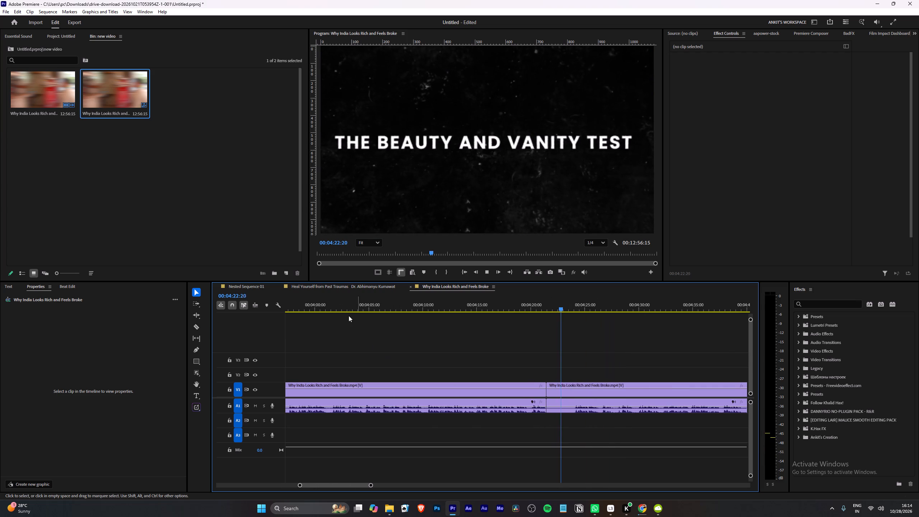
pyautogui.moveTo(344, 305); pyautogui.dragTo(325, 302)
pyautogui.press('space')
pyautogui.scroll(5, 351, 334)
pyautogui.keyDown('alt'); pyautogui.scroll(7, 393, 362); pyautogui.keyUp('alt')
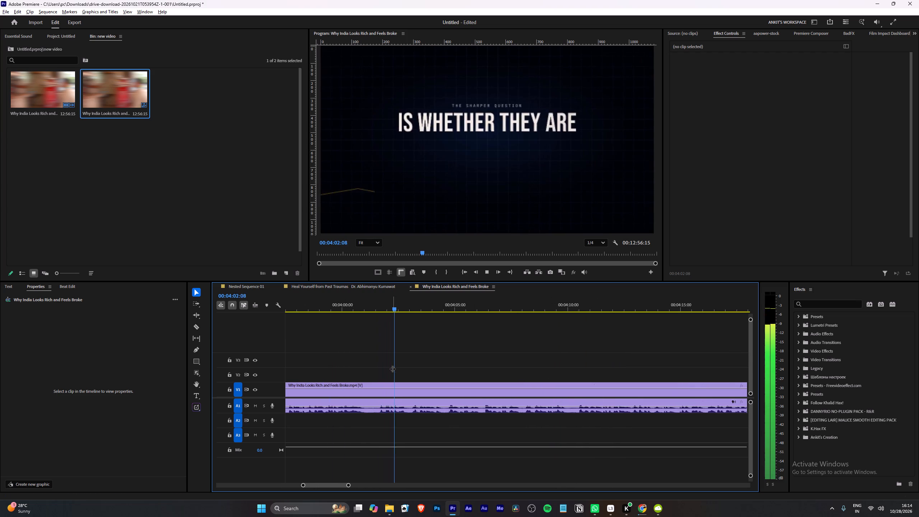
pyautogui.scroll(8, 393, 368)
pyautogui.click(375, 309)
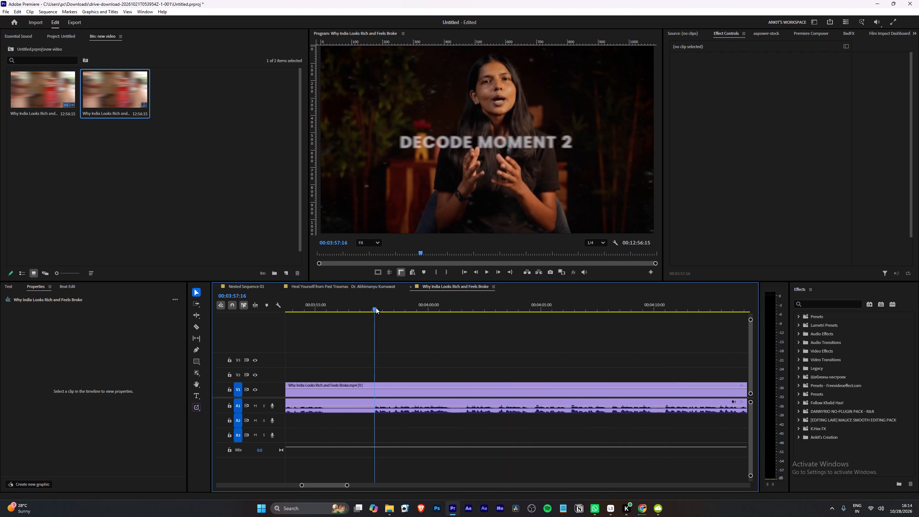
pyautogui.press('w')
# Label the segment between the 00:03:57:16 and 00:04:21:11 cuts green (GFX).
pyautogui.press('space')
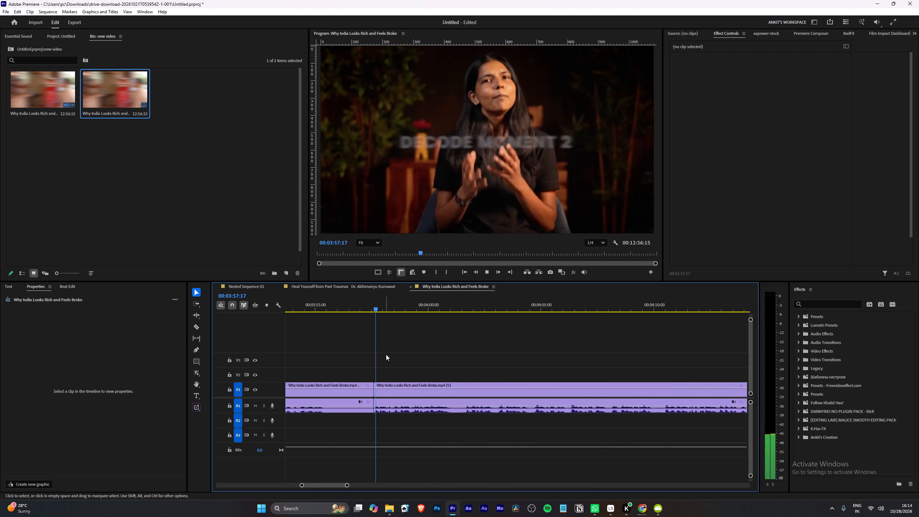
pyautogui.keyDown('alt'); pyautogui.scroll(-15, 388, 372); pyautogui.keyUp('alt')
pyautogui.rightClick(423, 392)
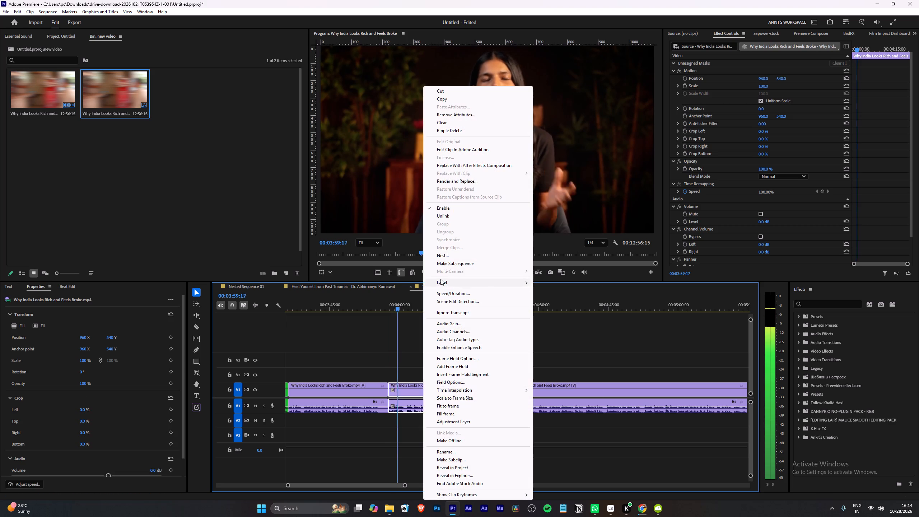
pyautogui.click(440, 279)
pyautogui.click(560, 309)
# Play on from the 00:04:21:11 cut and cut the clip at 00:04:26:13, on the presenter shot with "The Lipstick Effect" title.
pyautogui.press('Down')
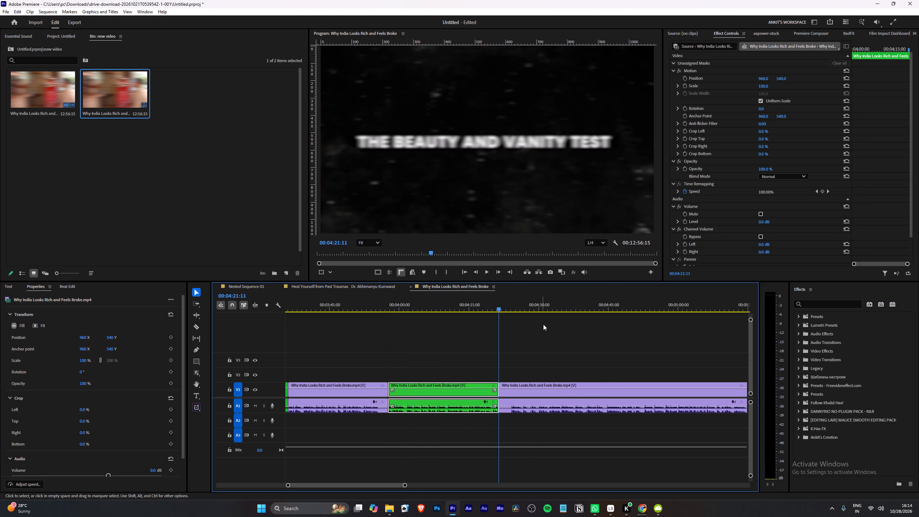
pyautogui.press('space')
pyautogui.click(487, 322)
pyautogui.scroll(-5, 480, 329)
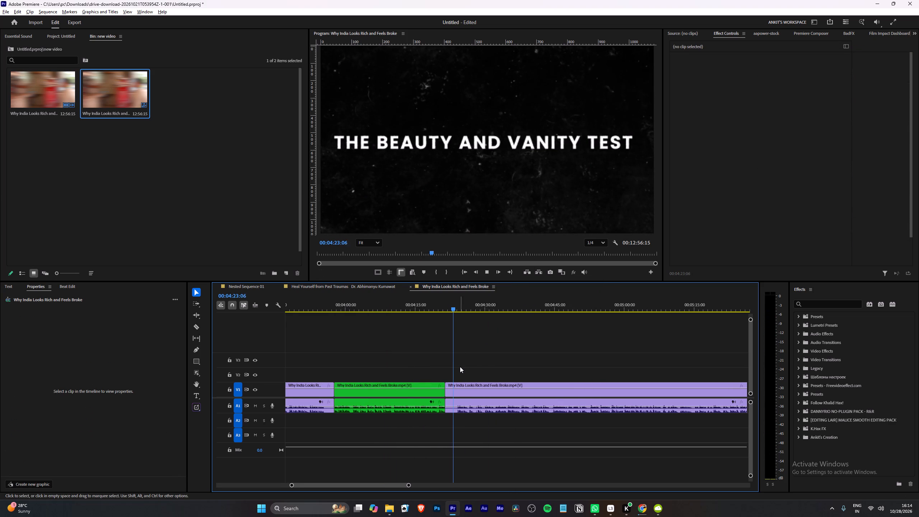
pyautogui.keyDown('alt'); pyautogui.scroll(4, 460, 367); pyautogui.keyUp('alt')
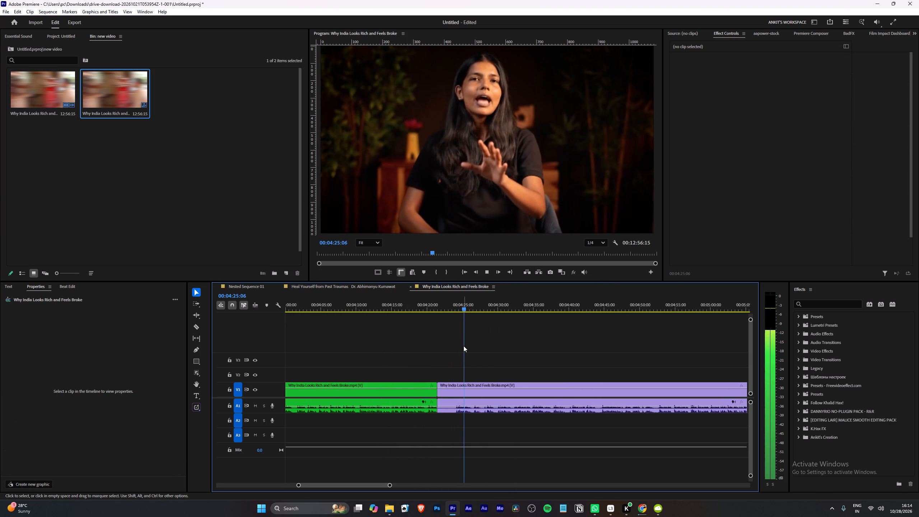
pyautogui.keyDown('alt'); pyautogui.scroll(3, 463, 346); pyautogui.keyUp('alt')
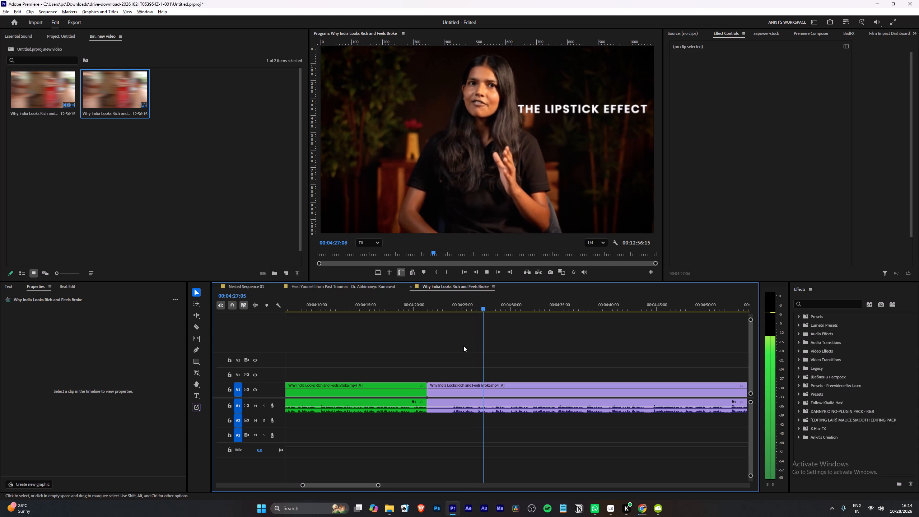
pyautogui.keyDown('alt'); pyautogui.scroll(4, 479, 347); pyautogui.keyUp('alt')
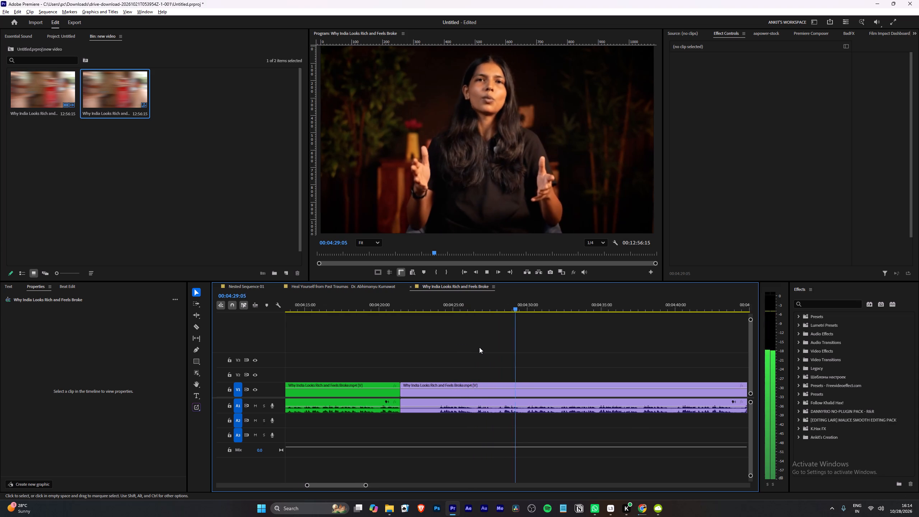
pyautogui.keyDown('alt'); pyautogui.scroll(1, 479, 347); pyautogui.keyUp('alt')
pyautogui.moveTo(473, 307); pyautogui.dragTo(476, 307)
pyautogui.write('w')
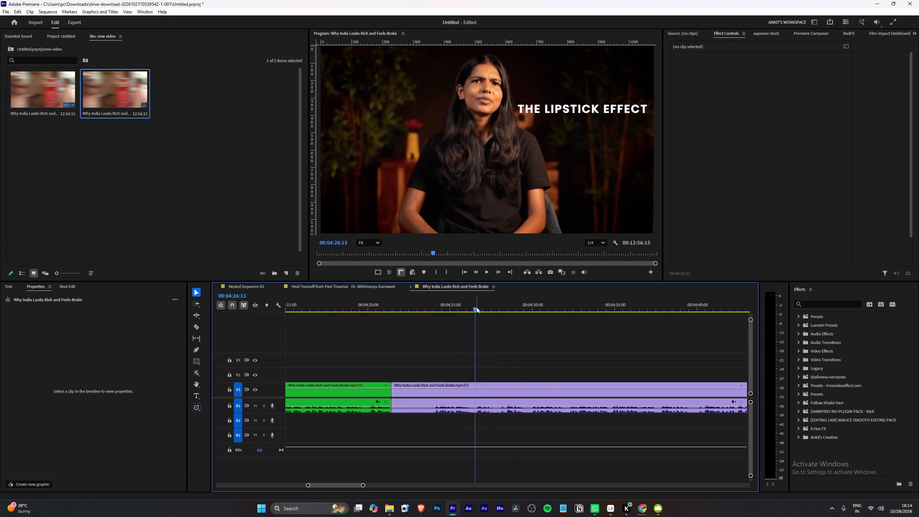
# Play and replay the footage after the 00:04:26:13 cut to examine where the presenter shots and the lipstick and beauty graphics change.
pyautogui.press('space')
pyautogui.scroll(-4, 463, 357)
pyautogui.keyDown('alt'); pyautogui.scroll(2, 448, 363); pyautogui.keyUp('alt')
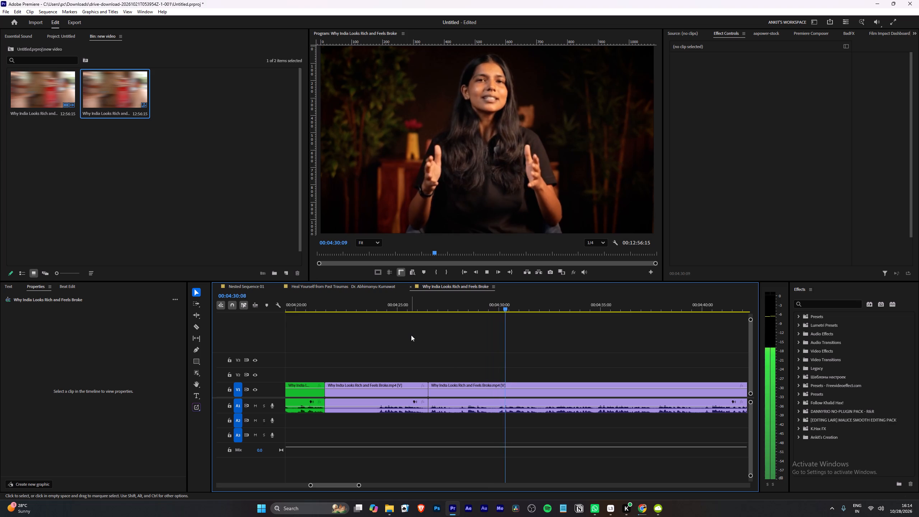
pyautogui.press('Up')
pyautogui.press('space')
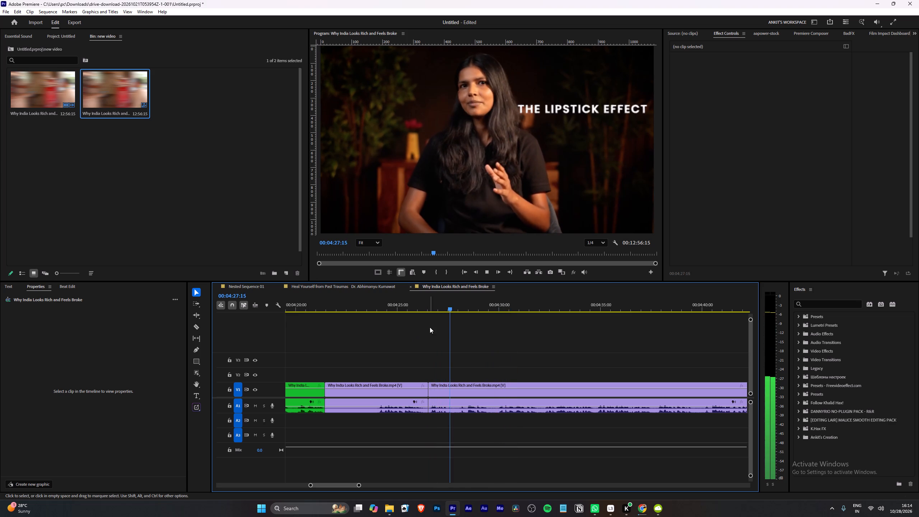
pyautogui.scroll(-5, 377, 354)
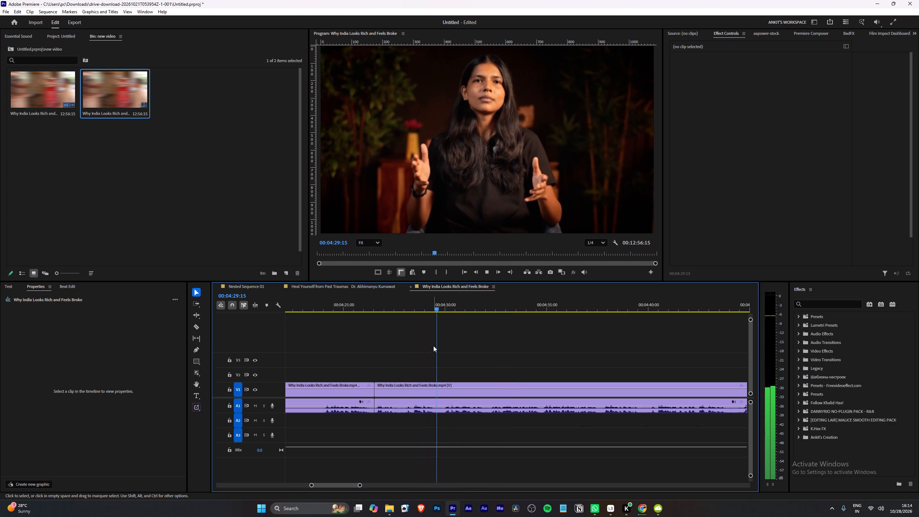
pyautogui.keyDown('alt'); pyautogui.scroll(3, 486, 357); pyautogui.keyUp('alt')
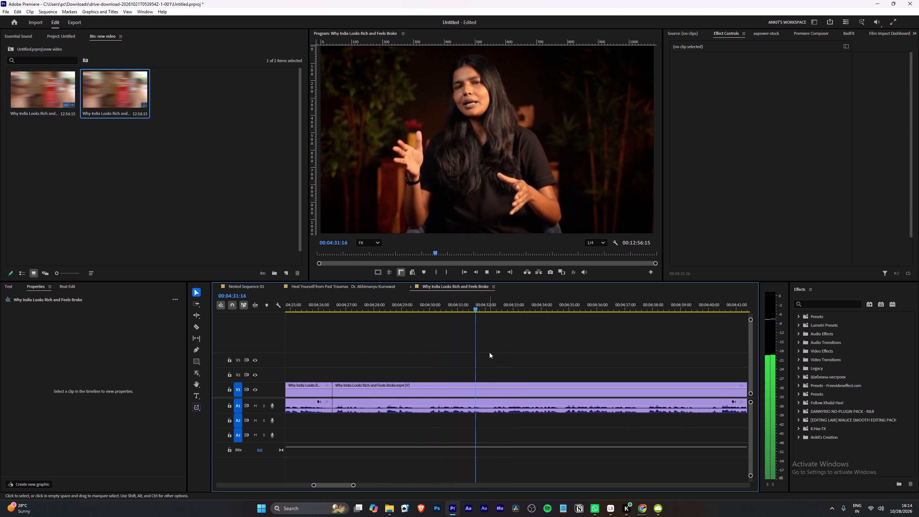
pyautogui.scroll(-10, 489, 352)
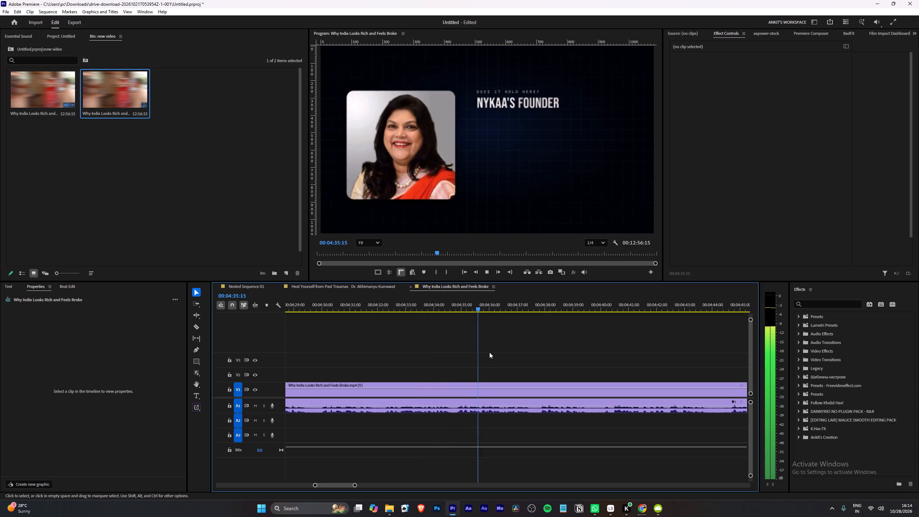
pyautogui.scroll(-12, 489, 352)
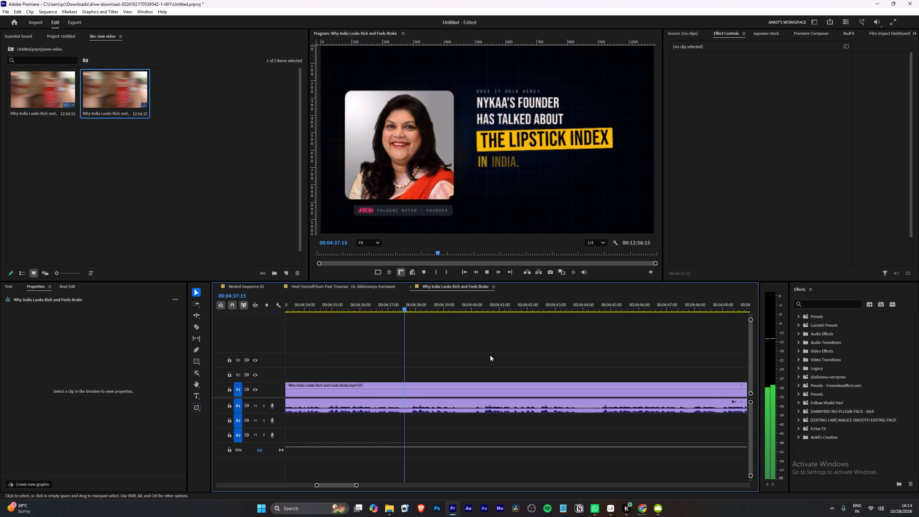
pyautogui.keyDown('alt'); pyautogui.scroll(-8, 490, 355); pyautogui.keyUp('alt')
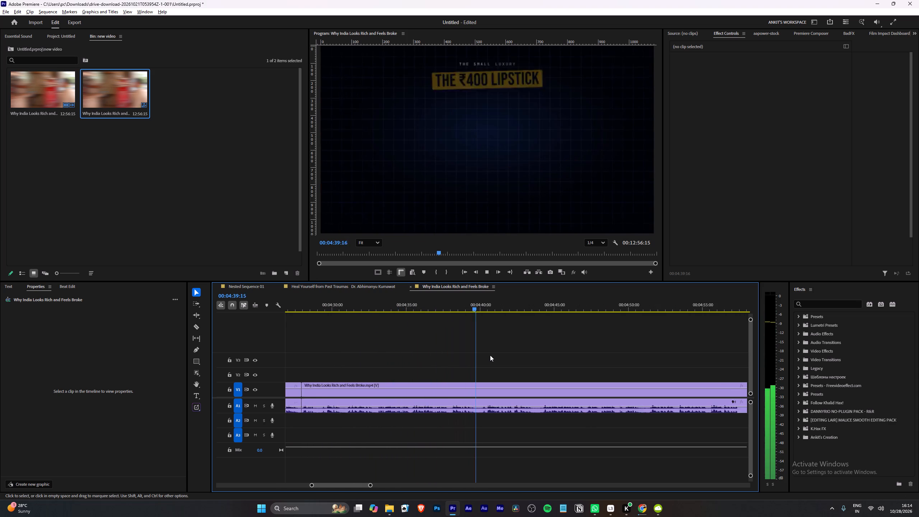
pyautogui.keyDown('alt'); pyautogui.scroll(-3, 490, 355); pyautogui.keyUp('alt')
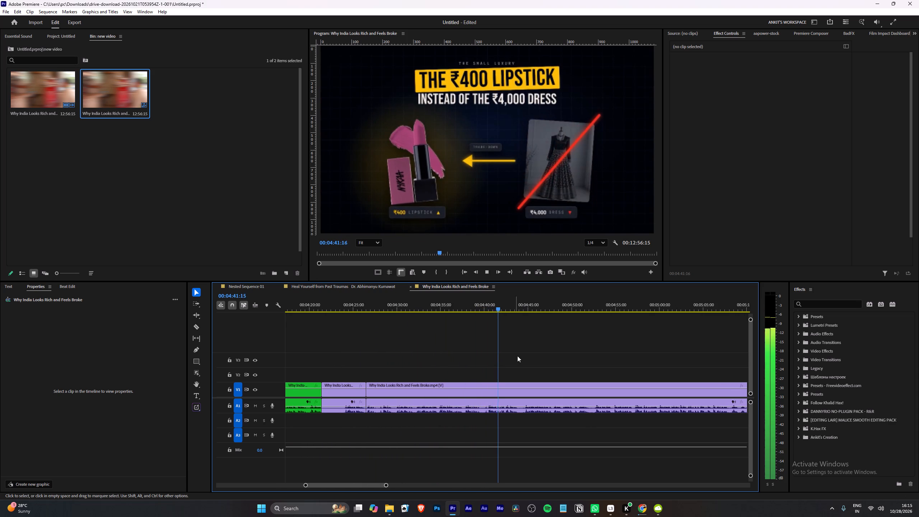
pyautogui.keyDown('alt'); pyautogui.scroll(3, 533, 354); pyautogui.keyUp('alt')
pyautogui.scroll(-5, 535, 352)
pyautogui.keyDown('alt'); pyautogui.scroll(2, 506, 358); pyautogui.keyUp('alt')
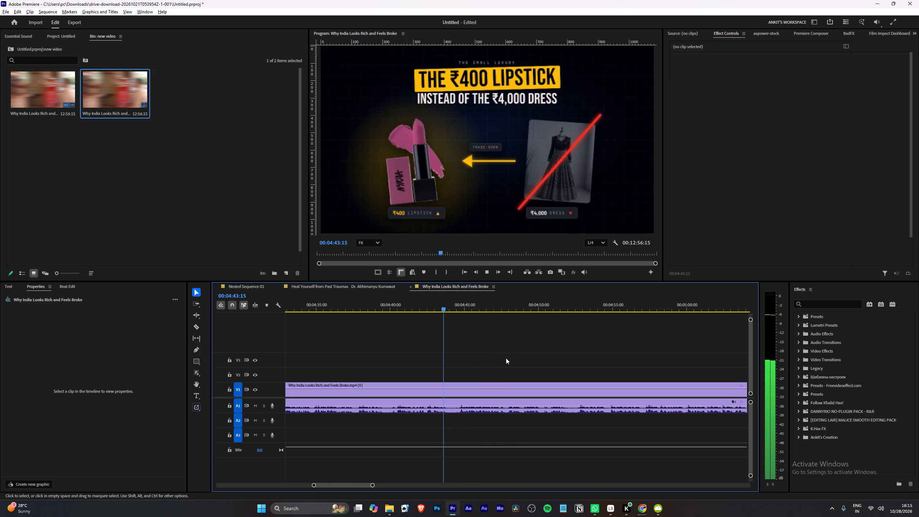
pyautogui.keyDown('alt'); pyautogui.scroll(2, 506, 358); pyautogui.keyUp('alt')
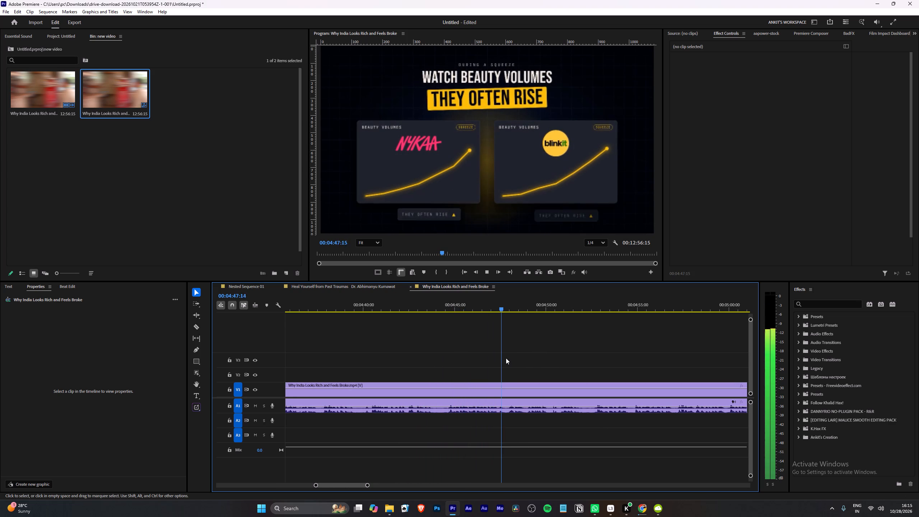
pyautogui.keyDown('alt'); pyautogui.scroll(-8, 506, 358); pyautogui.keyUp('alt')
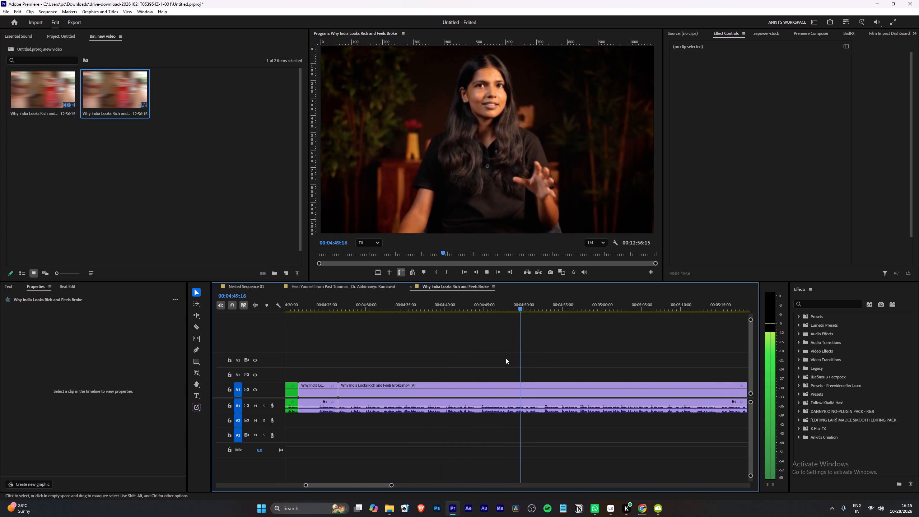
pyautogui.keyDown('alt'); pyautogui.scroll(5, 527, 349); pyautogui.keyUp('alt')
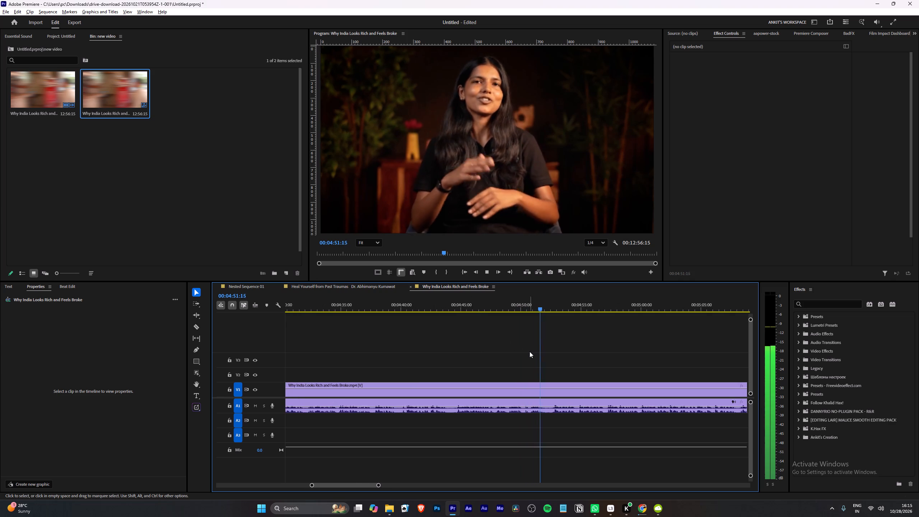
# Cut the clip at about 00:04:52, around the change from the presenter shot to the salon footage.
pyautogui.keyDown('alt'); pyautogui.scroll(2, 530, 351); pyautogui.keyUp('alt')
pyautogui.press('space')
pyautogui.write('w')
# Label the segment between the 00:04:26:13 cut and the cut at about 00:04:52 green (GFX).
pyautogui.press('space')
pyautogui.keyDown('alt'); pyautogui.scroll(-5, 509, 367); pyautogui.keyUp('alt')
pyautogui.rightClick(463, 385)
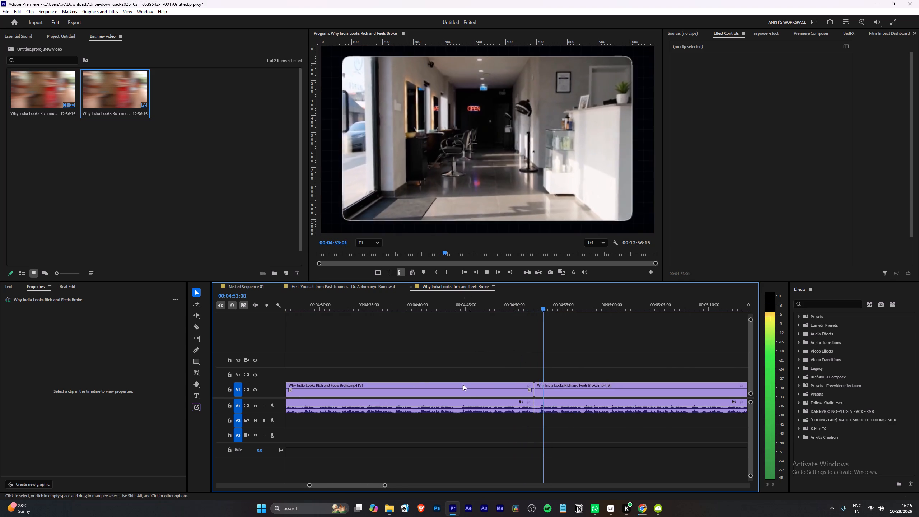
pyautogui.click(487, 285)
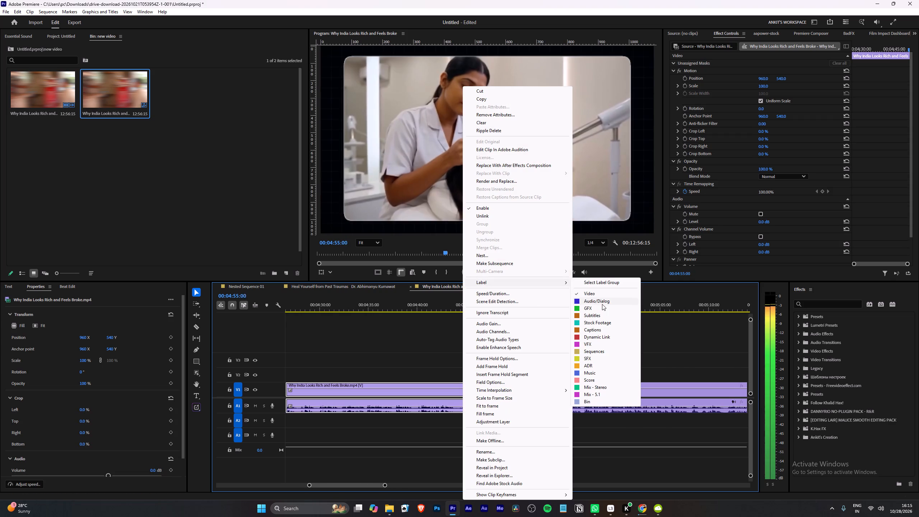
pyautogui.click(605, 306)
pyautogui.click(540, 344)
# Play and replay the footage after the 00:04:52 cut to examine where the salon shots, treatment captions and presenter shots change.
pyautogui.keyDown('alt'); pyautogui.scroll(2, 572, 367); pyautogui.keyUp('alt')
pyautogui.scroll(-2, 552, 366)
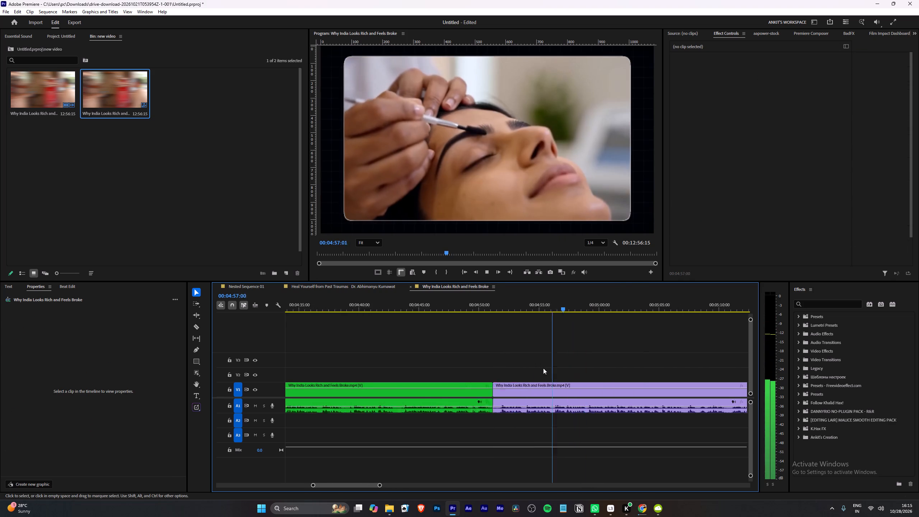
pyautogui.scroll(-7, 543, 368)
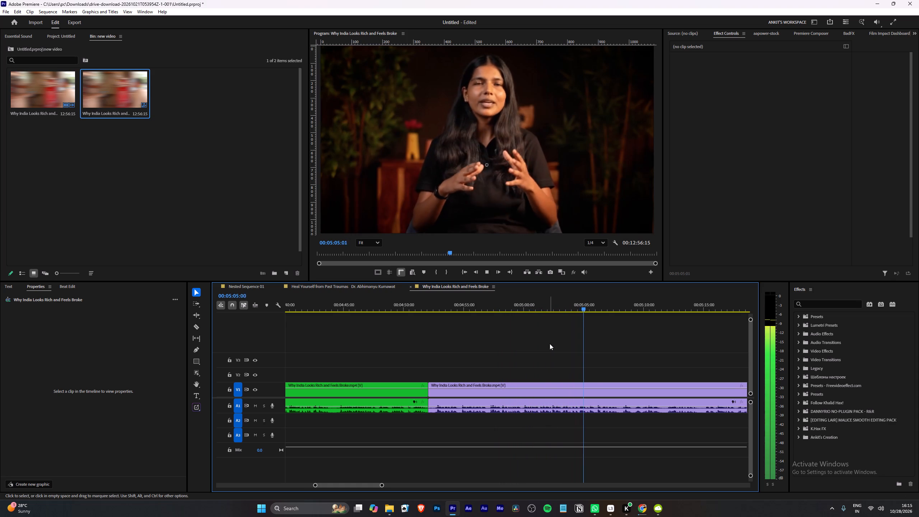
pyautogui.scroll(-5, 552, 354)
pyautogui.keyDown('alt'); pyautogui.scroll(-5, 553, 360); pyautogui.keyUp('alt')
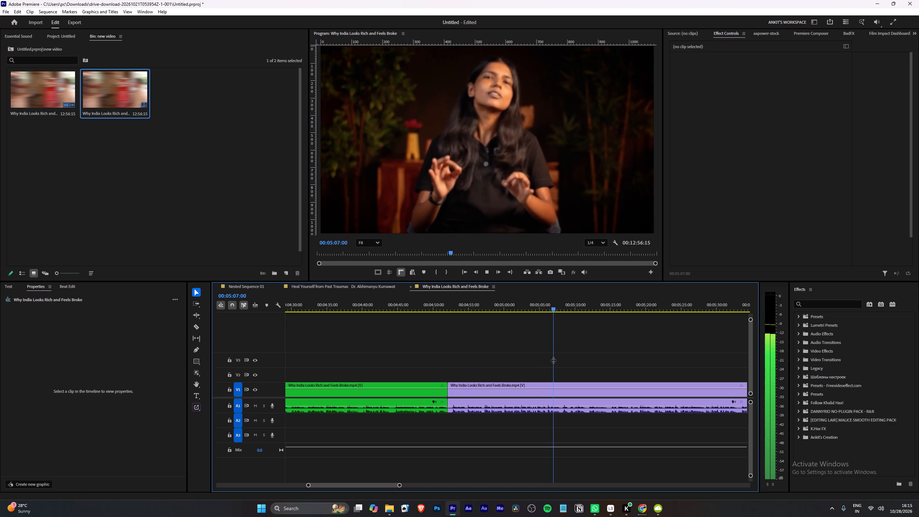
pyautogui.click(453, 303)
pyautogui.press('space')
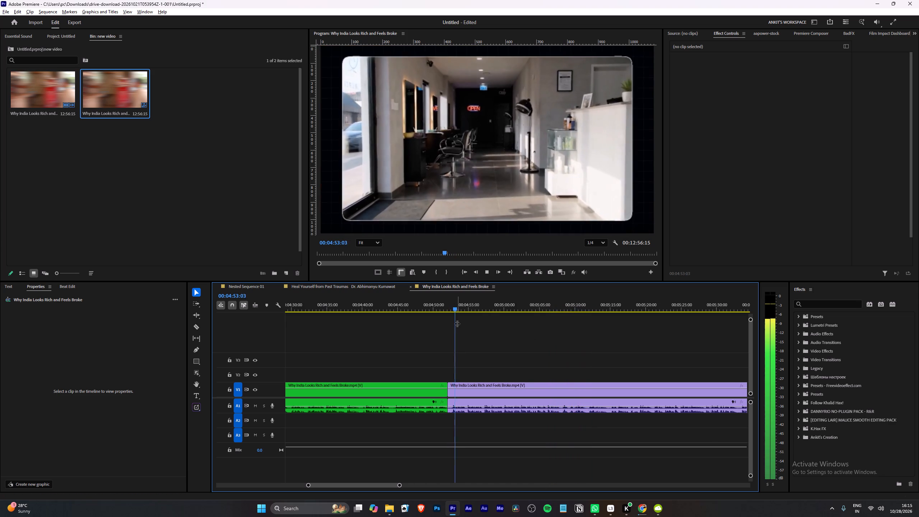
pyautogui.keyDown('alt'); pyautogui.scroll(4, 457, 323); pyautogui.keyUp('alt')
pyautogui.scroll(-4, 457, 323)
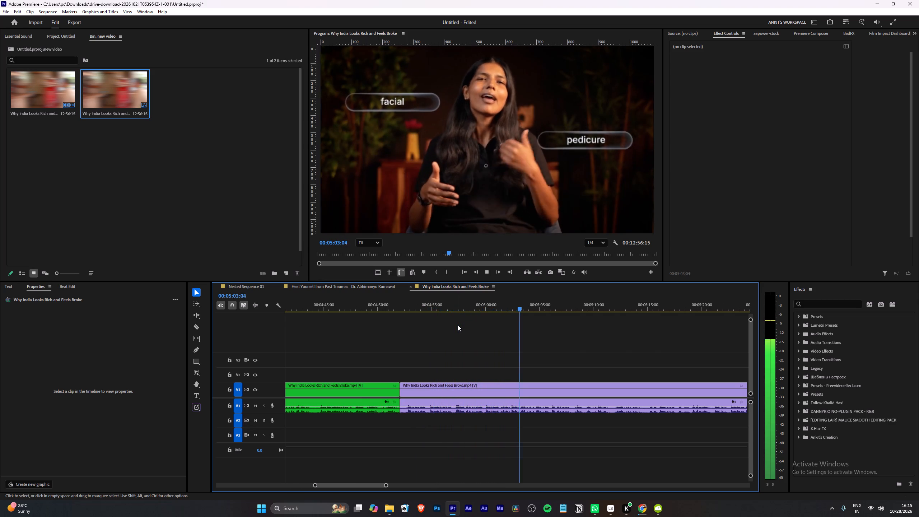
pyautogui.keyDown('alt'); pyautogui.scroll(2, 561, 331); pyautogui.keyUp('alt')
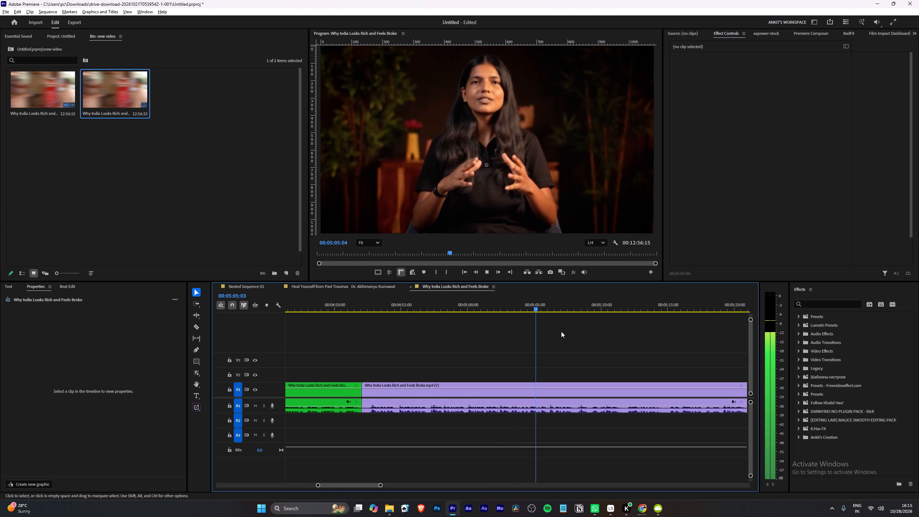
pyautogui.keyDown('alt'); pyautogui.scroll(3, 561, 331); pyautogui.keyUp('alt')
pyautogui.scroll(-5, 561, 331)
pyautogui.keyDown('alt'); pyautogui.scroll(3, 561, 331); pyautogui.keyUp('alt')
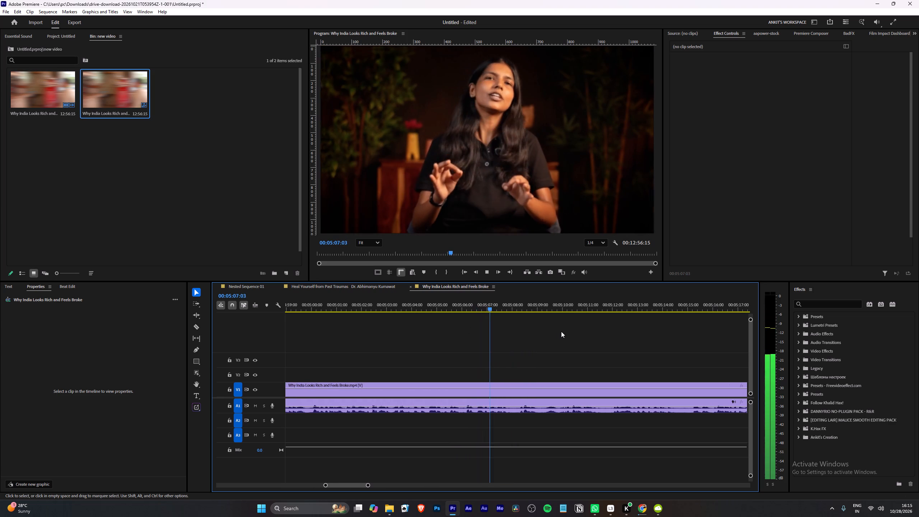
# Cut the clip at about 00:05:08, on the presenter shot after the facial and pedicure captions.
pyautogui.click(508, 302)
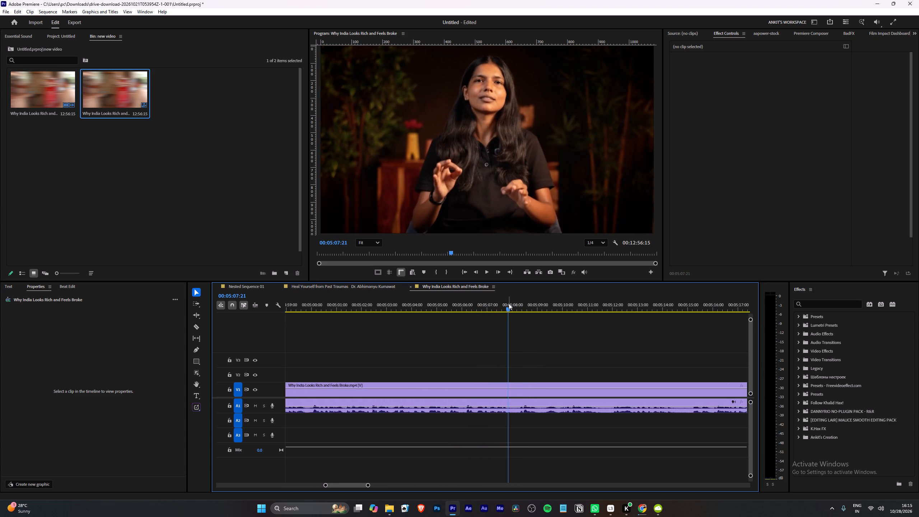
pyautogui.press('space')
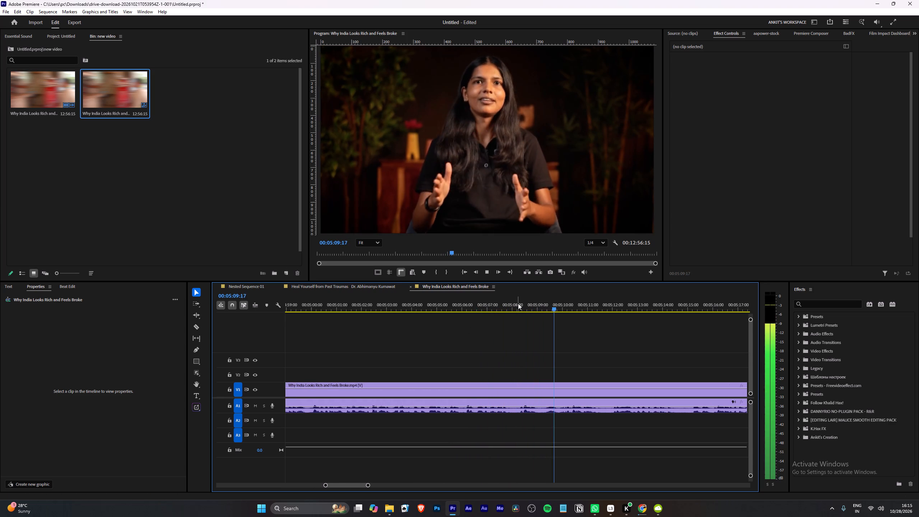
pyautogui.moveTo(520, 303); pyautogui.dragTo(510, 313)
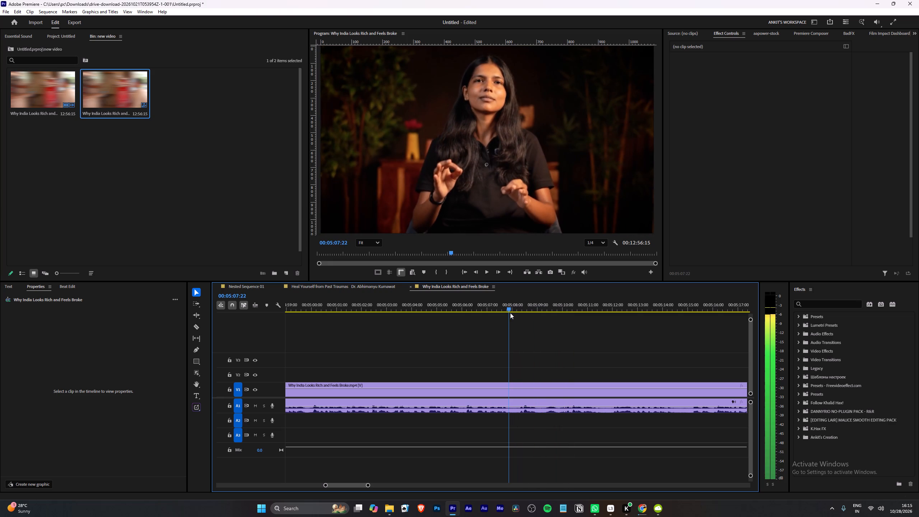
pyautogui.moveTo(510, 313); pyautogui.dragTo(514, 312)
pyautogui.press('w')
# Cut the clip again just after the existing 00:04:52 cut, at the start of the salon footage.
pyautogui.scroll(-9, 500, 341)
pyautogui.scroll(5, 425, 367)
pyautogui.click(367, 306)
pyautogui.press('w')
# Label the segment from the second cut in 00:04:52 to the cut at about 00:05:08 green (GFX).
pyautogui.press('space')
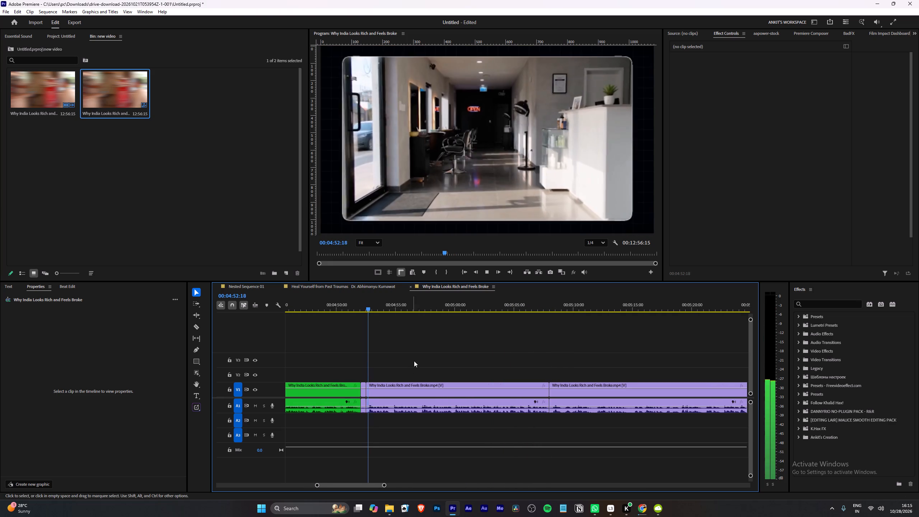
pyautogui.rightClick(438, 388)
pyautogui.click(468, 283)
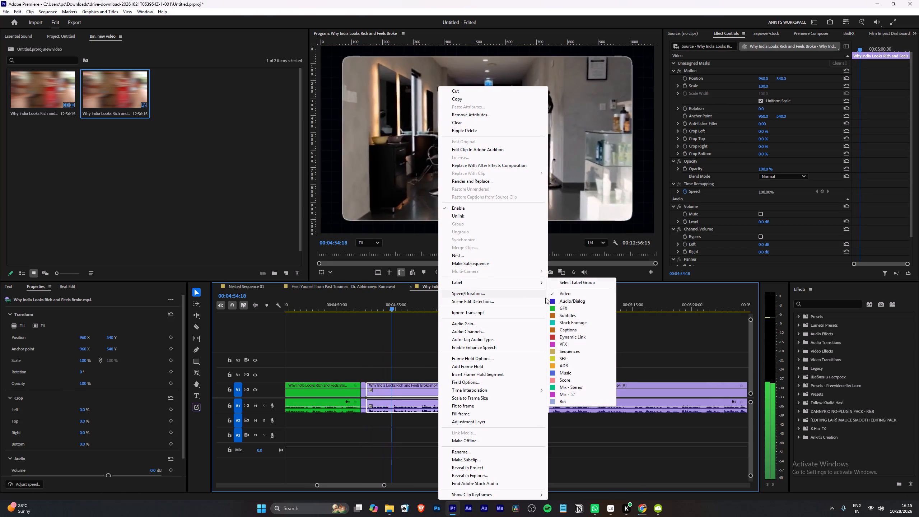
pyautogui.click(568, 308)
pyautogui.click(490, 336)
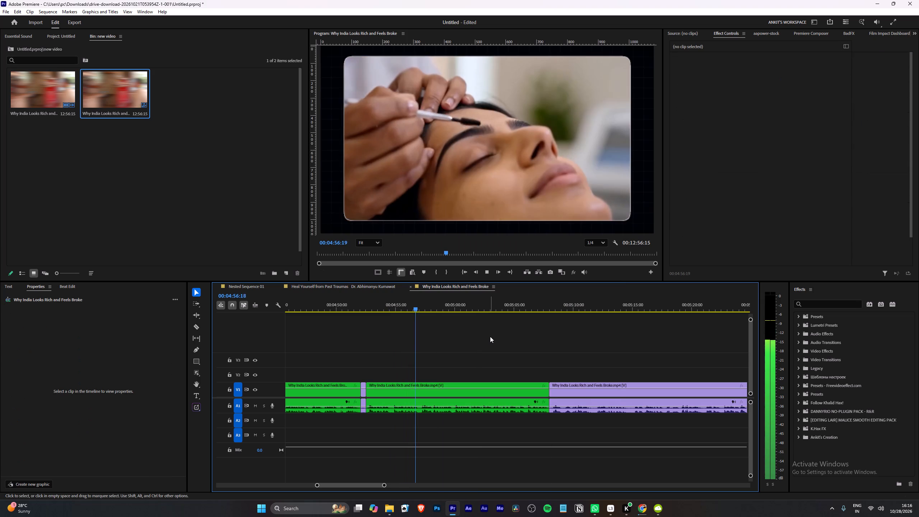
# Play the presenter footage from the 00:05:08 cut and return to its start to examine where the shot changes.
pyautogui.press('Down')
pyautogui.press('space')
pyautogui.scroll(-9, 494, 334)
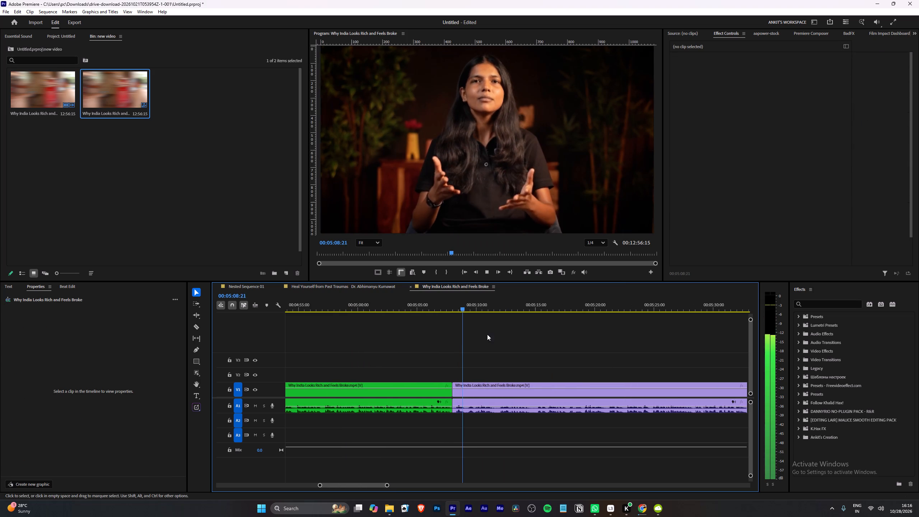
pyautogui.scroll(-4, 490, 335)
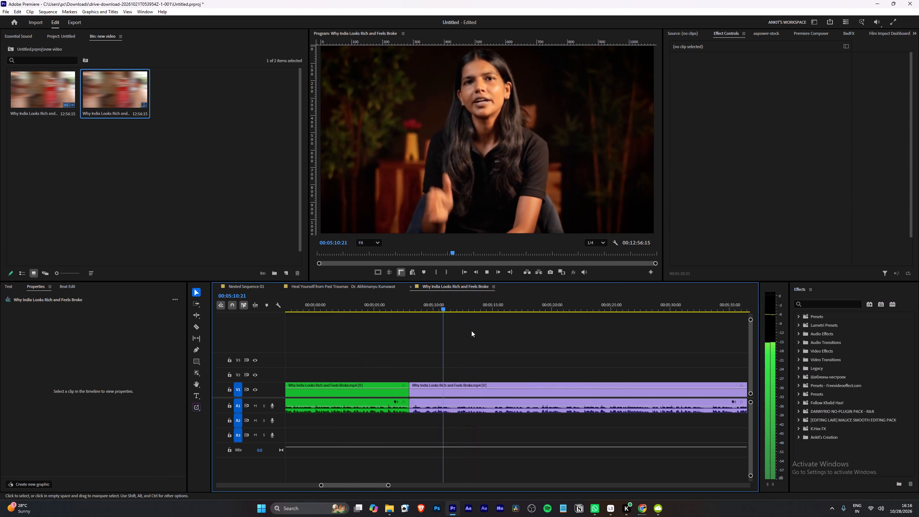
pyautogui.keyDown('alt'); pyautogui.scroll(3, 445, 327); pyautogui.keyUp('alt')
pyautogui.scroll(-4, 441, 325)
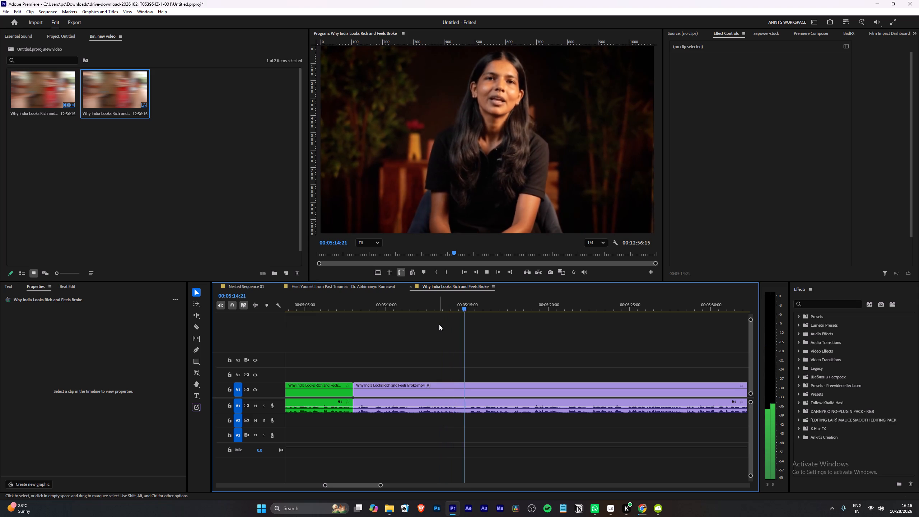
pyautogui.moveTo(349, 295); pyautogui.dragTo(354, 298)
pyautogui.click(355, 300)
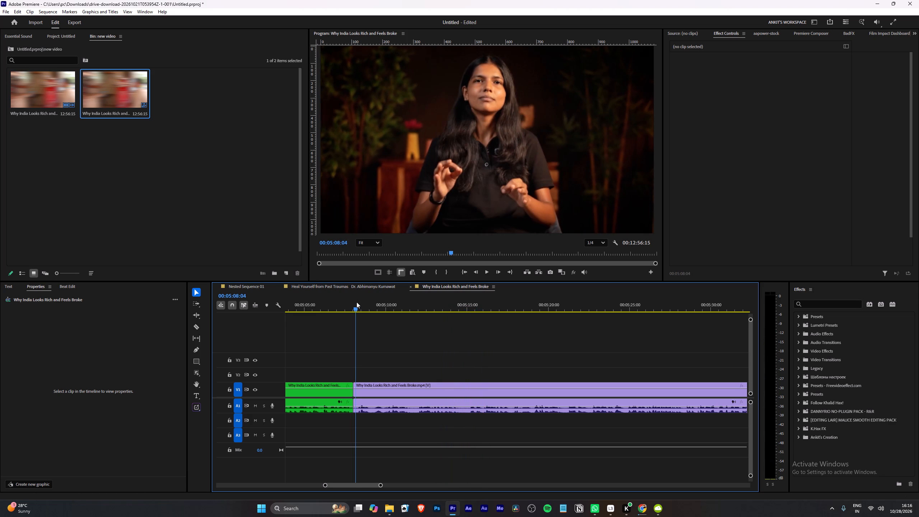
# Cut the clip at about 00:05:10:05, at the orange light-leak transition between the two presenter shots.
pyautogui.press('space')
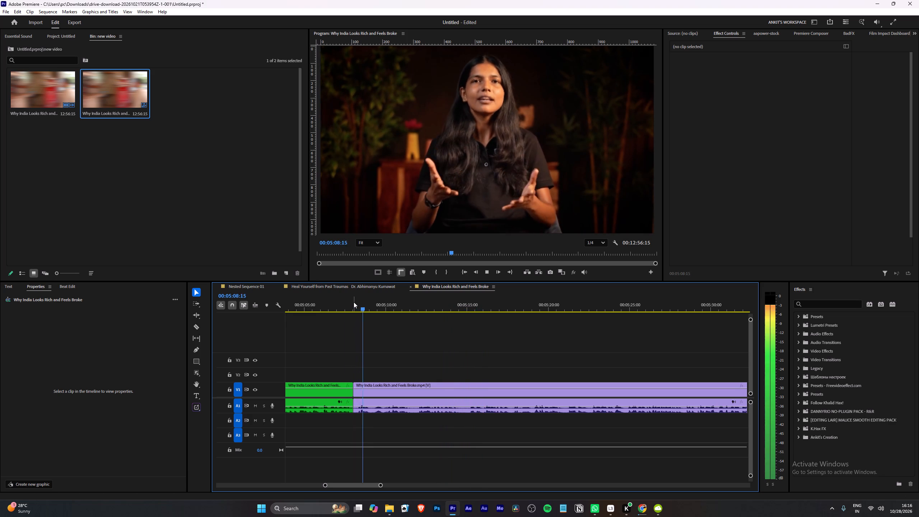
pyautogui.keyDown('alt'); pyautogui.scroll(4, 387, 328); pyautogui.keyUp('alt')
pyautogui.press('space')
pyautogui.keyDown('alt'); pyautogui.scroll(3, 387, 328); pyautogui.keyUp('alt')
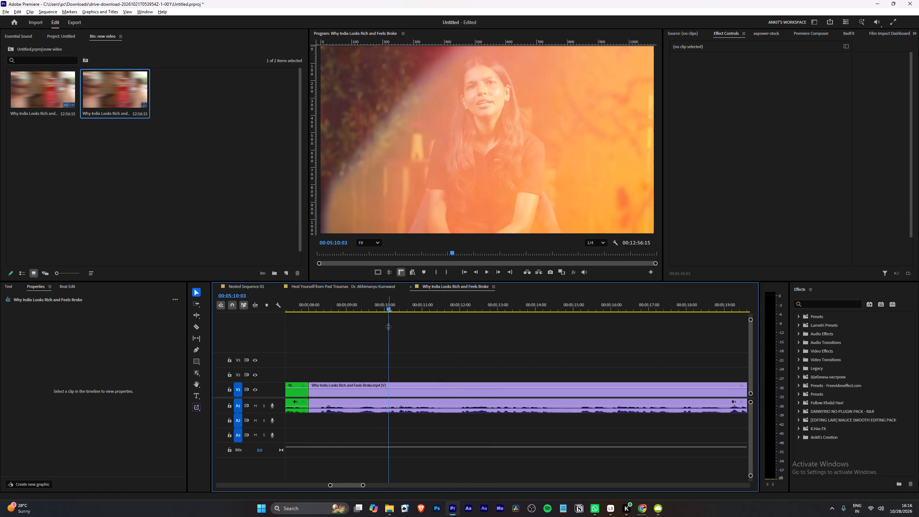
pyautogui.keyDown('alt'); pyautogui.scroll(2, 388, 326); pyautogui.keyUp('alt')
pyautogui.press('space')
pyautogui.press('space')
pyautogui.keyDown('alt'); pyautogui.scroll(4, 402, 311); pyautogui.keyUp('alt')
pyautogui.moveTo(402, 301); pyautogui.dragTo(379, 306)
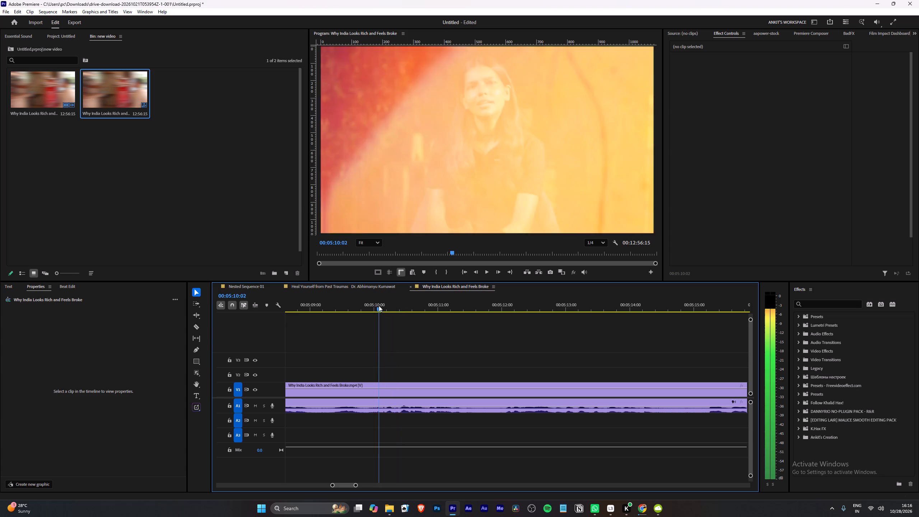
pyautogui.moveTo(379, 306); pyautogui.dragTo(387, 304)
pyautogui.write('w')
# Play on from the 00:05:10 cut to about 00:05:17 to examine the presenter footage for the next scene change.
pyautogui.press('space')
pyautogui.keyDown('alt'); pyautogui.scroll(-2, 406, 333); pyautogui.keyUp('alt')
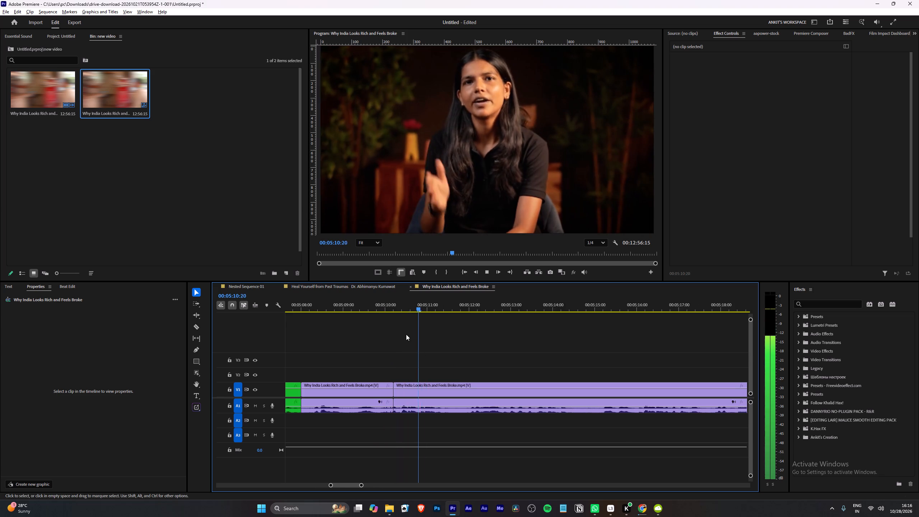
pyautogui.keyDown('alt'); pyautogui.scroll(-6, 406, 334); pyautogui.keyUp('alt')
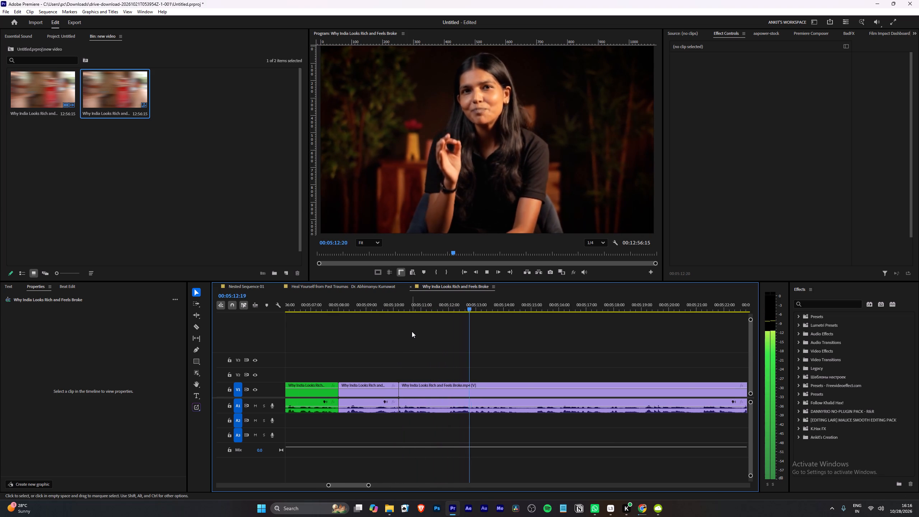
pyautogui.click(412, 331)
pyautogui.keyDown('alt'); pyautogui.scroll(-4, 412, 331); pyautogui.keyUp('alt')
pyautogui.scroll(-4, 412, 334)
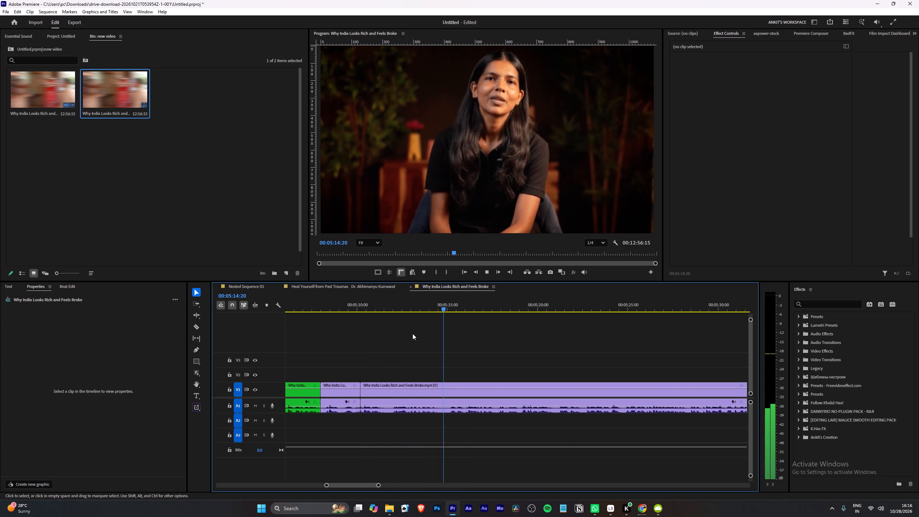
pyautogui.keyDown('alt'); pyautogui.scroll(-4, 430, 339); pyautogui.keyUp('alt')
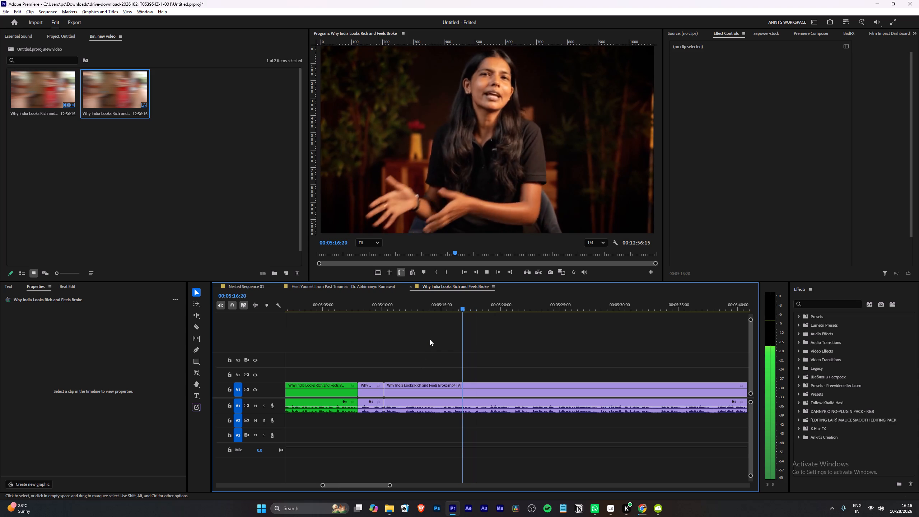
pyautogui.press('space')
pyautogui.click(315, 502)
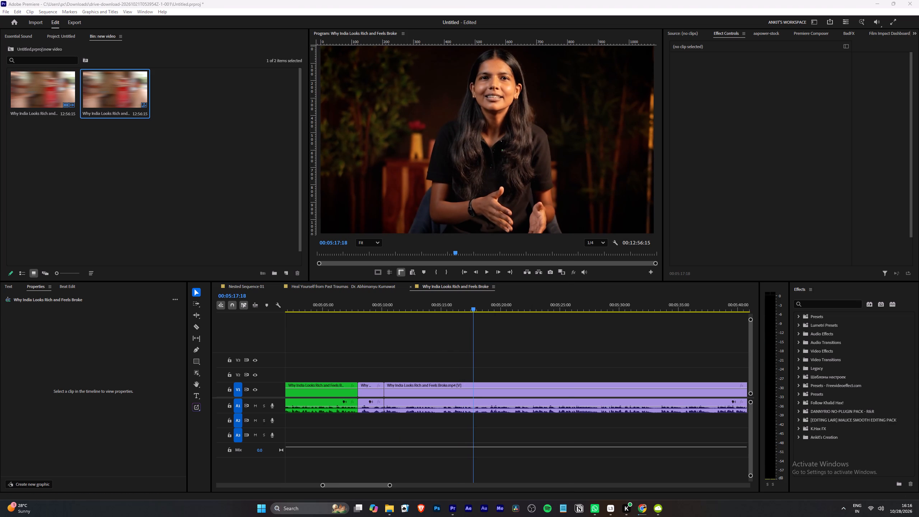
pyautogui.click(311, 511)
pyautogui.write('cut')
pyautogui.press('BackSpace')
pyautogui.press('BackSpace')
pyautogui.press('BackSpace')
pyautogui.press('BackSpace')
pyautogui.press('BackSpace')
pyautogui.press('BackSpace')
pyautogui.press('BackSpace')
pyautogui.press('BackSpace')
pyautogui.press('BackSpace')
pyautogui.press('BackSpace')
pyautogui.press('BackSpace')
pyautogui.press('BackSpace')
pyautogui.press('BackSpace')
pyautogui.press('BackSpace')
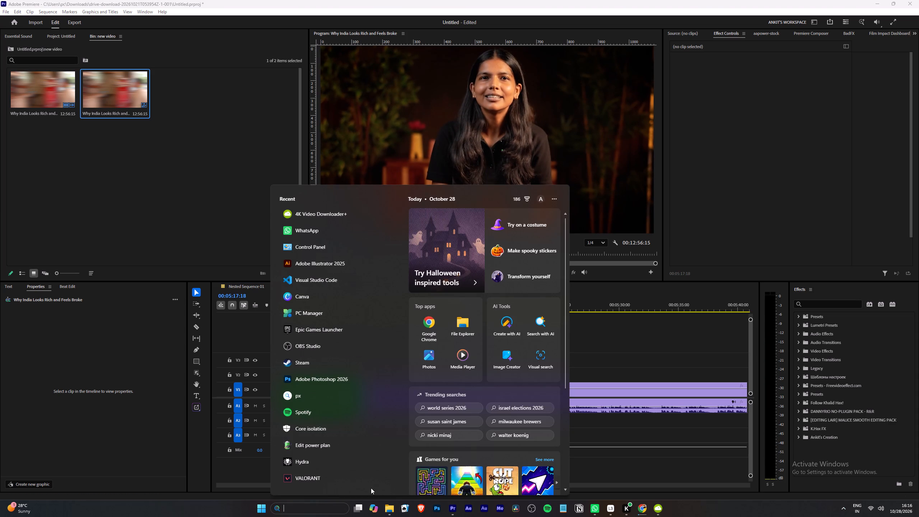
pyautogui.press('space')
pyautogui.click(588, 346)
# Play on from 00:05:17 to about 00:05:36 to examine the wedding, gold and skirt graphics for the next scene change.
pyautogui.press('space')
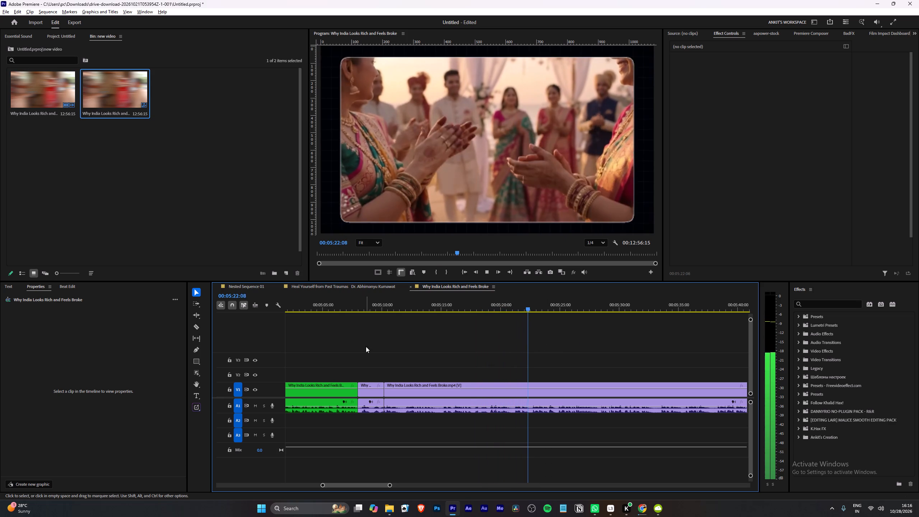
pyautogui.scroll(-4, 504, 339)
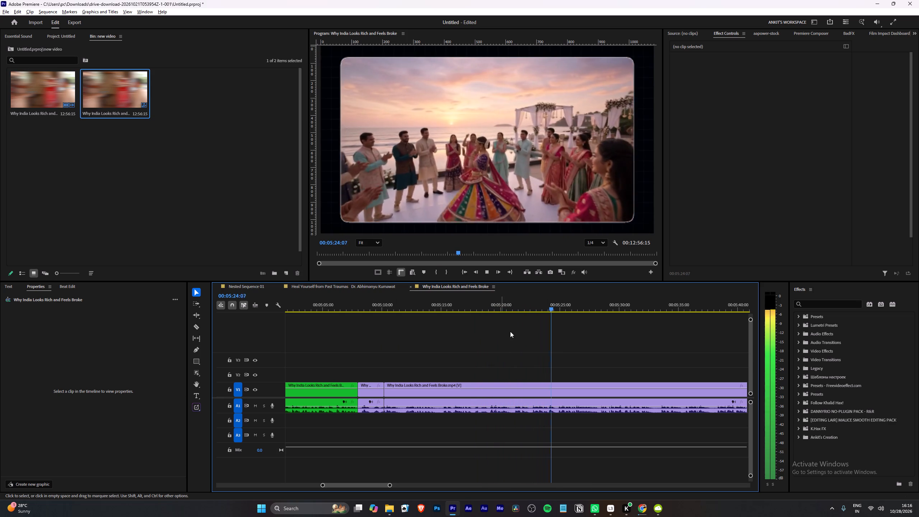
pyautogui.click(510, 331)
pyautogui.scroll(-12, 510, 331)
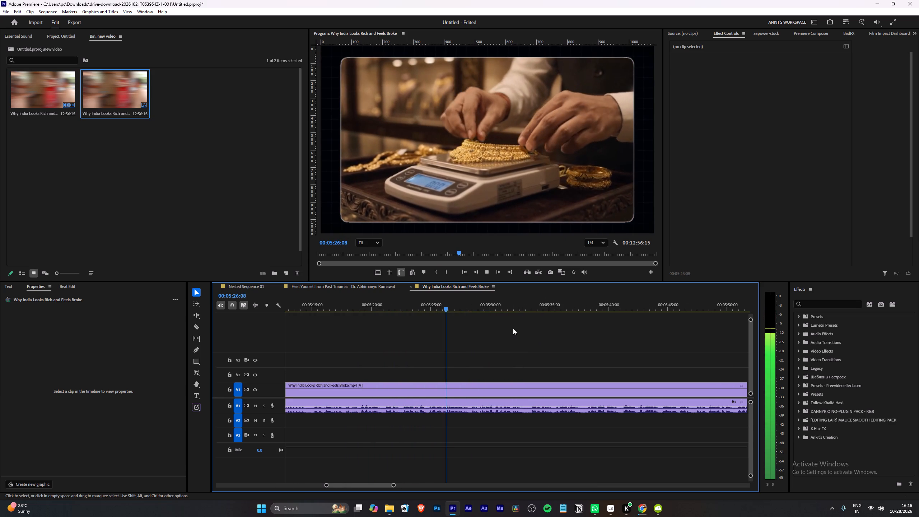
pyautogui.scroll(-3, 514, 329)
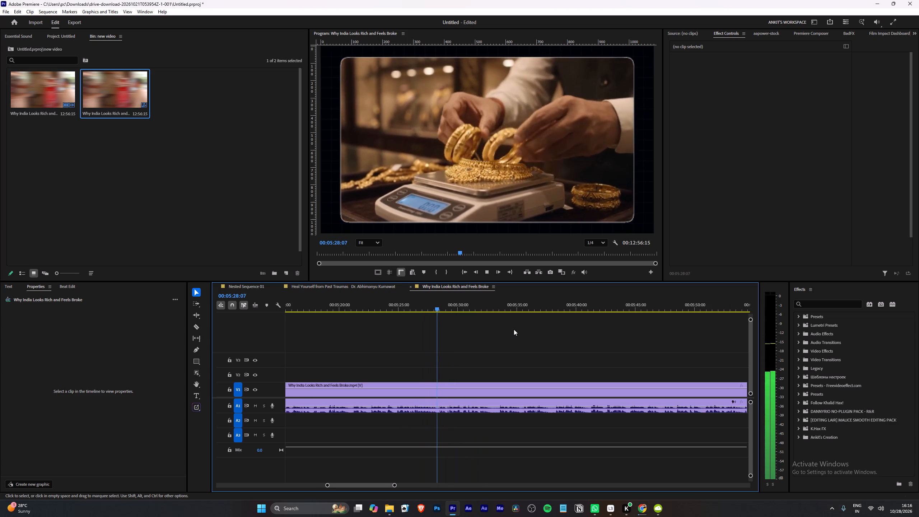
pyautogui.scroll(-3, 514, 329)
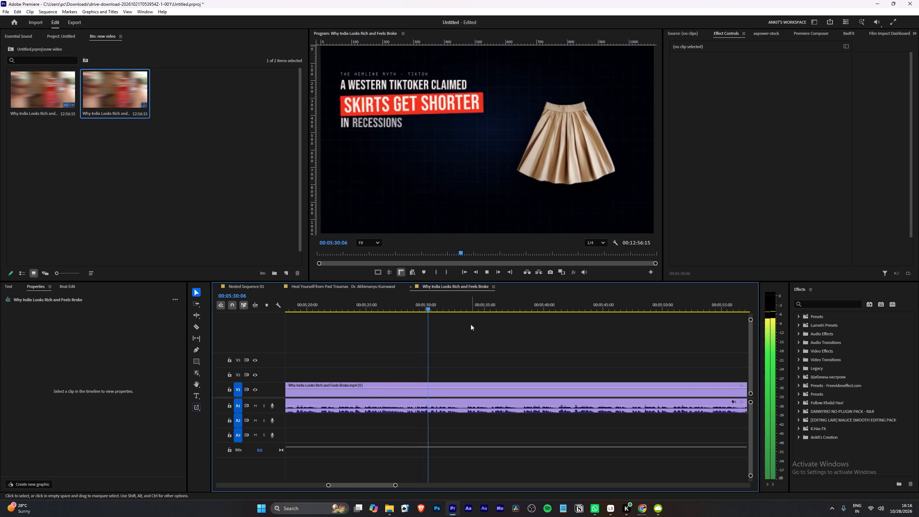
pyautogui.scroll(-4, 471, 324)
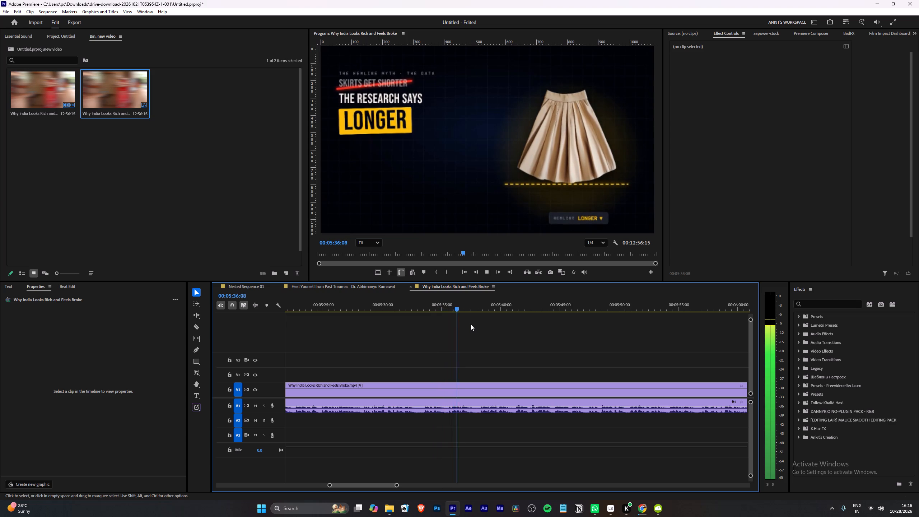
# Cut the clip at 00:05:37:17, at the start of the "It is a lagging indicator" graphic.
pyautogui.keyDown('alt'); pyautogui.scroll(4, 471, 324); pyautogui.keyUp('alt')
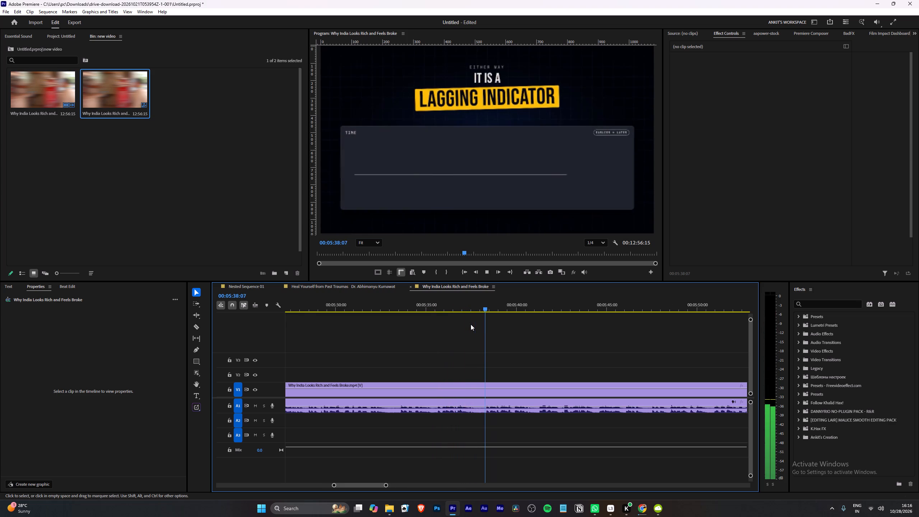
pyautogui.press('space')
pyautogui.keyDown('alt'); pyautogui.scroll(8, 486, 334); pyautogui.keyUp('alt')
pyautogui.press('space')
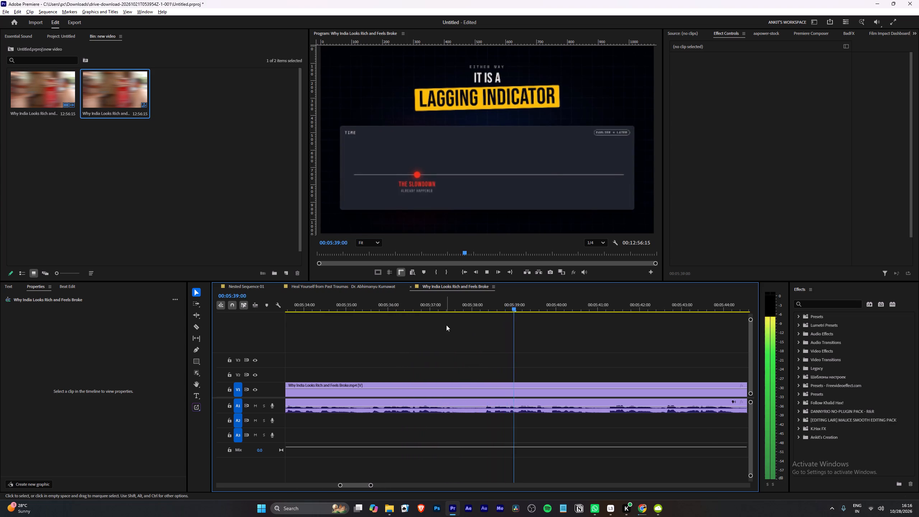
pyautogui.keyDown('alt'); pyautogui.scroll(-3, 446, 325); pyautogui.keyUp('alt')
pyautogui.moveTo(438, 308); pyautogui.dragTo(456, 310)
pyautogui.press('w')
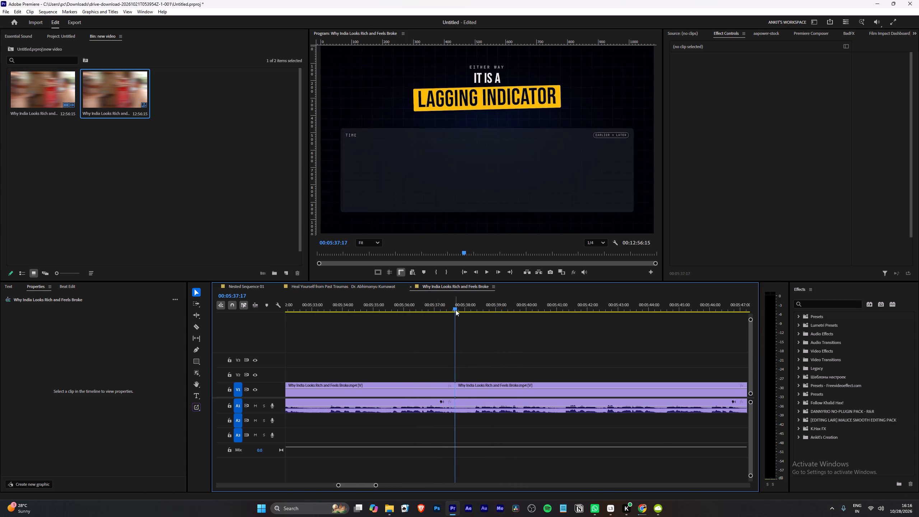
# Label the segment between the 00:05:10 and 00:05:37 cuts green (GFX).
pyautogui.press('space')
pyautogui.keyDown('alt'); pyautogui.scroll(-17, 459, 351); pyautogui.keyUp('alt')
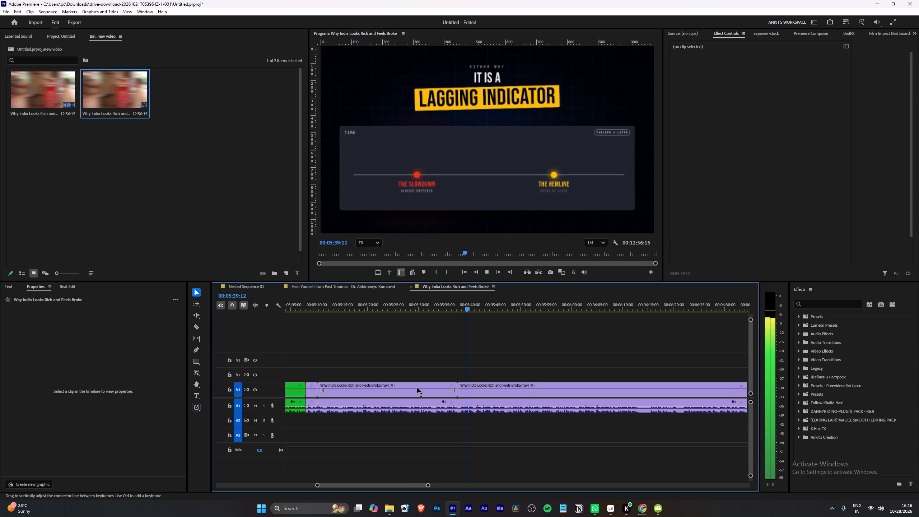
pyautogui.rightClick(417, 387)
pyautogui.click(441, 284)
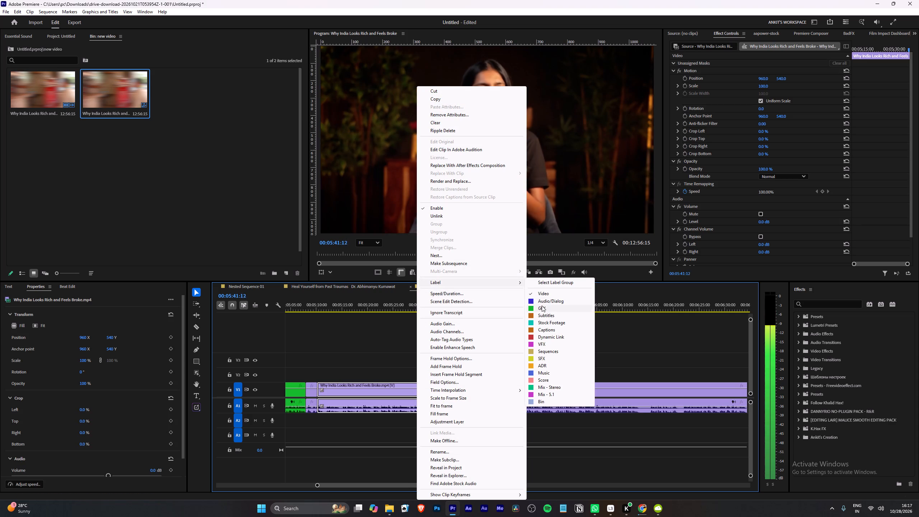
pyautogui.click(542, 306)
pyautogui.click(517, 329)
# Play past the 00:05:37 cut, return to it and replay the lagging-indicator graphic to examine where the presenter shot begins.
pyautogui.keyDown('alt'); pyautogui.scroll(8, 507, 341); pyautogui.keyUp('alt')
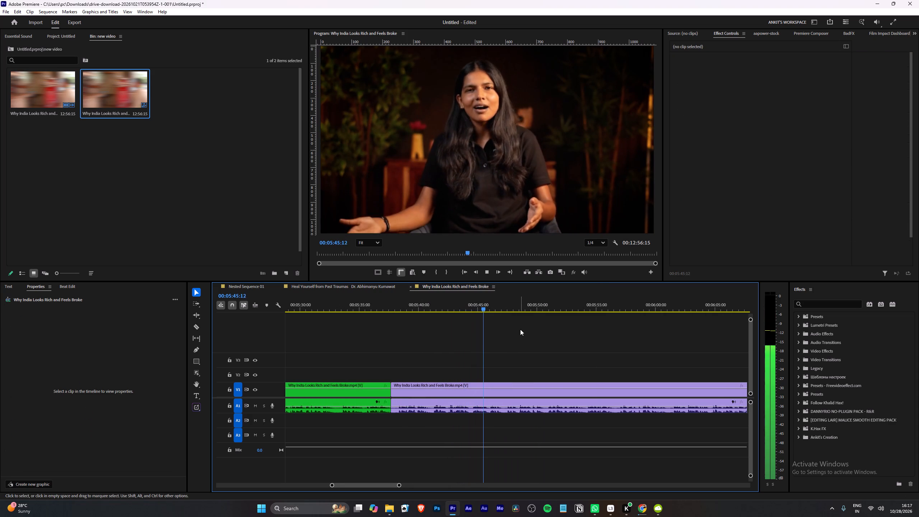
pyautogui.scroll(-5, 519, 329)
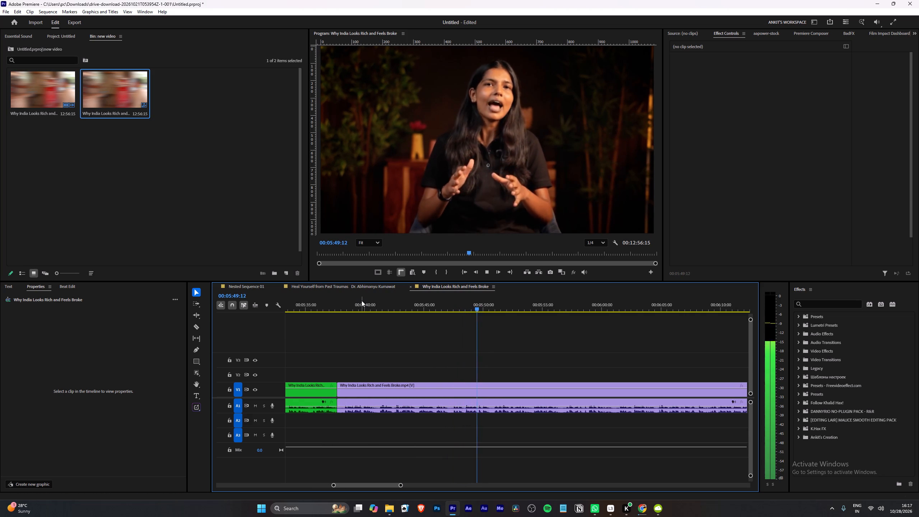
pyautogui.moveTo(361, 301); pyautogui.dragTo(347, 308)
pyautogui.press('space')
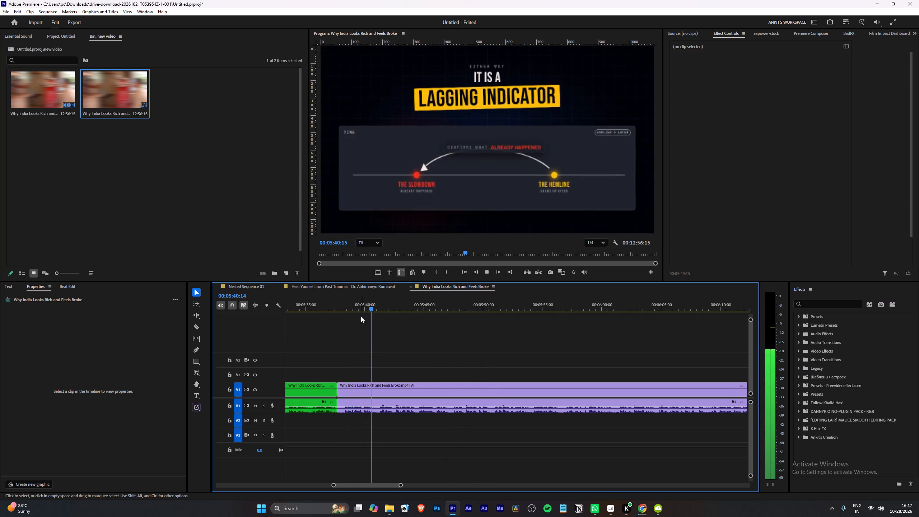
pyautogui.keyDown('alt'); pyautogui.scroll(8, 374, 334); pyautogui.keyUp('alt')
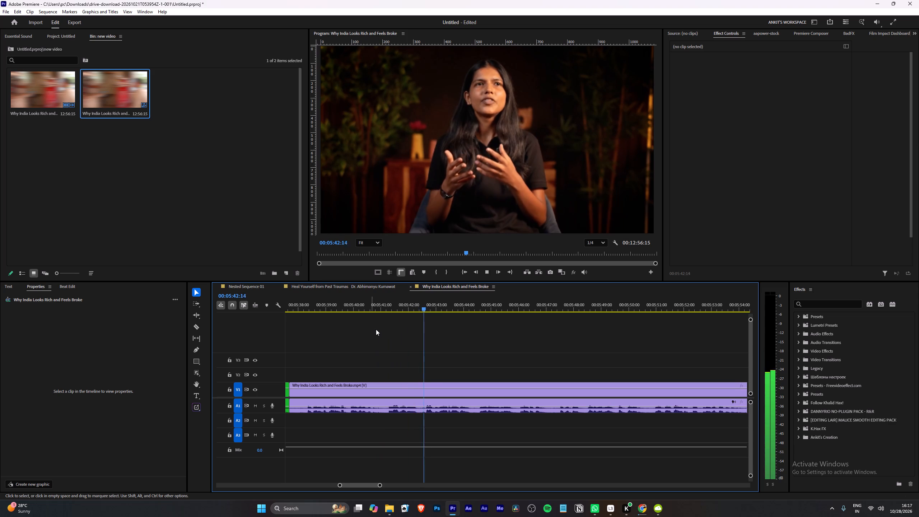
# Play the presenter footage from about 00:05:43 to 00:06:12 to examine where text labels appear and the next scene change comes.
pyautogui.keyDown('alt'); pyautogui.scroll(-4, 382, 329); pyautogui.keyUp('alt')
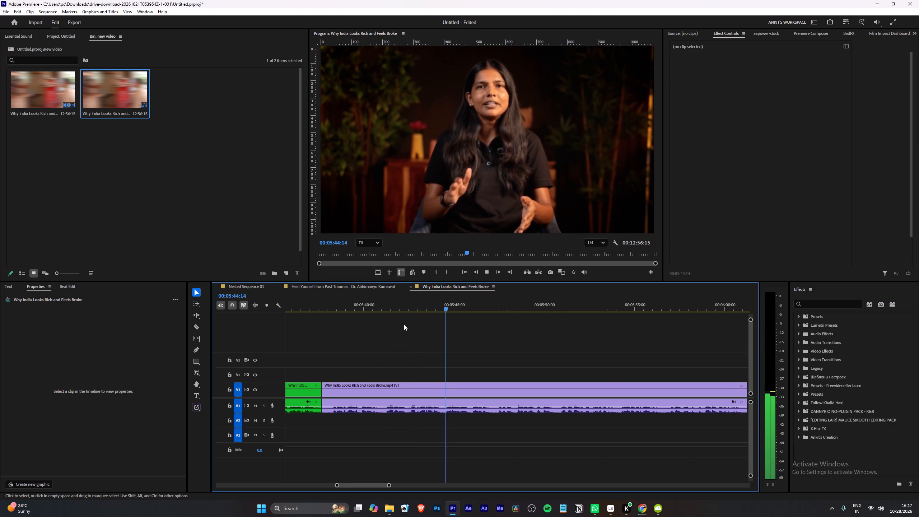
pyautogui.scroll(-4, 404, 324)
pyautogui.keyDown('alt'); pyautogui.scroll(-3, 408, 328); pyautogui.keyUp('alt')
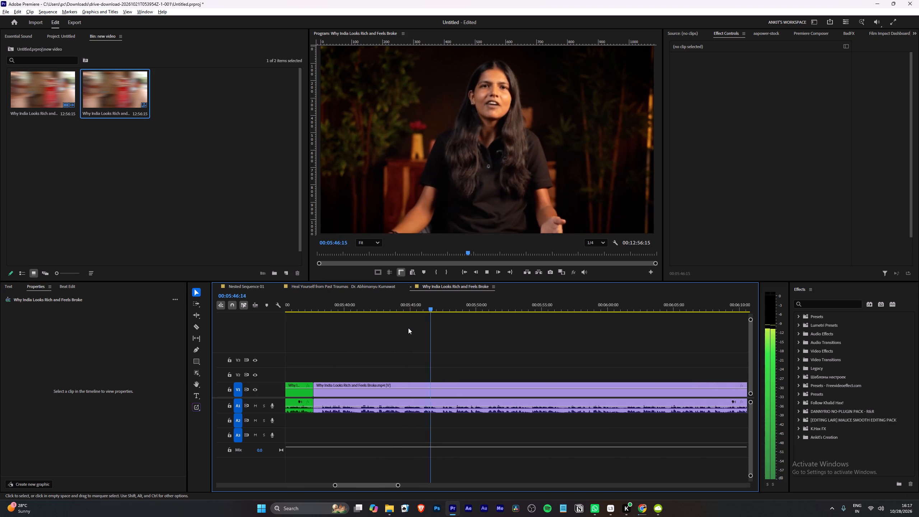
pyautogui.scroll(-2, 408, 328)
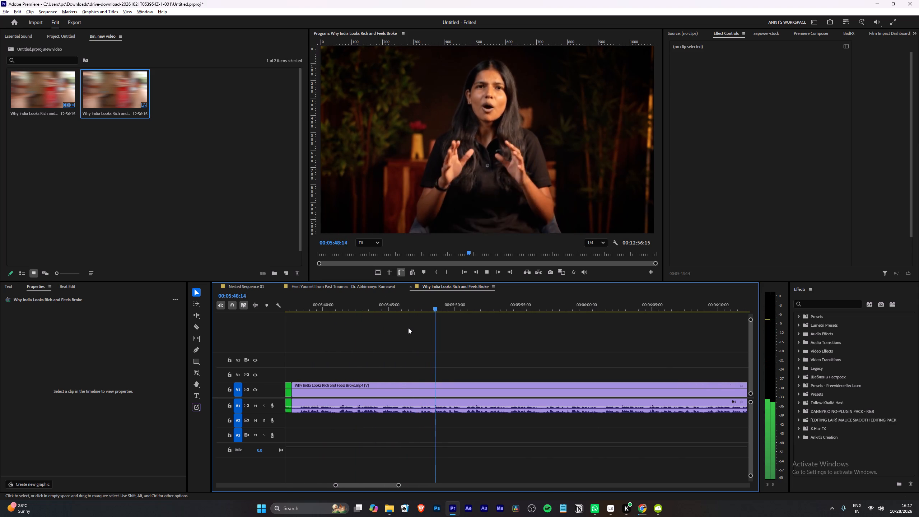
pyautogui.keyDown('alt'); pyautogui.scroll(-2, 408, 328); pyautogui.keyUp('alt')
pyautogui.keyDown('alt'); pyautogui.scroll(3, 433, 328); pyautogui.keyUp('alt')
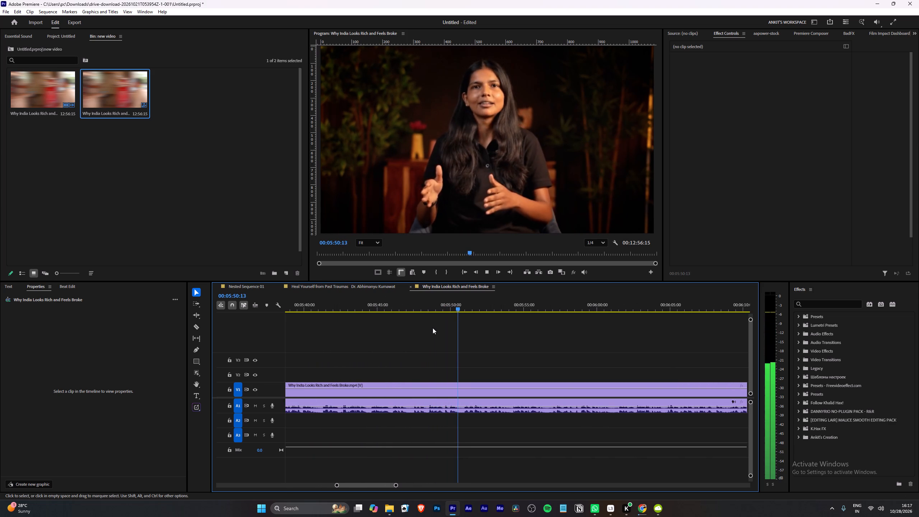
pyautogui.keyDown('alt'); pyautogui.scroll(-3, 433, 328); pyautogui.keyUp('alt')
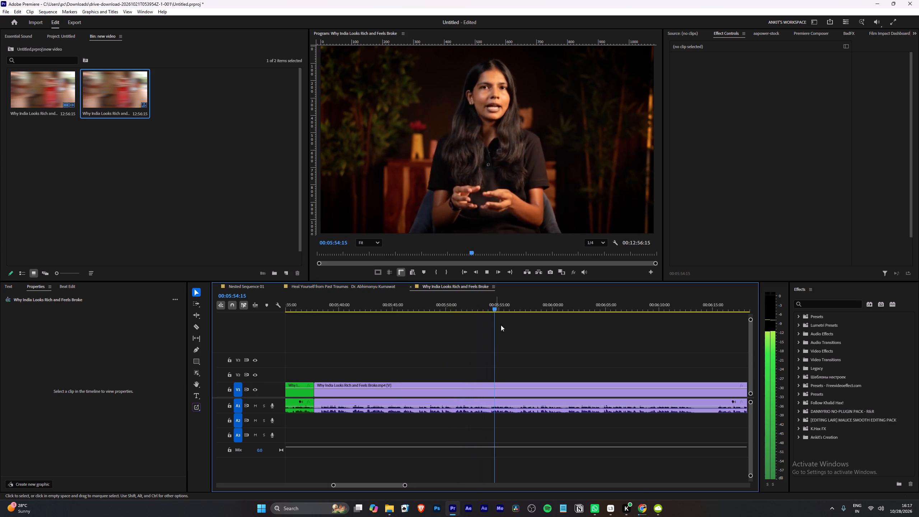
pyautogui.keyDown('alt'); pyautogui.scroll(2, 521, 326); pyautogui.keyUp('alt')
pyautogui.scroll(-2, 521, 326)
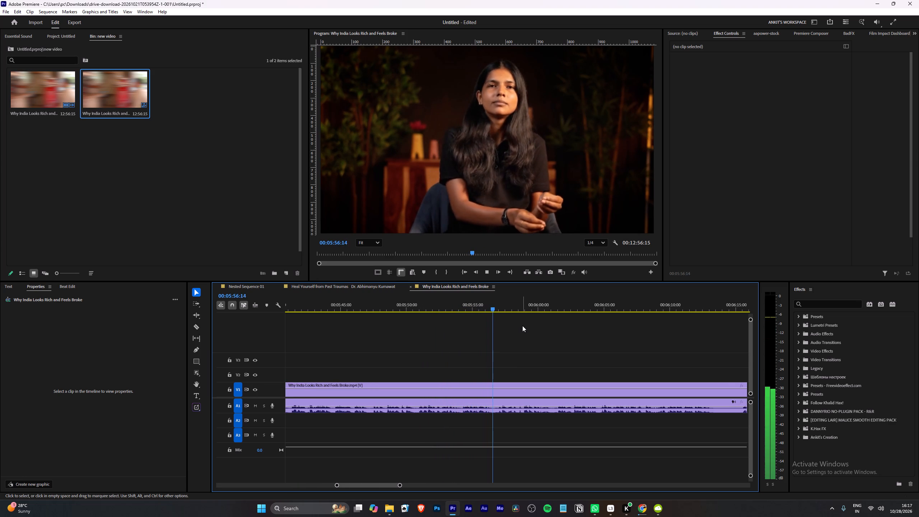
pyautogui.scroll(-2, 522, 326)
pyautogui.keyDown('alt'); pyautogui.scroll(-3, 522, 326); pyautogui.keyUp('alt')
pyautogui.scroll(-4, 524, 326)
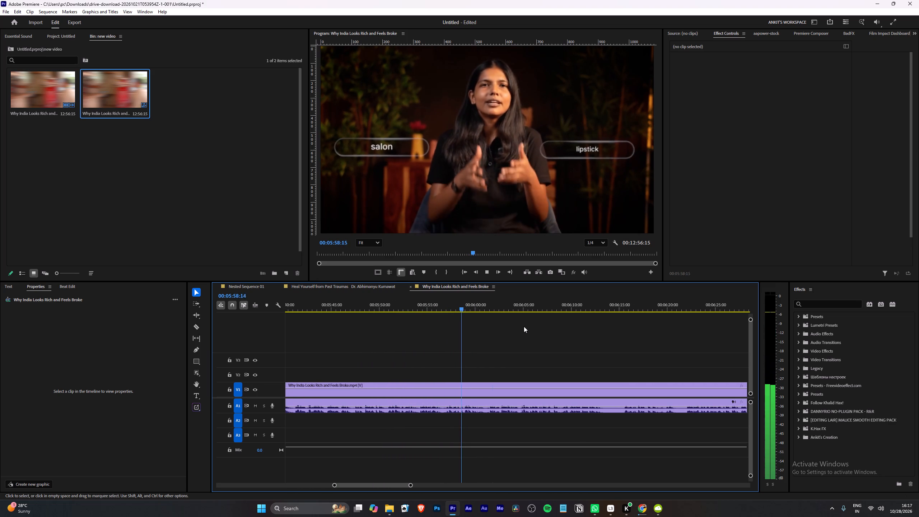
pyautogui.scroll(-3, 524, 326)
pyautogui.keyDown('alt'); pyautogui.scroll(-9, 524, 326); pyautogui.keyUp('alt')
pyautogui.keyDown('alt'); pyautogui.scroll(9, 525, 329); pyautogui.keyUp('alt')
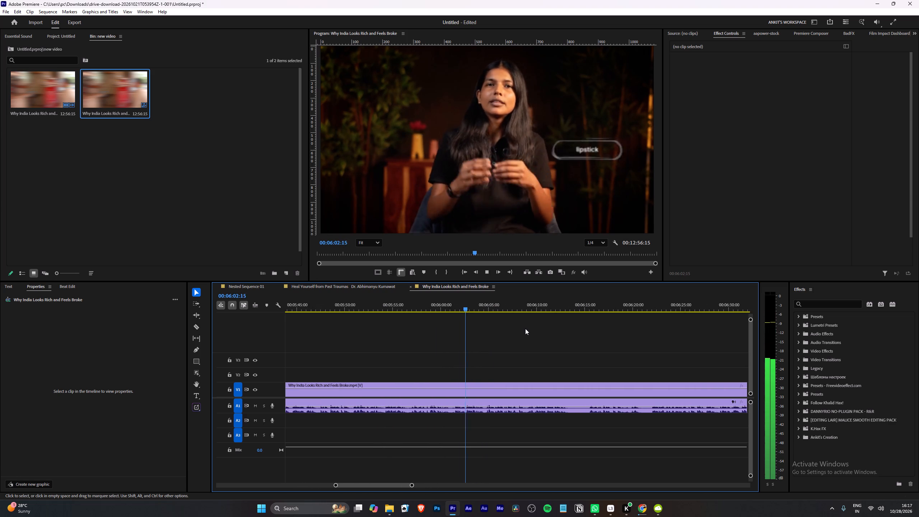
pyautogui.keyDown('alt'); pyautogui.scroll(4, 525, 329); pyautogui.keyUp('alt')
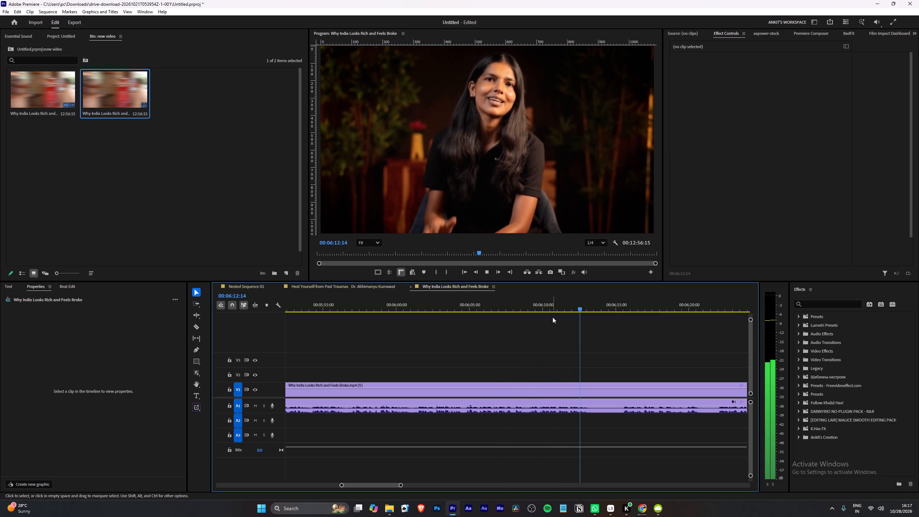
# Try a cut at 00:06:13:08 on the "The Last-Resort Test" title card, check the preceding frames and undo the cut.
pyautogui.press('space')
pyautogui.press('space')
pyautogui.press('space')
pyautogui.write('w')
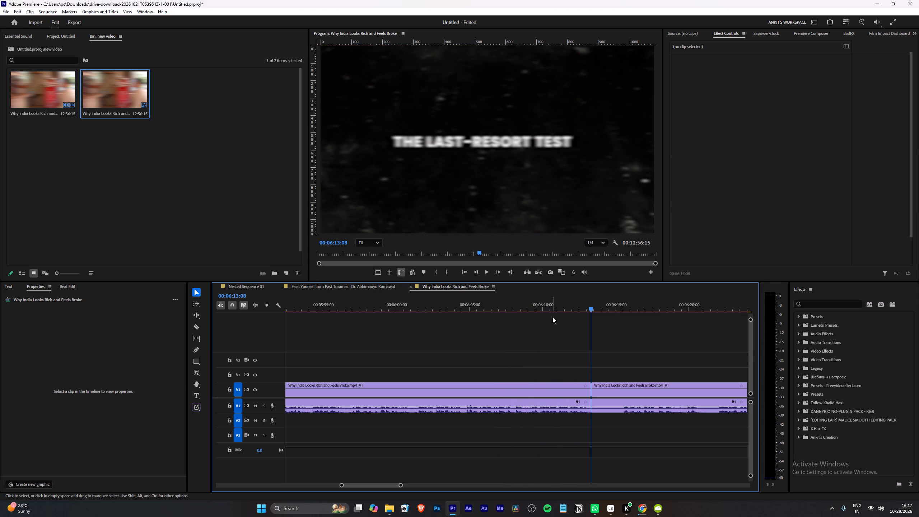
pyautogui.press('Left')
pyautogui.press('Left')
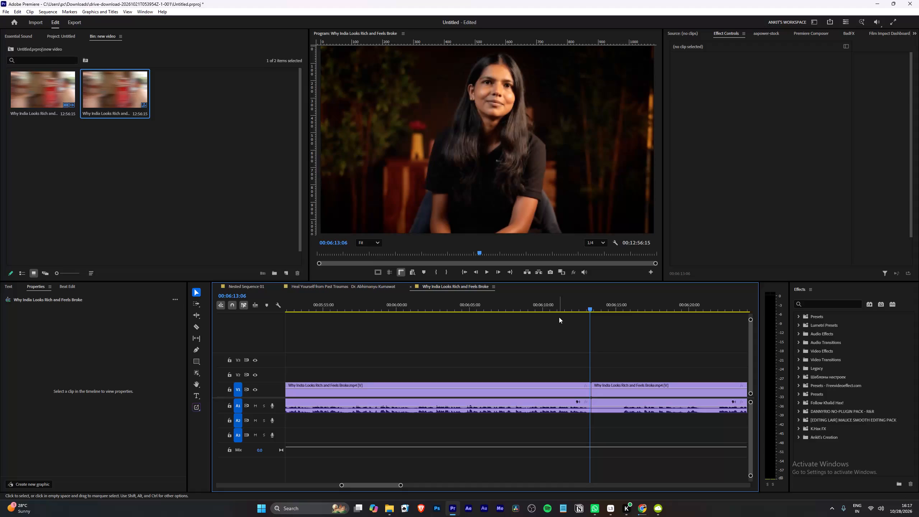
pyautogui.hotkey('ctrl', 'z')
# Cut the clip at 00:06:13:07, where the "The Last-Resort Test" title card starts.
pyautogui.press('Right')
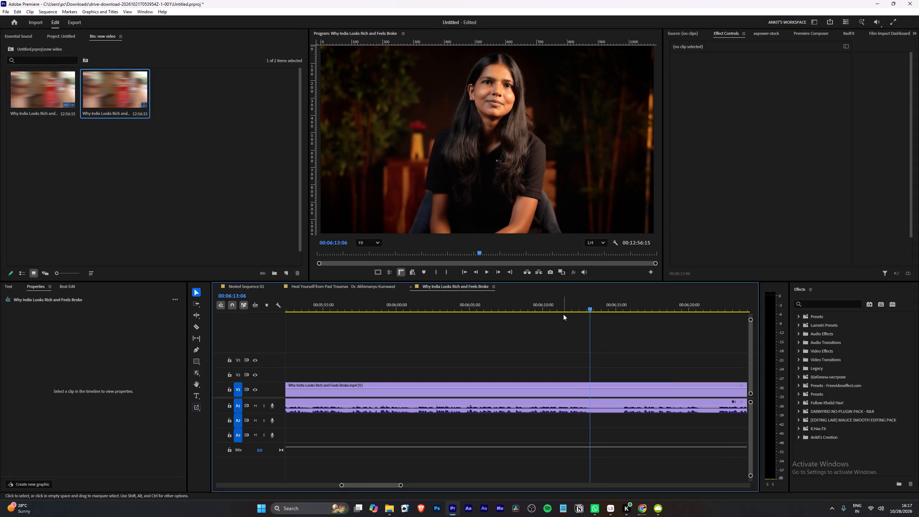
pyautogui.press('w')
# Cut the clip at about 00:06:01:15, in the presenter shot with the "salon" and "lipstick" labels.
pyautogui.moveTo(434, 313); pyautogui.dragTo(426, 309)
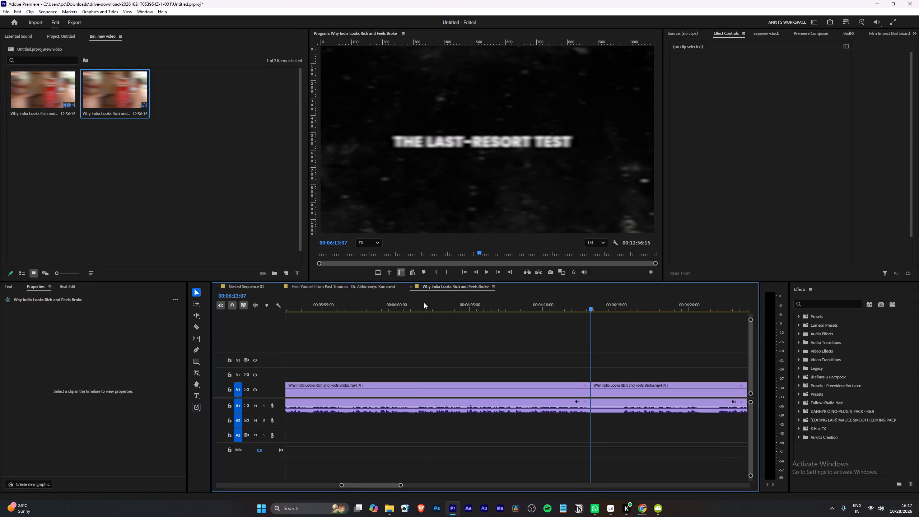
pyautogui.click(422, 301)
pyautogui.keyDown('alt'); pyautogui.scroll(14, 412, 349); pyautogui.keyUp('alt')
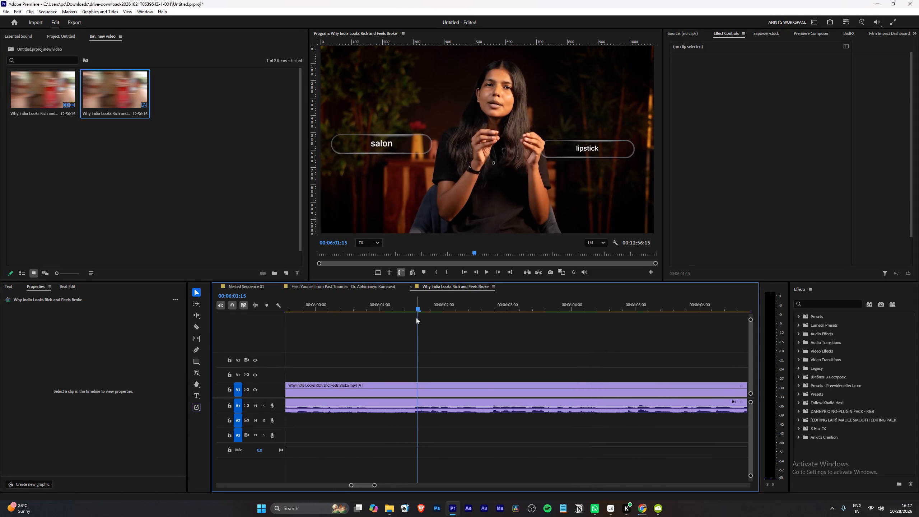
pyautogui.click(415, 305)
pyautogui.press('w')
# Label the segment between the 00:06:01 and 00:06:13 cuts green (GFX).
pyautogui.press('space')
pyautogui.keyDown('alt'); pyautogui.scroll(-11, 411, 362); pyautogui.keyUp('alt')
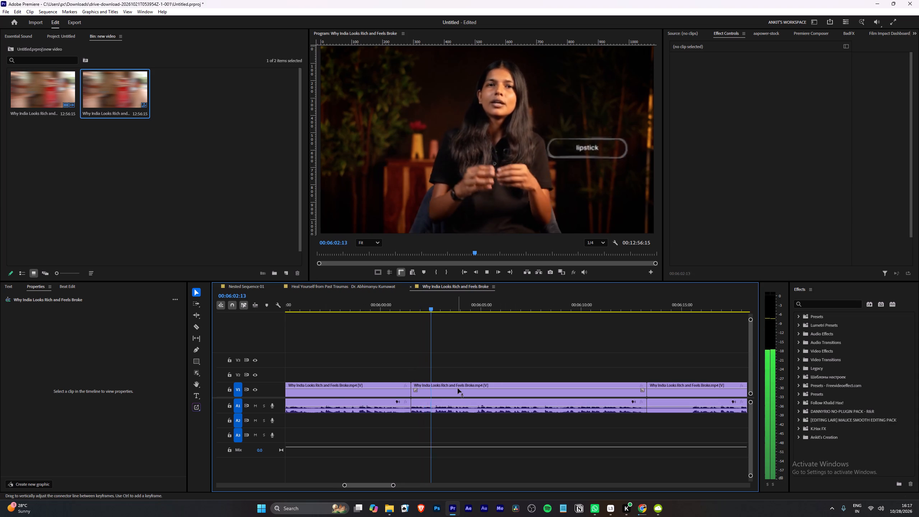
pyautogui.rightClick(458, 388)
pyautogui.click(502, 280)
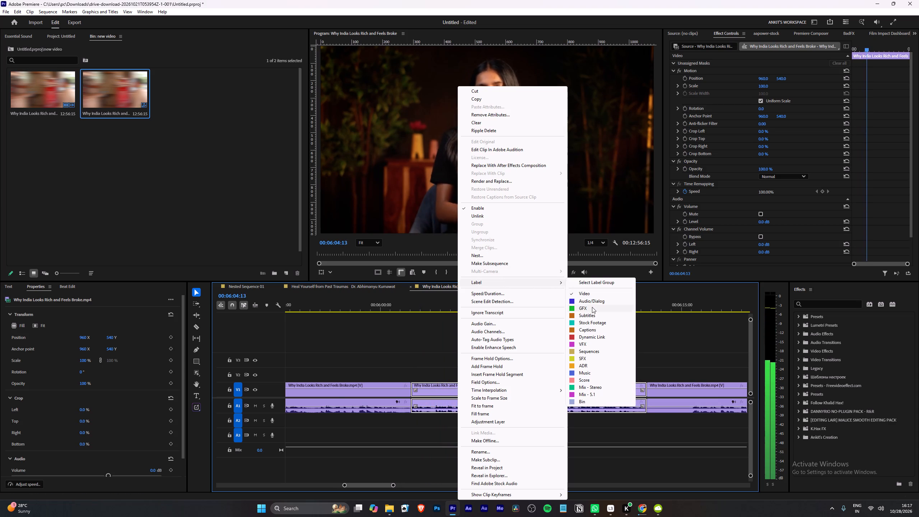
pyautogui.click(592, 307)
pyautogui.click(500, 332)
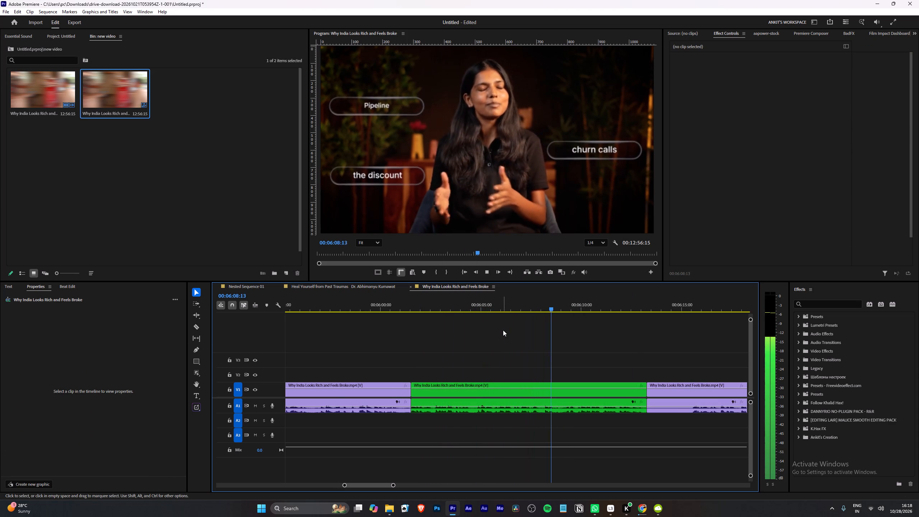
# Cut the clip at 00:06:22:02, where the "The Gold Loan" title card gives way to the gold graphic.
pyautogui.scroll(-12, 459, 344)
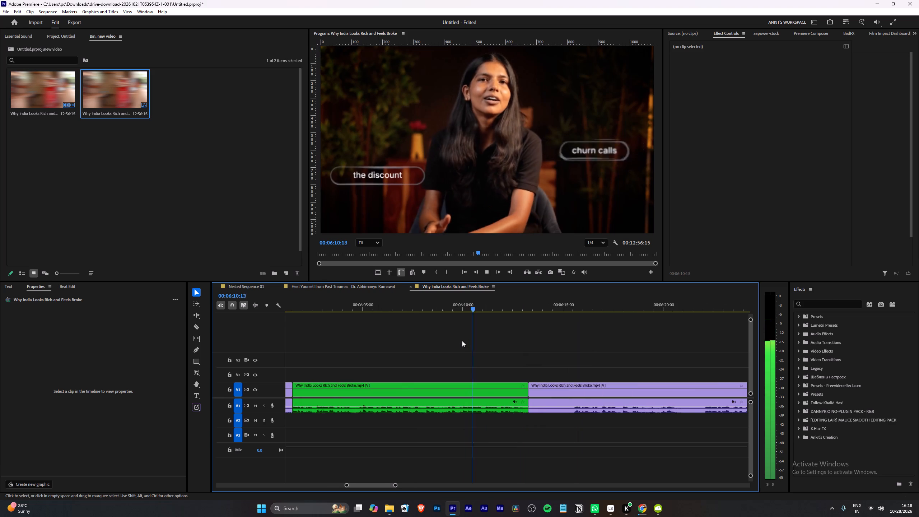
pyautogui.scroll(-3, 462, 341)
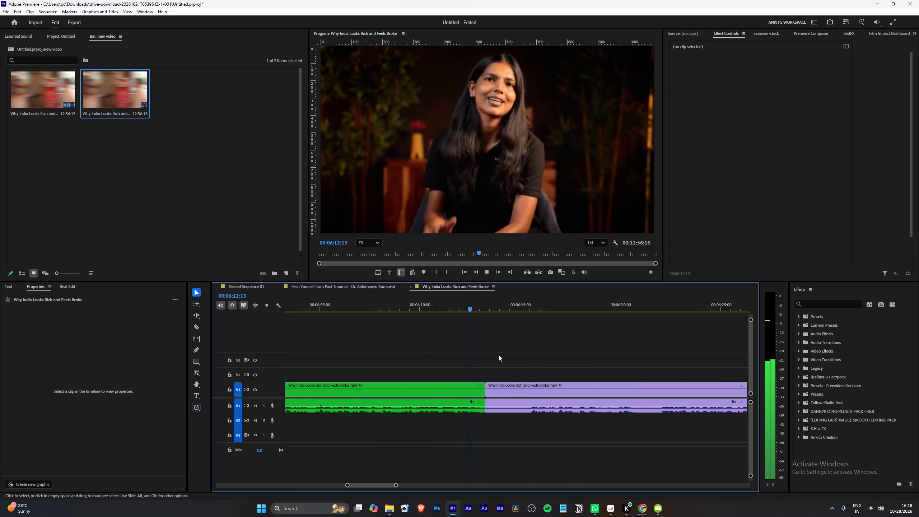
pyautogui.scroll(-8, 500, 356)
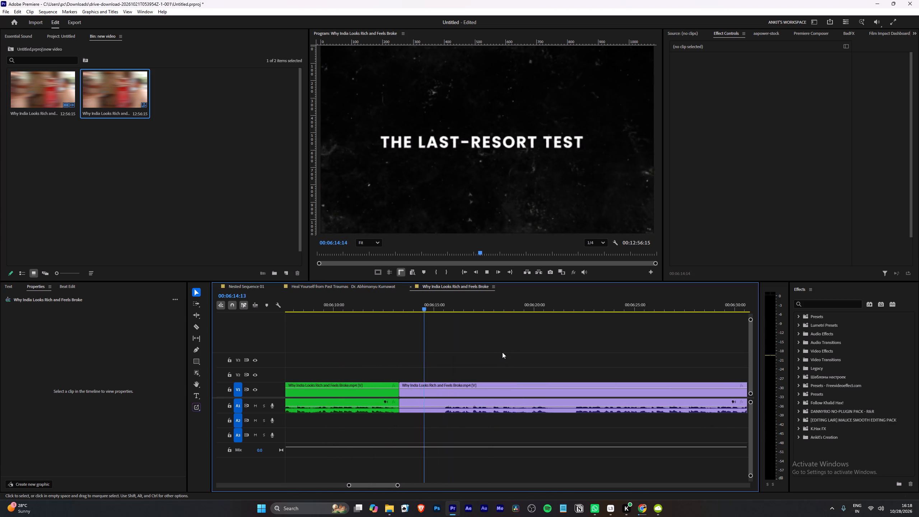
pyautogui.keyDown('alt'); pyautogui.scroll(2, 455, 364); pyautogui.keyUp('alt')
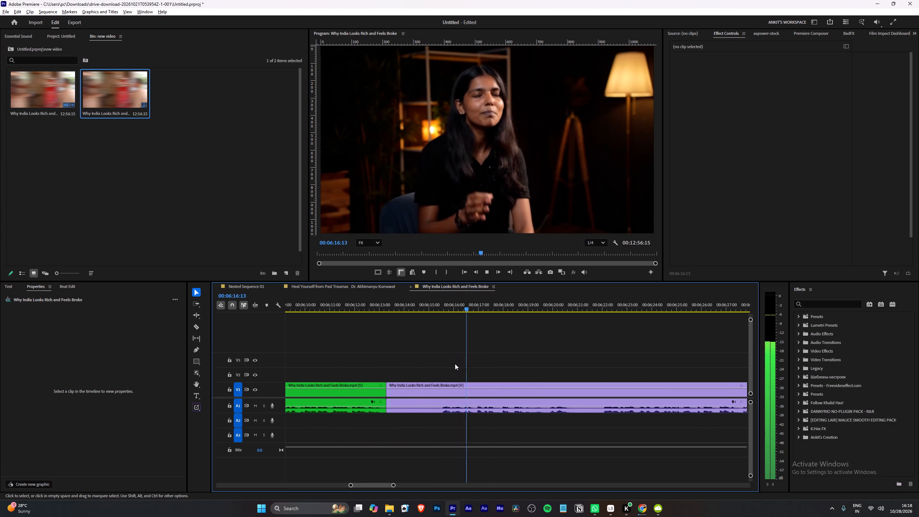
pyautogui.keyDown('alt'); pyautogui.scroll(1, 455, 364); pyautogui.keyUp('alt')
pyautogui.keyDown('alt'); pyautogui.scroll(-4, 455, 364); pyautogui.keyUp('alt')
pyautogui.scroll(-4, 455, 364)
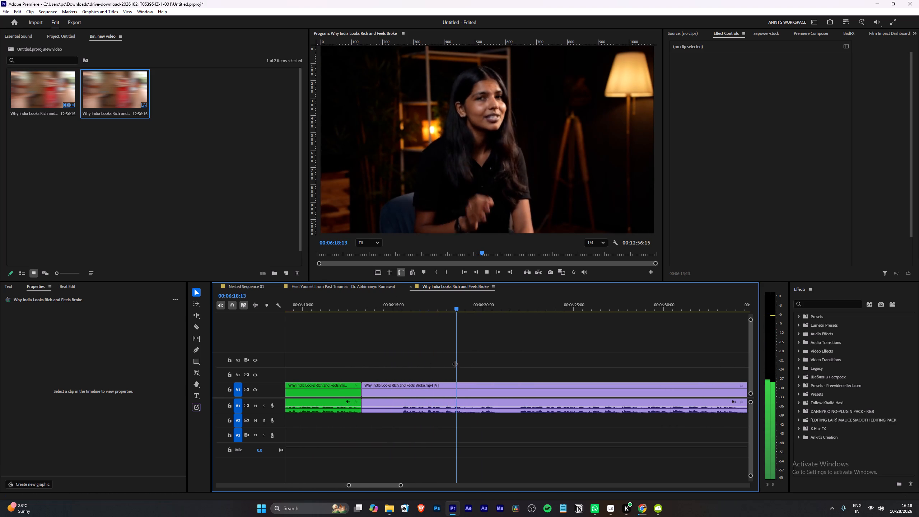
pyautogui.keyDown('alt'); pyautogui.scroll(3, 492, 364); pyautogui.keyUp('alt')
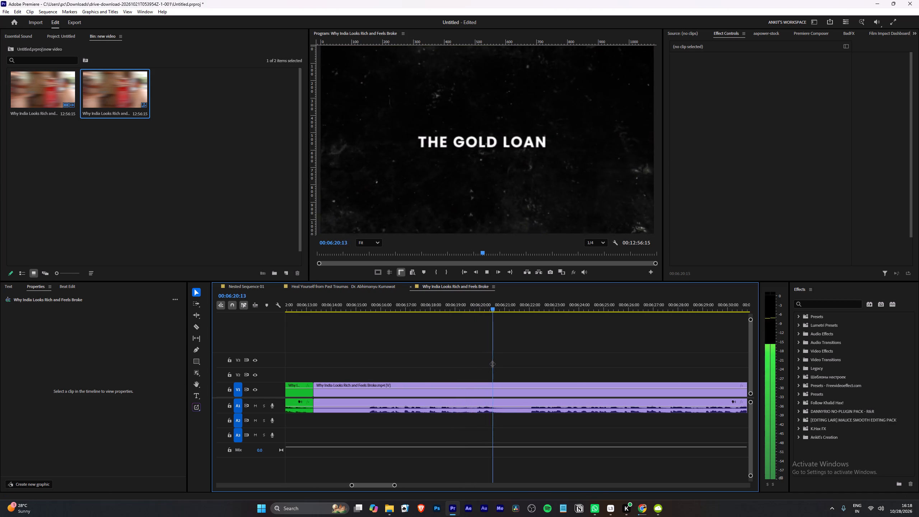
pyautogui.scroll(-4, 492, 364)
pyautogui.keyDown('alt'); pyautogui.scroll(3, 518, 368); pyautogui.keyUp('alt')
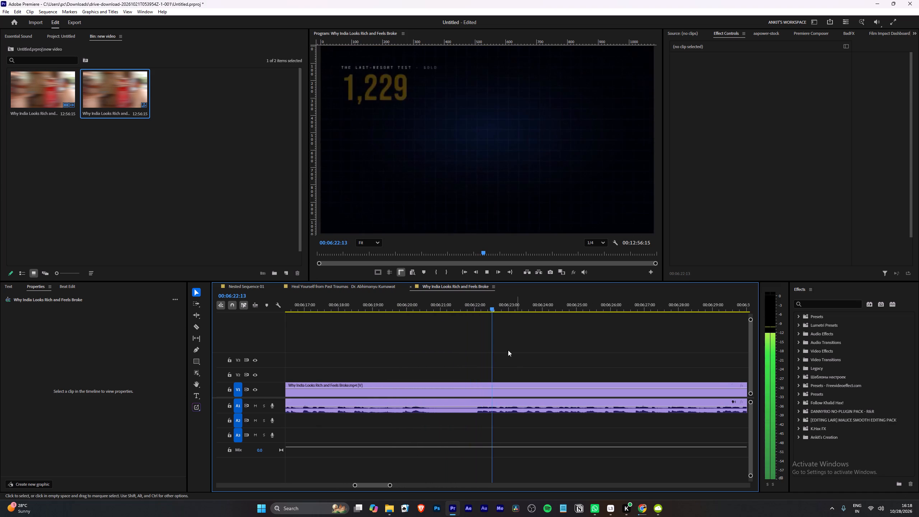
pyautogui.click(480, 305)
pyautogui.press('w')
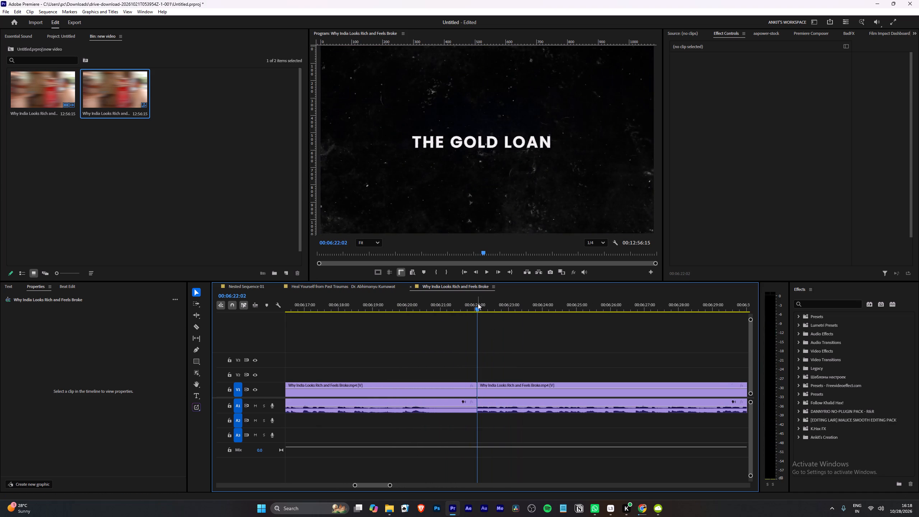
# Play through the "Tonnes of Gold", "Gold Loans" and "Record Books" graphics and the following presenter shot, watching for the next transition.
pyautogui.press('space')
pyautogui.scroll(-6, 494, 358)
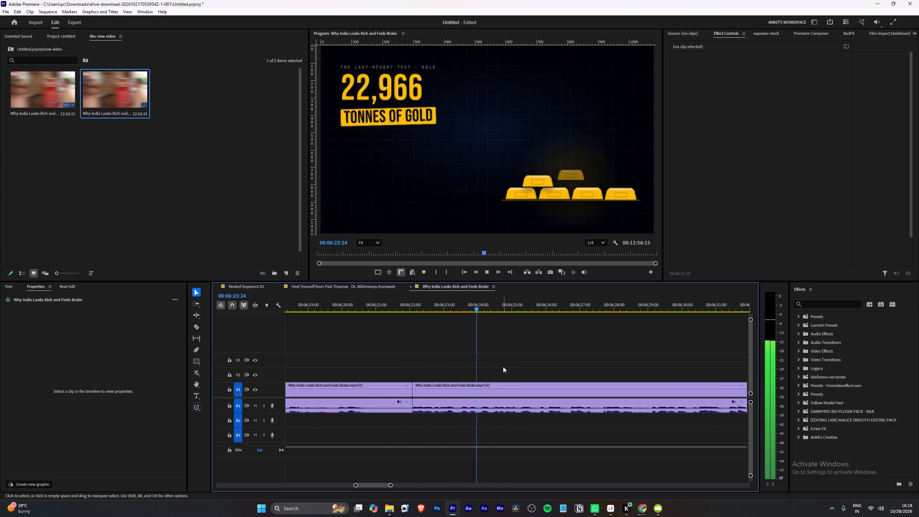
pyautogui.scroll(-4, 503, 367)
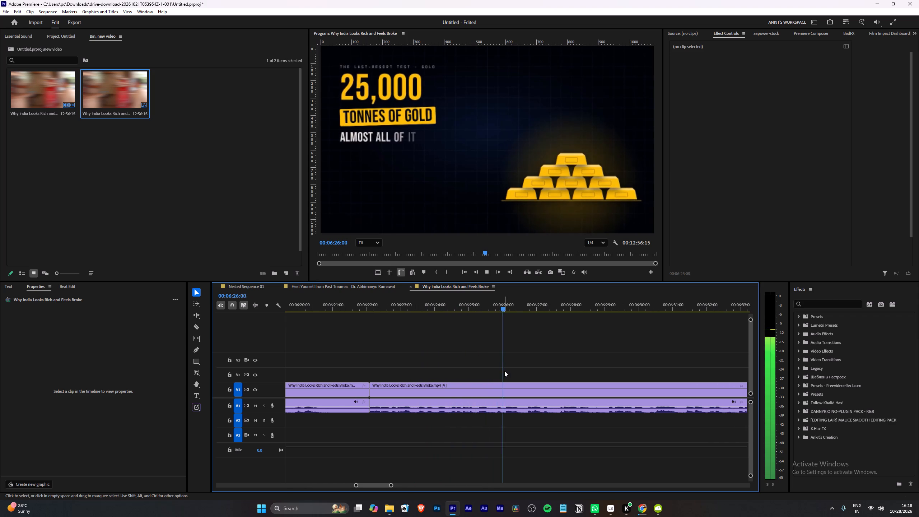
pyautogui.scroll(-4, 504, 371)
pyautogui.scroll(1, 504, 371)
pyautogui.scroll(-15, 504, 371)
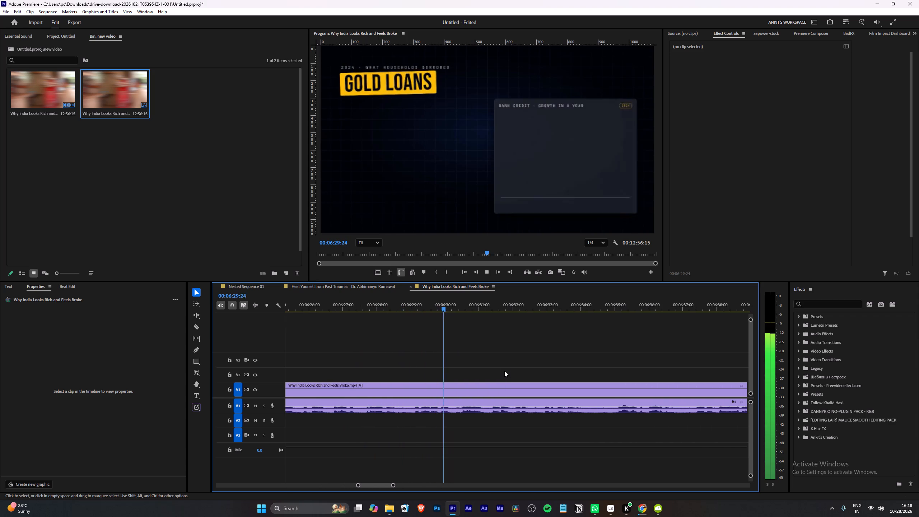
pyautogui.scroll(-3, 504, 371)
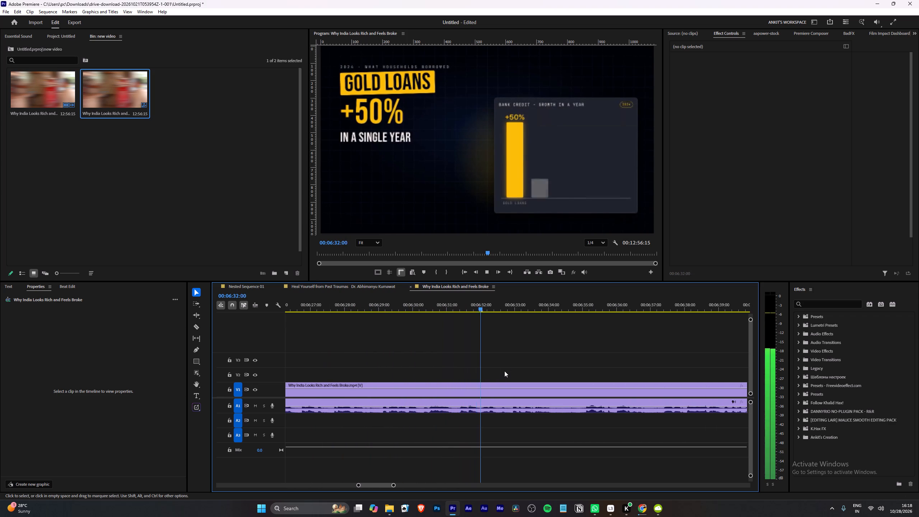
pyautogui.scroll(-10, 504, 371)
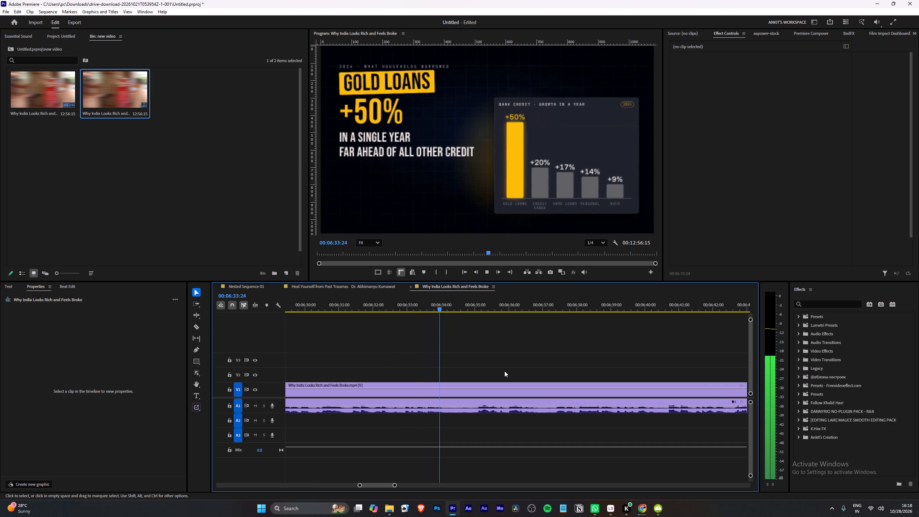
pyautogui.scroll(-4, 504, 371)
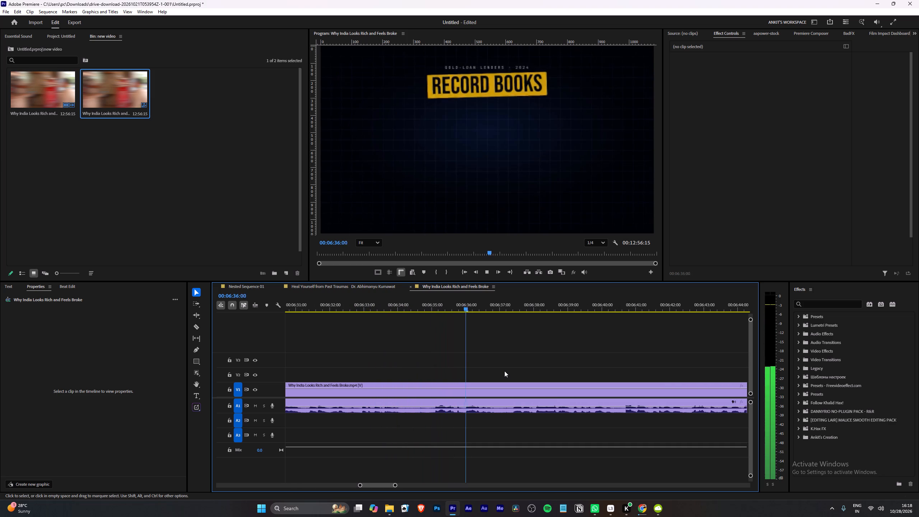
pyautogui.scroll(-3, 504, 371)
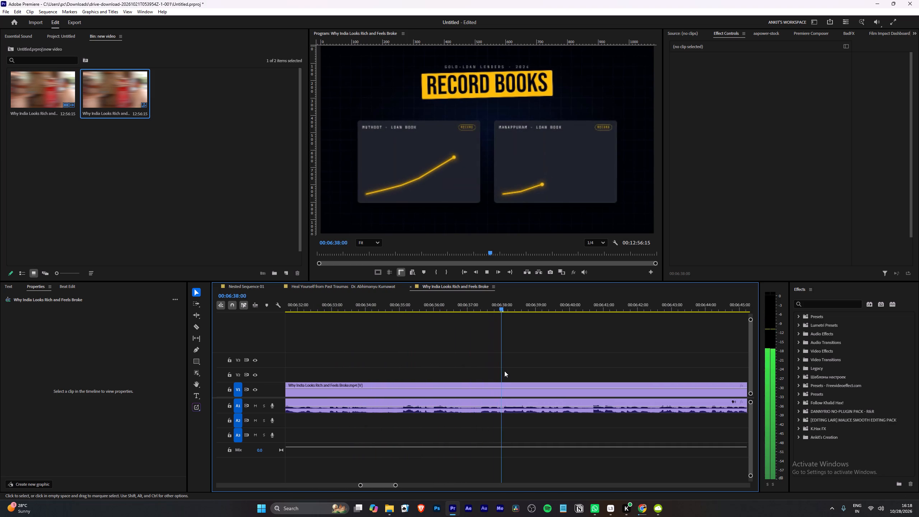
pyautogui.scroll(-11, 504, 371)
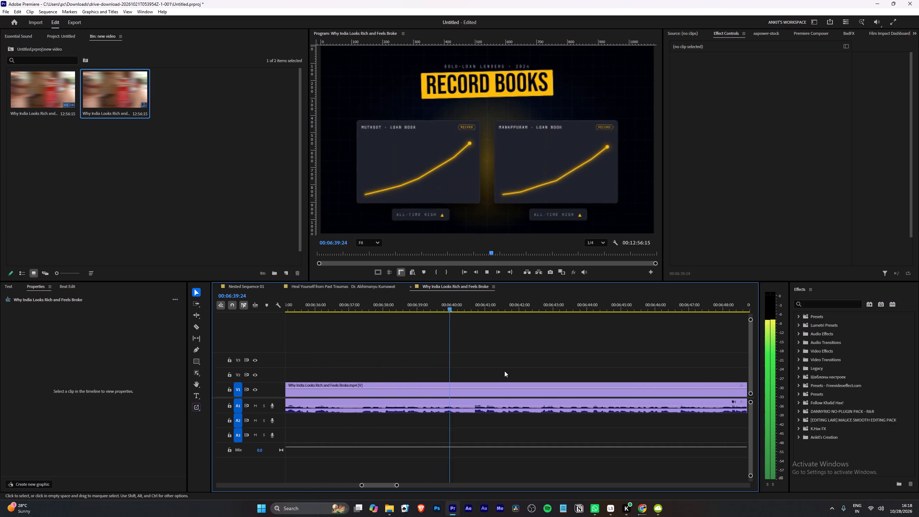
pyautogui.scroll(-10, 504, 371)
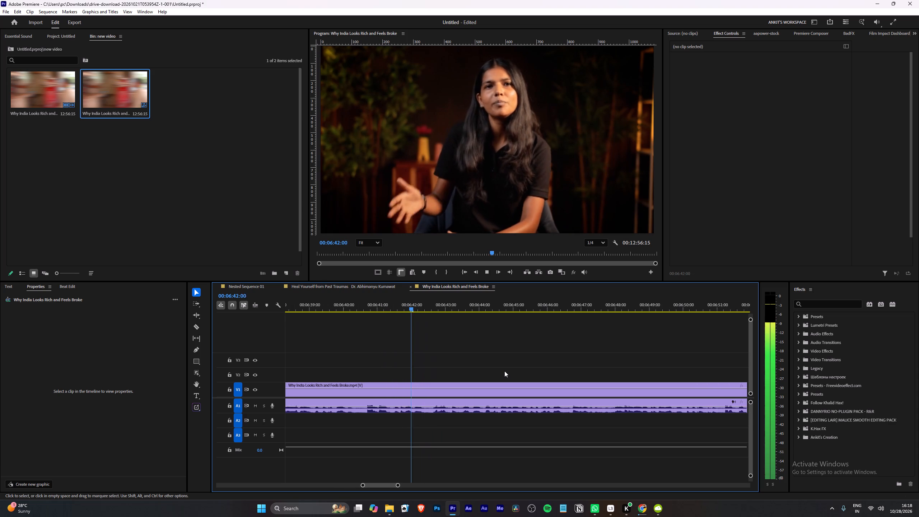
pyautogui.scroll(-9, 504, 371)
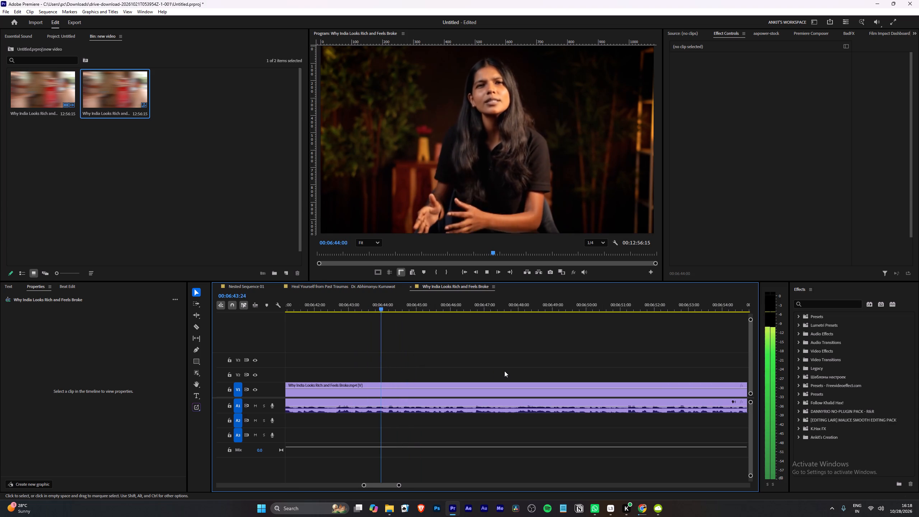
pyautogui.scroll(-2, 504, 371)
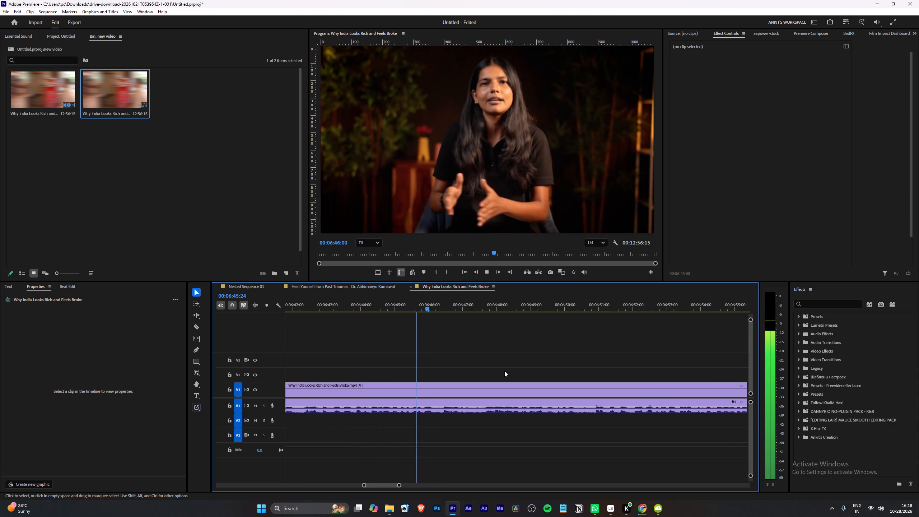
pyautogui.scroll(-4, 504, 371)
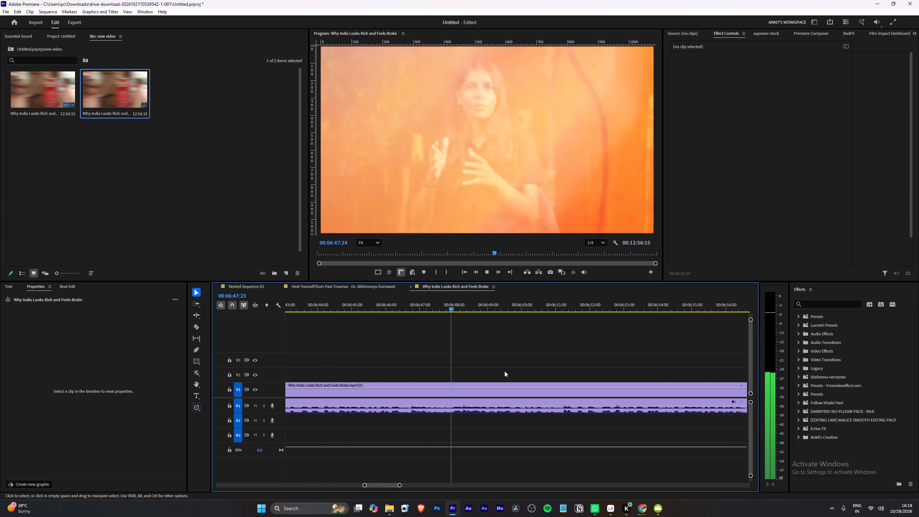
# Cut the clip at 00:06:47:23, where the orange light-leak transition begins over the presenter.
pyautogui.click(406, 303)
pyautogui.press('space')
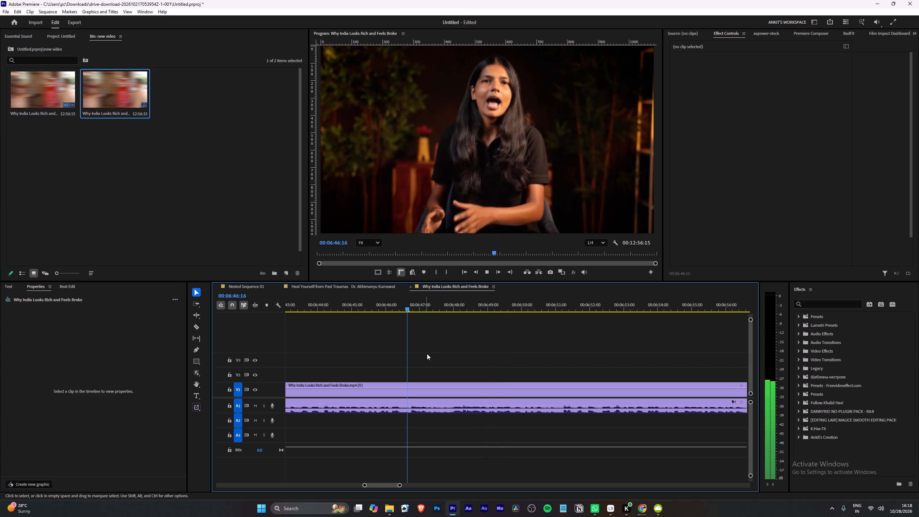
pyautogui.keyDown('alt'); pyautogui.scroll(5, 427, 354); pyautogui.keyUp('alt')
pyautogui.press('space')
pyautogui.press('space')
pyautogui.press('space')
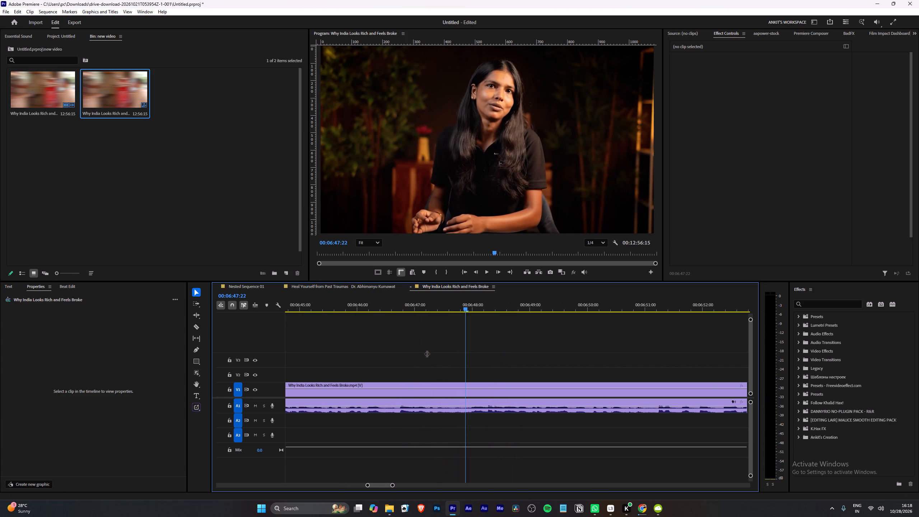
pyautogui.press('Right')
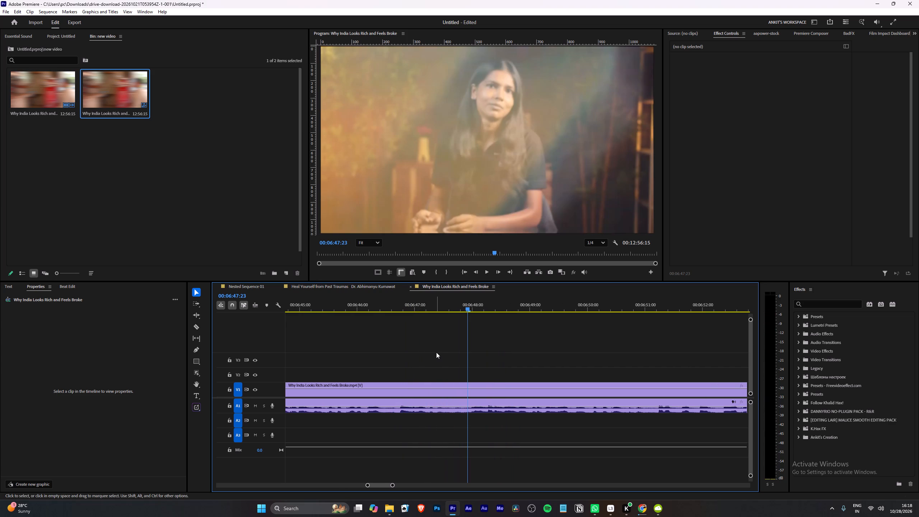
pyautogui.write('w')
# Label the segment between the 00:06:22:02 and 00:06:47:23 cuts green (GFX).
pyautogui.press('space')
pyautogui.rightClick(440, 387)
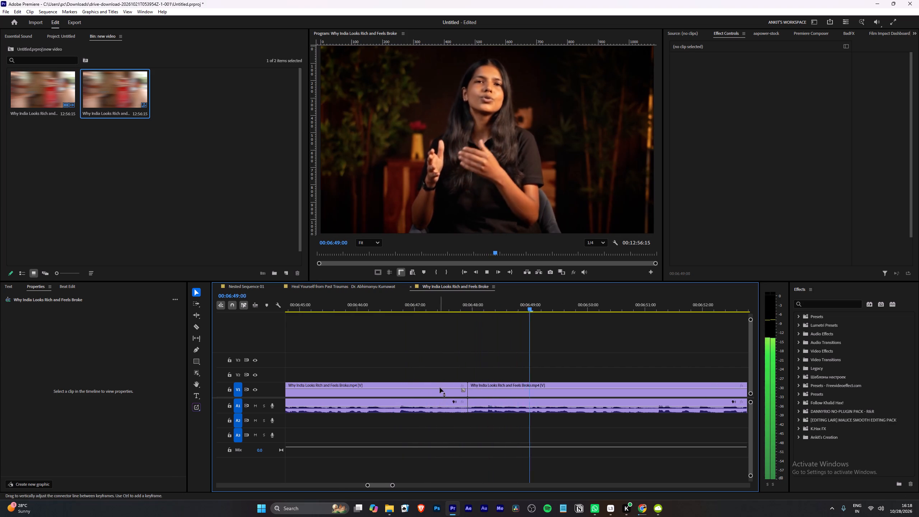
pyautogui.click(453, 283)
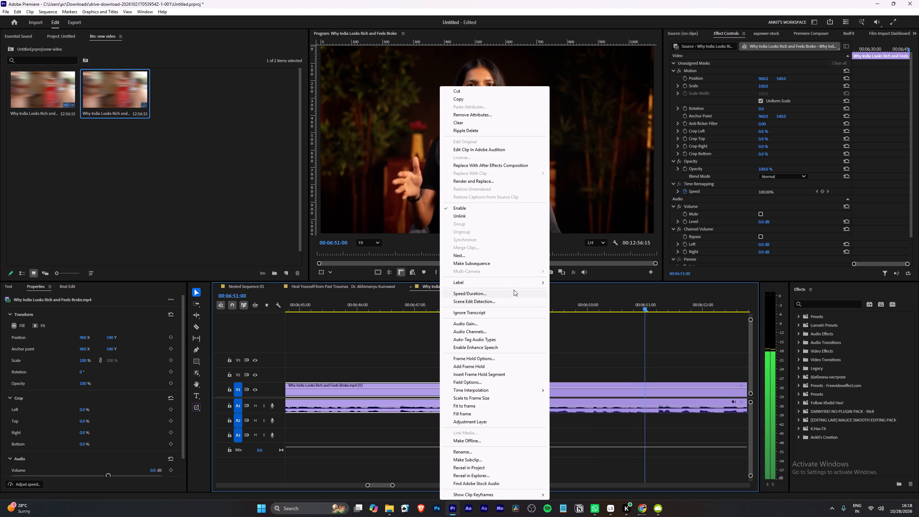
pyautogui.click(511, 285)
pyautogui.click(567, 310)
pyautogui.click(578, 344)
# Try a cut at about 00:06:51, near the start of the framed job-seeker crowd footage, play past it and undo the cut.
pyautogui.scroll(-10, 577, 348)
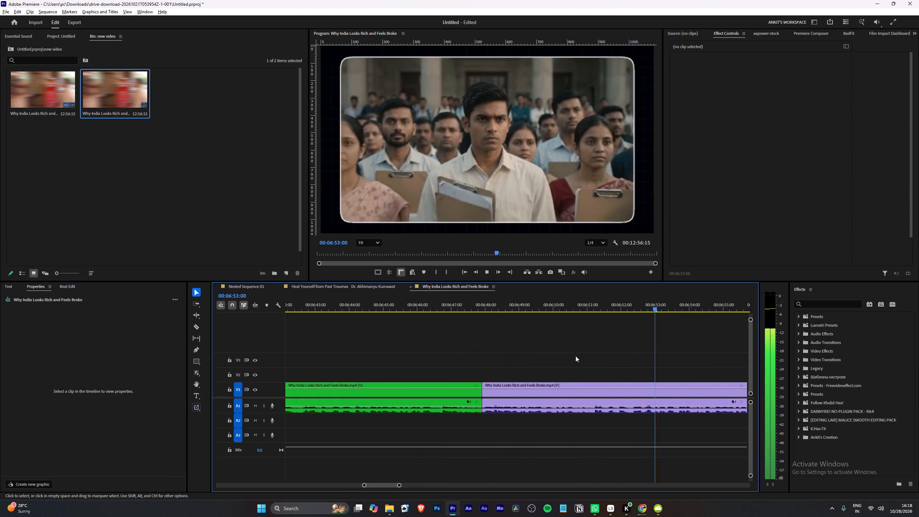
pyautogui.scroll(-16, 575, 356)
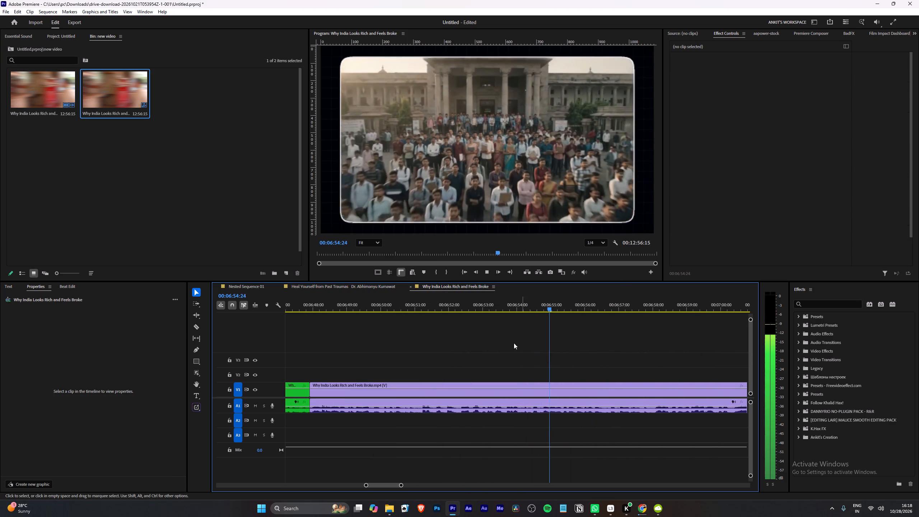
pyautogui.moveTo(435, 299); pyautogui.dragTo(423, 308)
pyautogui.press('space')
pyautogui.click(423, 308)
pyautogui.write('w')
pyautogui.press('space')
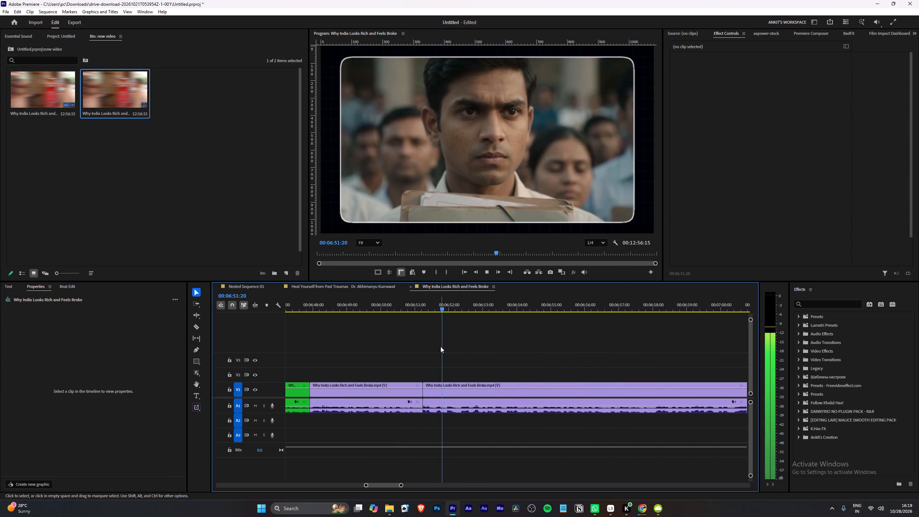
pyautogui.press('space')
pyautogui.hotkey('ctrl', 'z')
# Cut the clip at about 00:06:51:06, near the start of the framed job-seeker crowd footage.
pyautogui.keyDown('alt'); pyautogui.scroll(8, 426, 361); pyautogui.keyUp('alt')
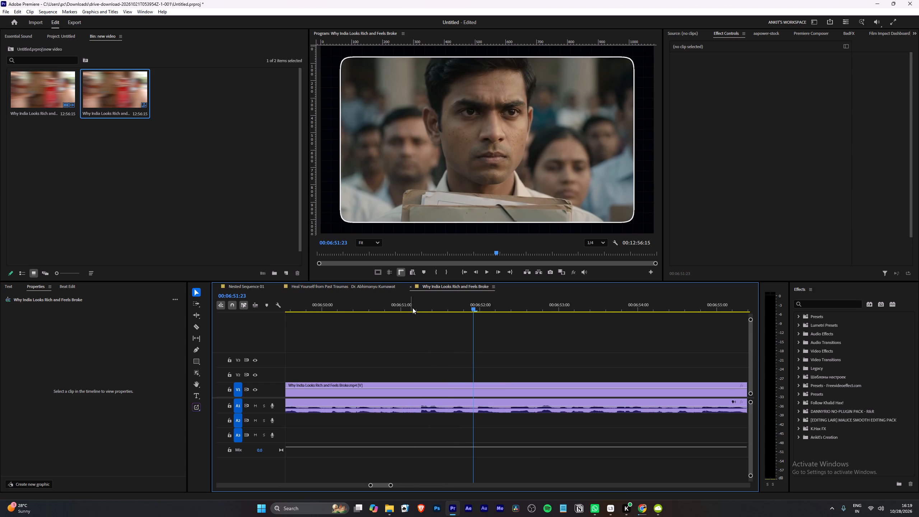
pyautogui.moveTo(414, 307); pyautogui.dragTo(419, 308)
pyautogui.write('w')
# Play the sequence on from 00:06:51:23 through the framed crowd footage and presenter shots, looking for the next segment boundary.
pyautogui.press('space')
pyautogui.keyDown('alt'); pyautogui.scroll(-5, 423, 344); pyautogui.keyUp('alt')
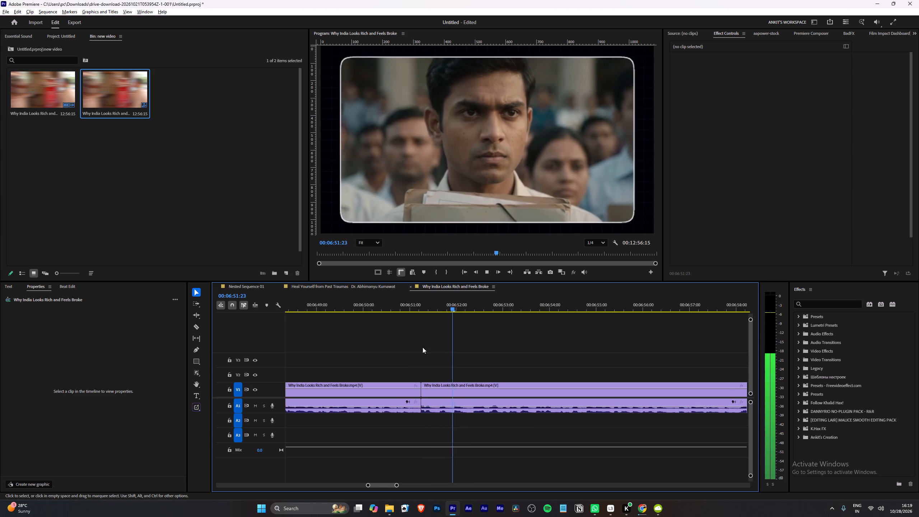
pyautogui.keyDown('alt'); pyautogui.scroll(-4, 423, 347); pyautogui.keyUp('alt')
pyautogui.scroll(-5, 433, 355)
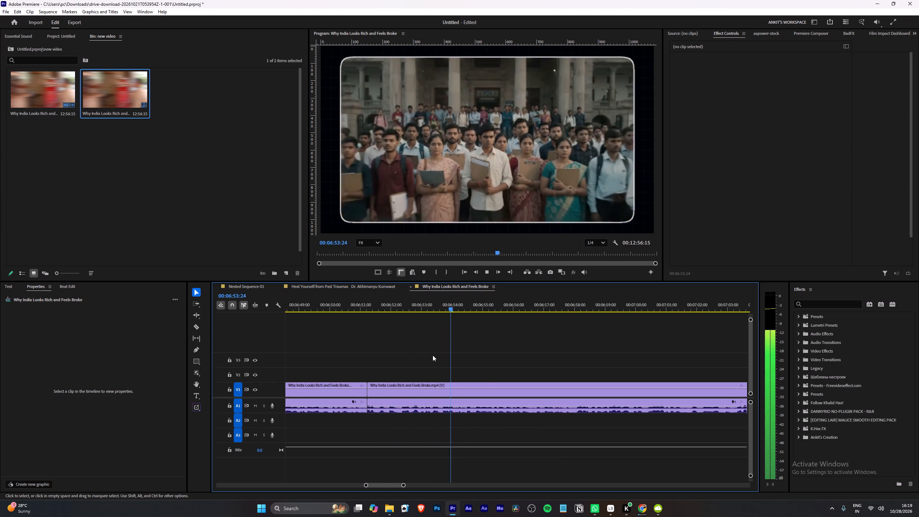
pyautogui.scroll(-4, 433, 355)
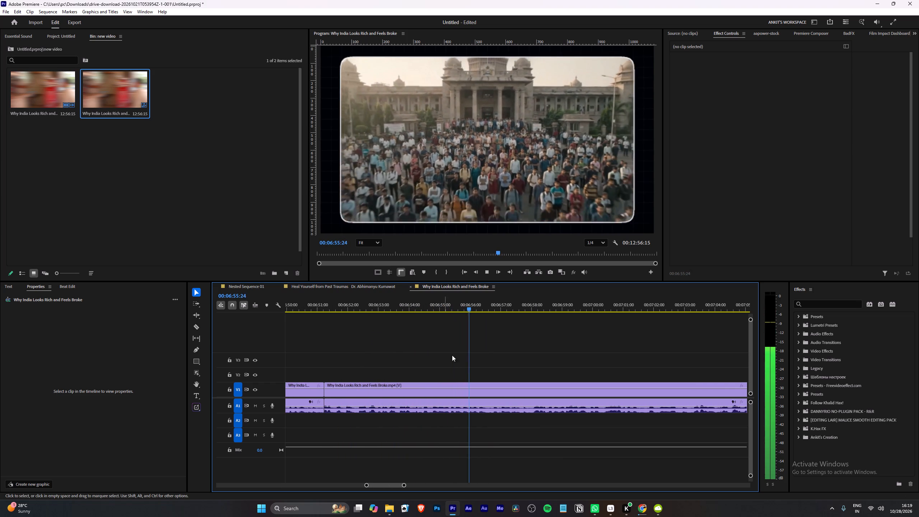
pyautogui.scroll(-9, 501, 355)
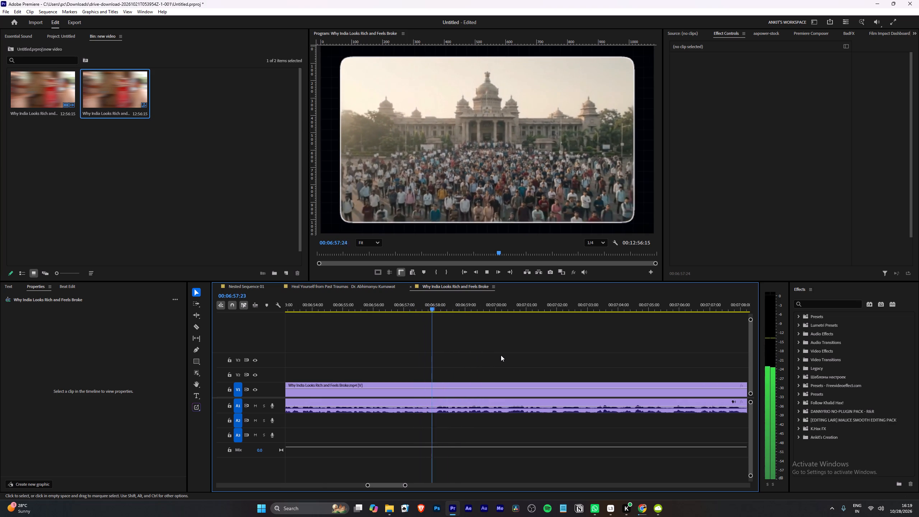
pyautogui.scroll(-4, 501, 355)
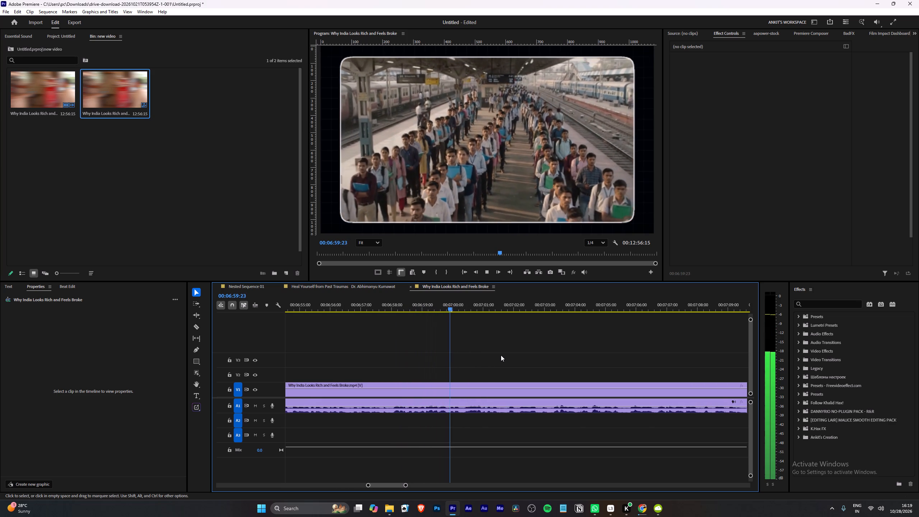
pyautogui.scroll(-3, 501, 355)
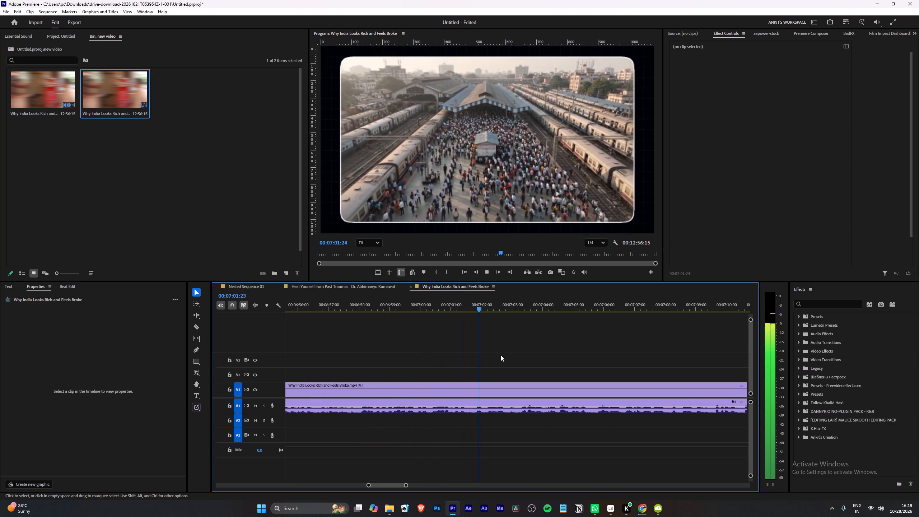
pyautogui.scroll(-4, 511, 355)
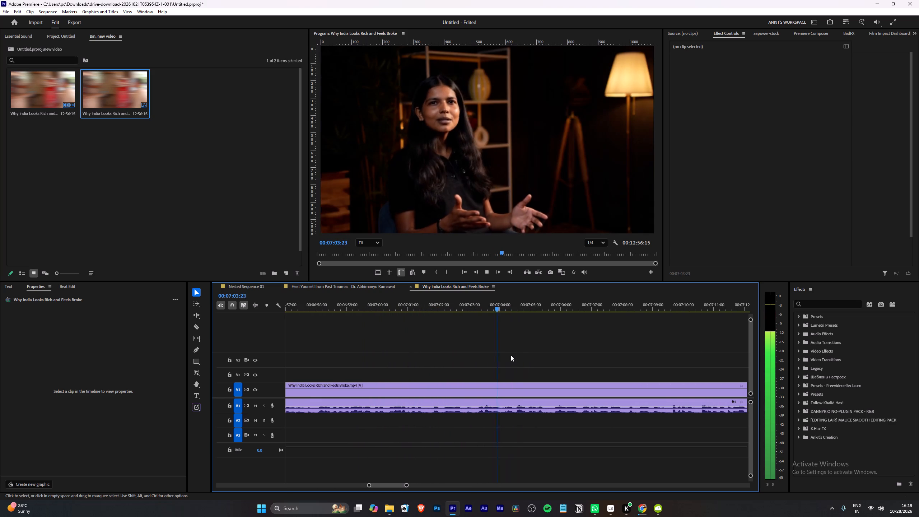
pyautogui.keyDown('alt'); pyautogui.scroll(-6, 511, 355); pyautogui.keyUp('alt')
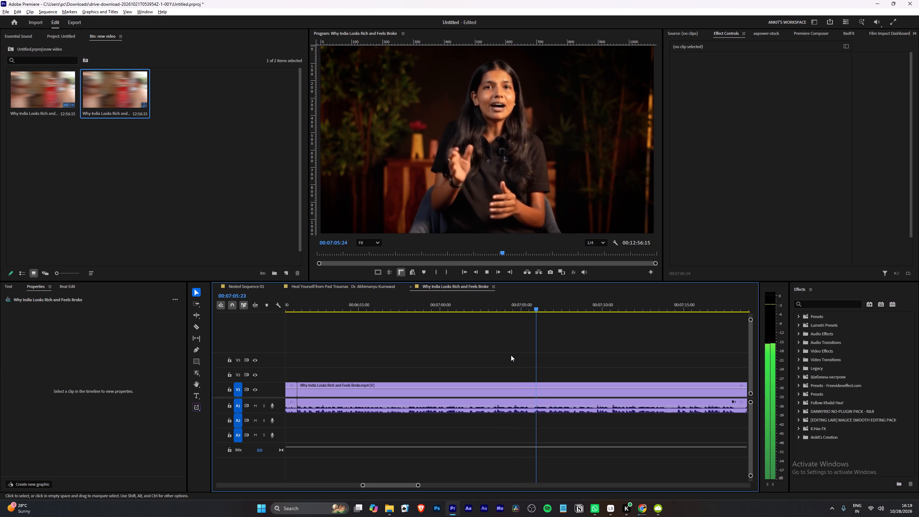
pyautogui.scroll(-3, 518, 354)
pyautogui.keyDown('alt'); pyautogui.scroll(-4, 518, 354); pyautogui.keyUp('alt')
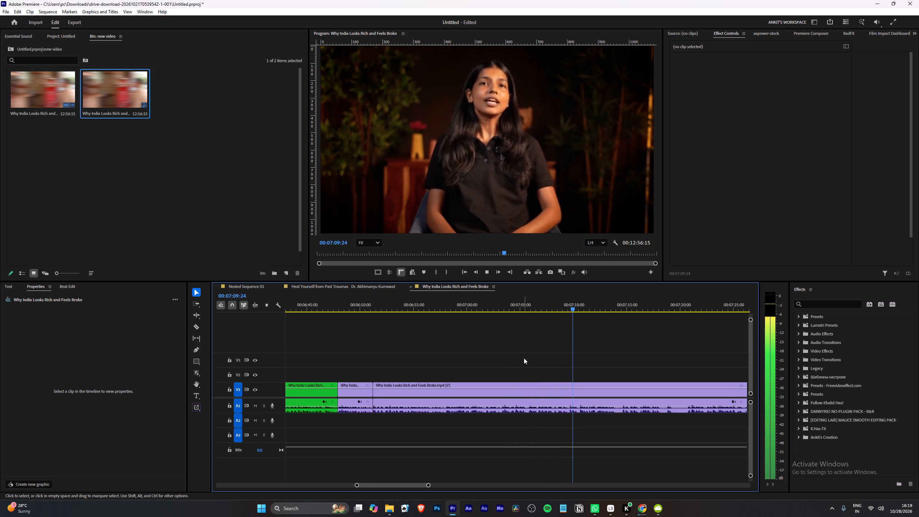
pyautogui.scroll(-3, 524, 358)
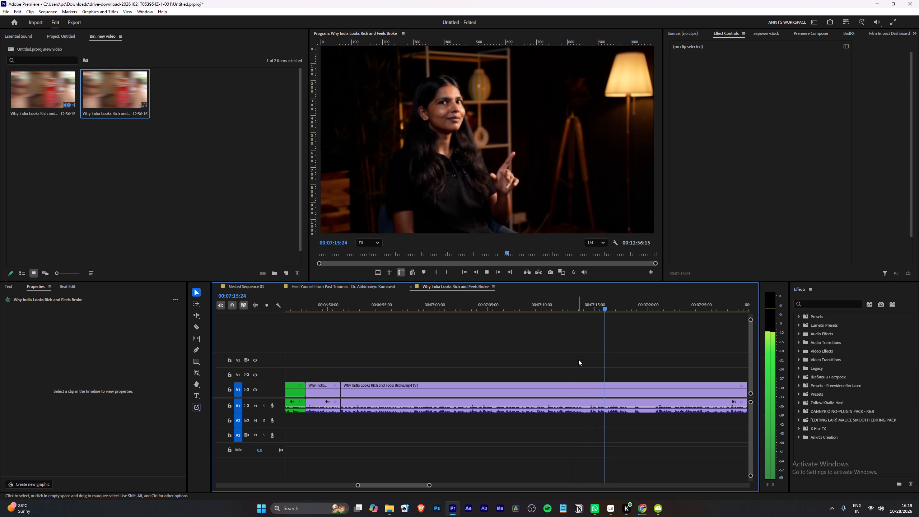
# Cut the clip at 00:07:16:04, during the side-angle shot of the presenter with the lamp.
pyautogui.click(598, 308)
pyautogui.keyDown('alt'); pyautogui.scroll(4, 646, 346); pyautogui.keyUp('alt')
pyautogui.press('space')
pyautogui.keyDown('alt'); pyautogui.scroll(4, 646, 364); pyautogui.keyUp('alt')
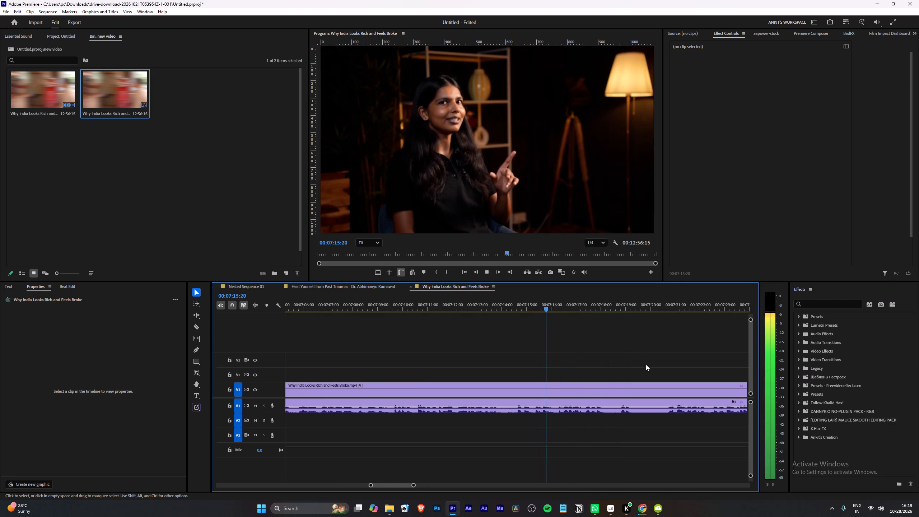
pyautogui.press('space')
pyautogui.scroll(5, 587, 373)
pyautogui.press('space')
pyautogui.press('space')
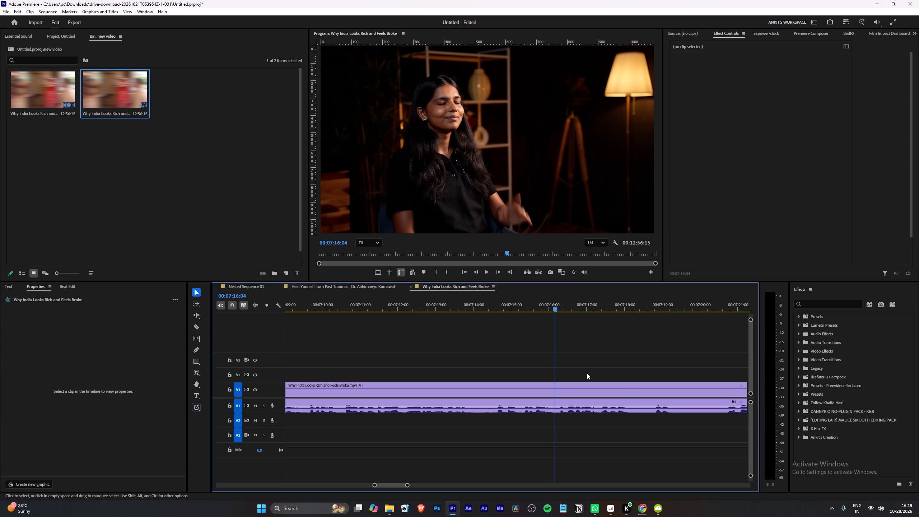
pyautogui.write('w')
# Label the segment between the 00:06:51:06 and 00:07:16:04 cuts green (GFX).
pyautogui.press('space')
pyautogui.keyDown('alt'); pyautogui.scroll(-10, 558, 379); pyautogui.keyUp('alt')
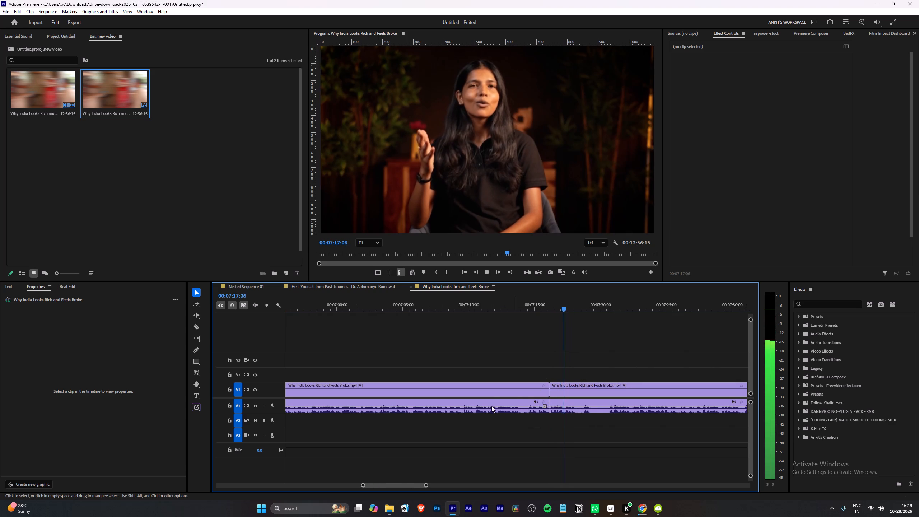
pyautogui.rightClick(489, 390)
pyautogui.click(528, 279)
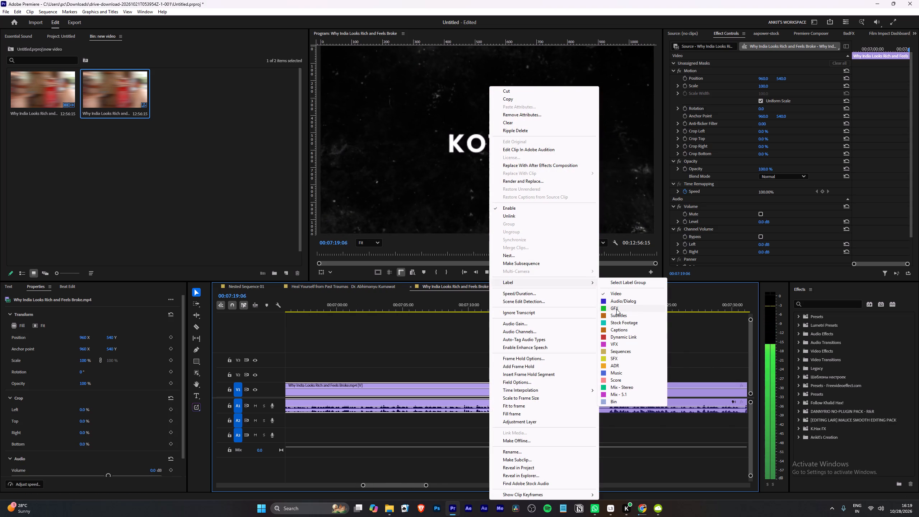
pyautogui.click(616, 309)
pyautogui.click(570, 341)
# Cut the clip at 00:07:20:17, on the empty blue grid background just before the "The Coaching Town - Kota" text appears.
pyautogui.keyDown('alt'); pyautogui.scroll(-14, 563, 351); pyautogui.keyUp('alt')
pyautogui.keyDown('alt'); pyautogui.scroll(4, 623, 377); pyautogui.keyUp('alt')
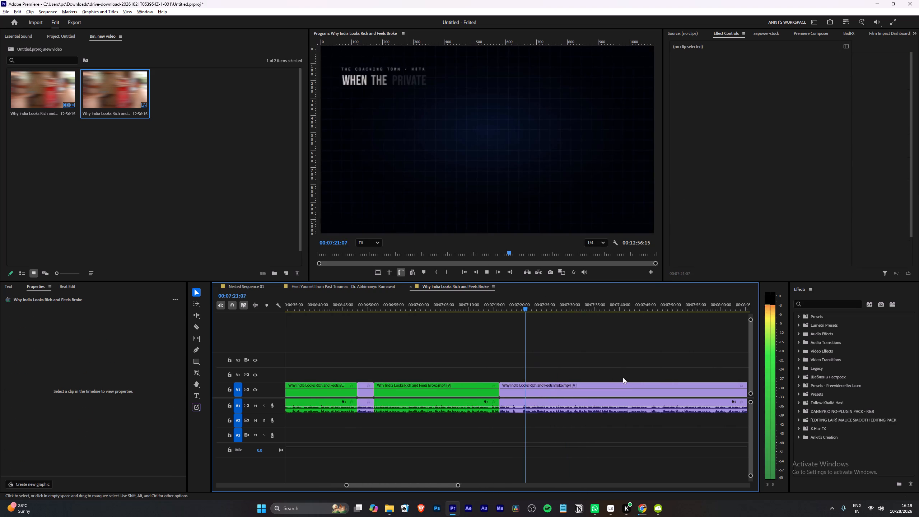
pyautogui.keyDown('alt'); pyautogui.scroll(5, 623, 377); pyautogui.keyUp('alt')
pyautogui.keyDown('alt'); pyautogui.scroll(4, 549, 387); pyautogui.keyUp('alt')
pyautogui.keyDown('alt'); pyautogui.scroll(9, 428, 369); pyautogui.keyUp('alt')
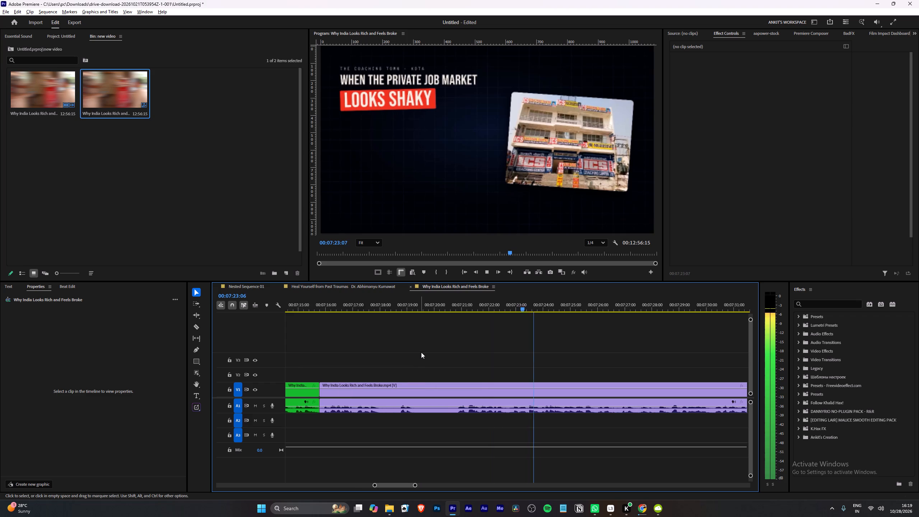
pyautogui.click(456, 306)
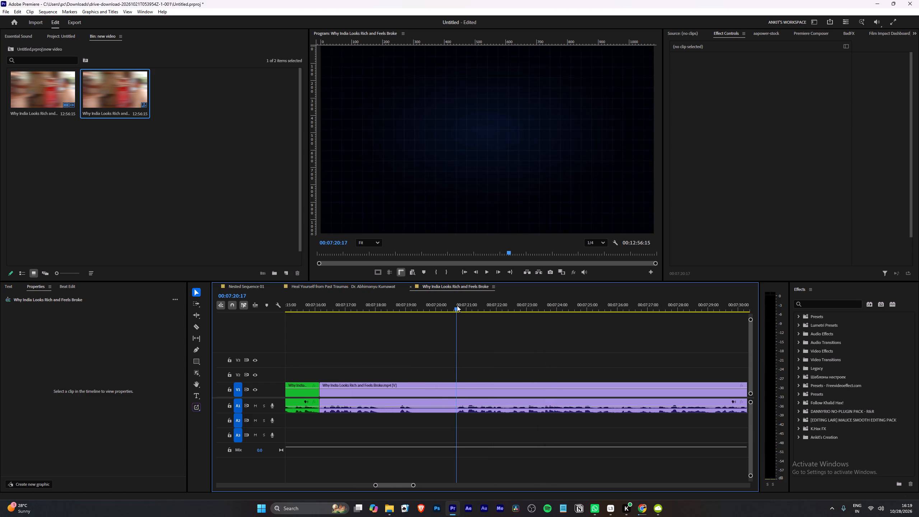
pyautogui.press('w')
# Play on from 00:07:20:17 through the Kota, "Watch the Numbers", lottery-ticket and "Basics Theft" graphics, looking for where the segment should end.
pyautogui.press('space')
pyautogui.keyDown('alt'); pyautogui.scroll(-4, 480, 366); pyautogui.keyUp('alt')
pyautogui.scroll(-5, 476, 378)
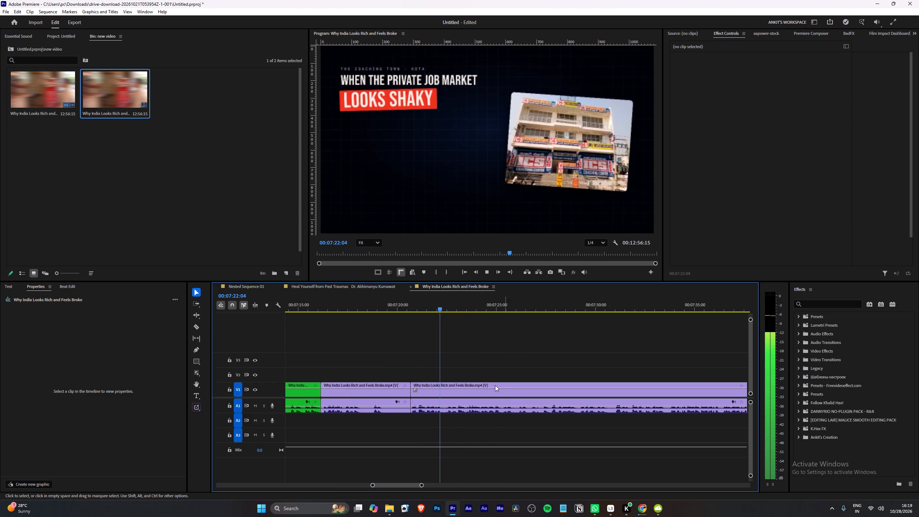
pyautogui.keyDown('alt'); pyautogui.scroll(-3, 493, 385); pyautogui.keyUp('alt')
pyautogui.scroll(-5, 493, 385)
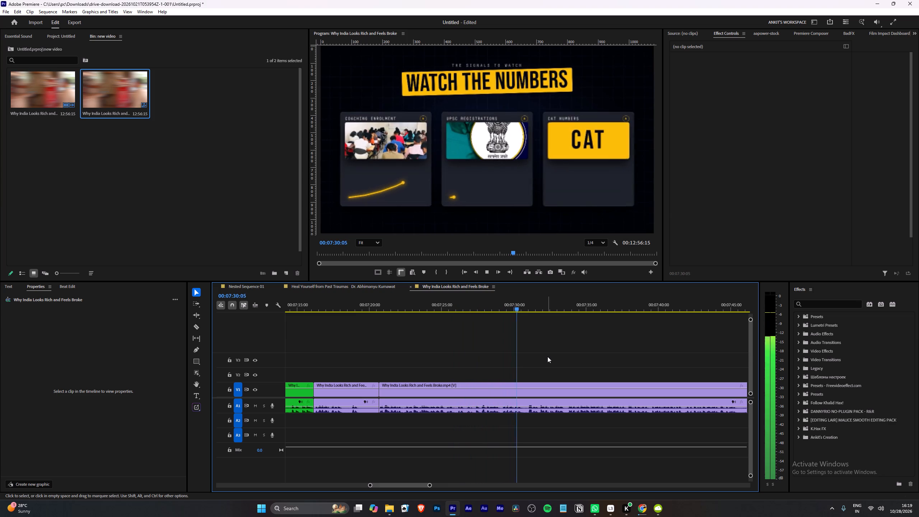
pyautogui.scroll(-1, 547, 357)
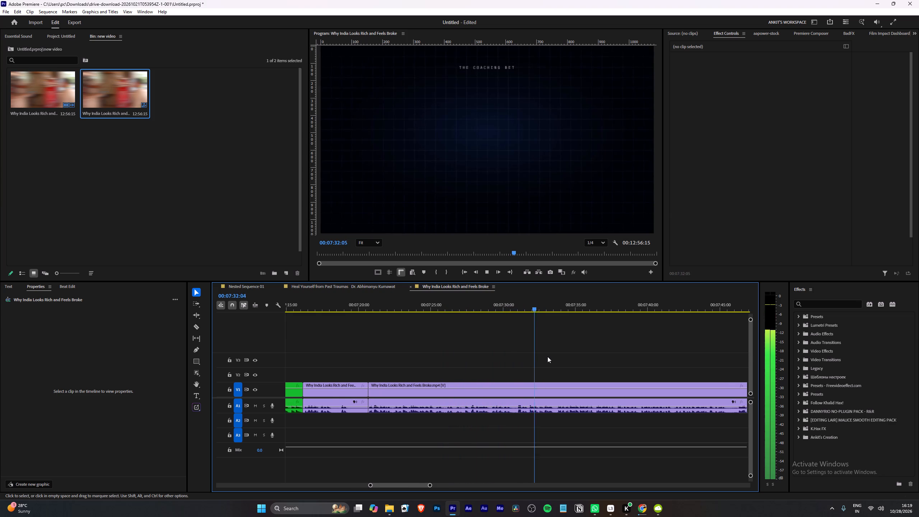
pyautogui.scroll(-7, 547, 357)
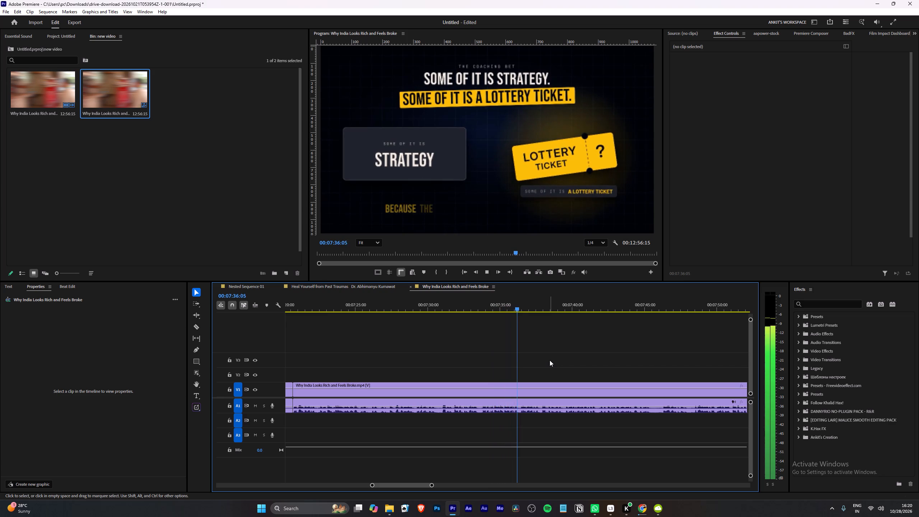
pyautogui.scroll(-9, 550, 360)
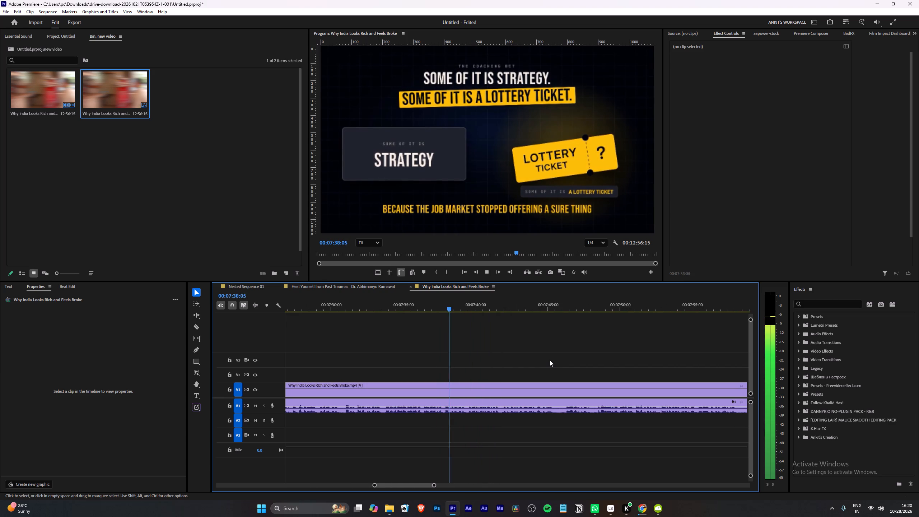
pyautogui.scroll(-3, 550, 360)
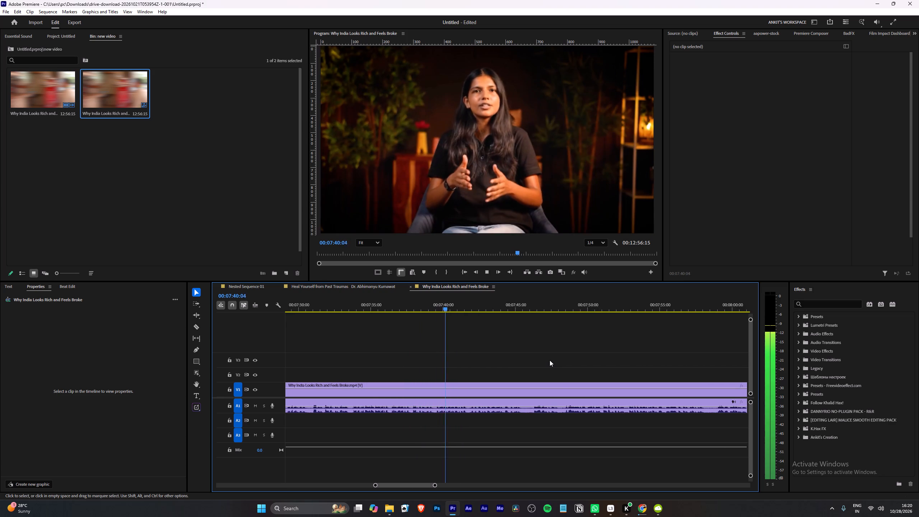
pyautogui.scroll(-3, 550, 360)
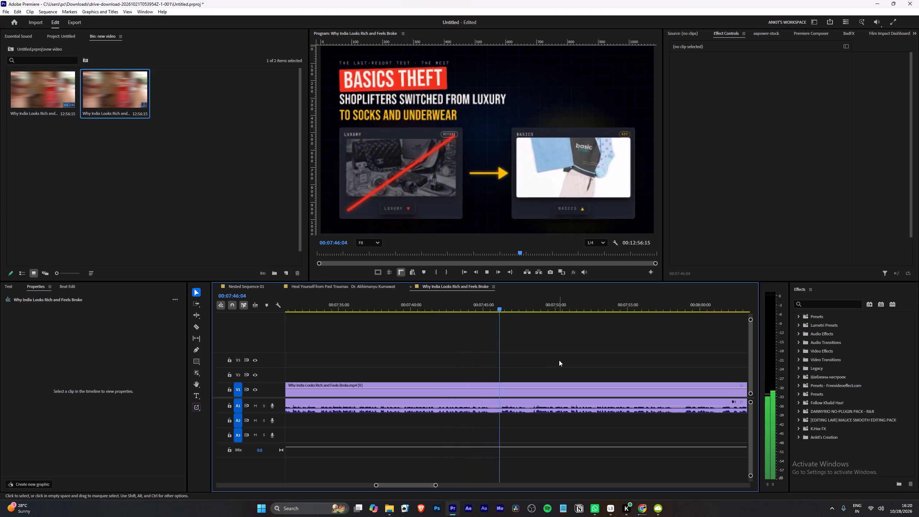
pyautogui.scroll(5, 476, 346)
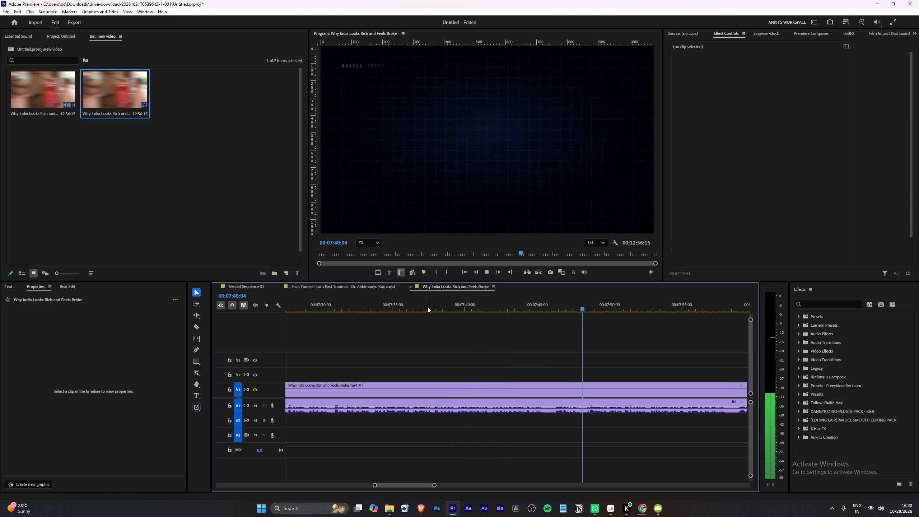
pyautogui.scroll(-3, 473, 328)
pyautogui.scroll(2, 429, 326)
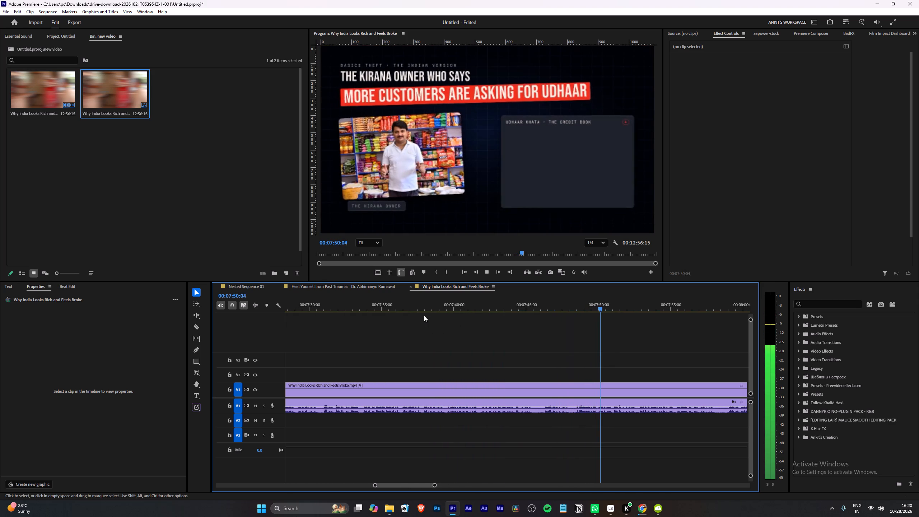
# Cut the clip at about 00:07:39:10, at the end of the strategy and lottery-ticket graphic before the presenter returns.
pyautogui.click(405, 307)
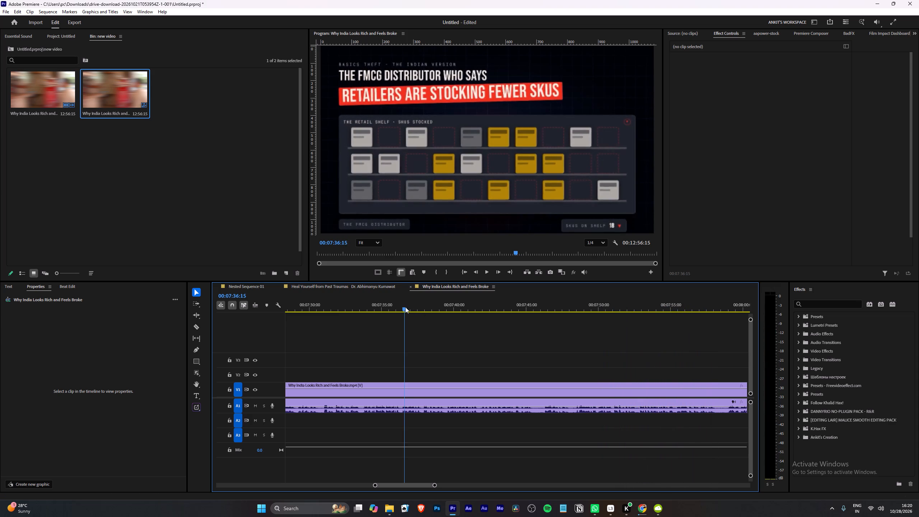
pyautogui.press('space')
pyautogui.keyDown('alt'); pyautogui.scroll(8, 432, 330); pyautogui.keyUp('alt')
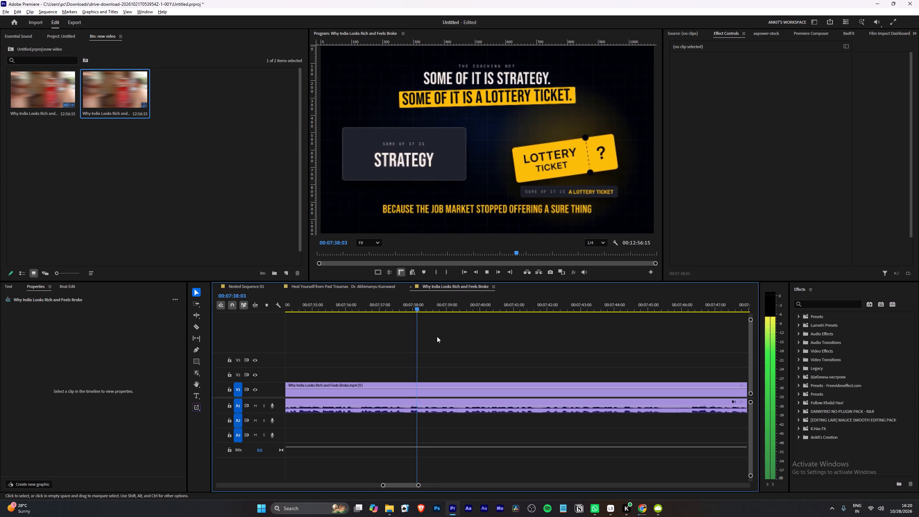
pyautogui.keyDown('alt'); pyautogui.scroll(3, 437, 336); pyautogui.keyUp('alt')
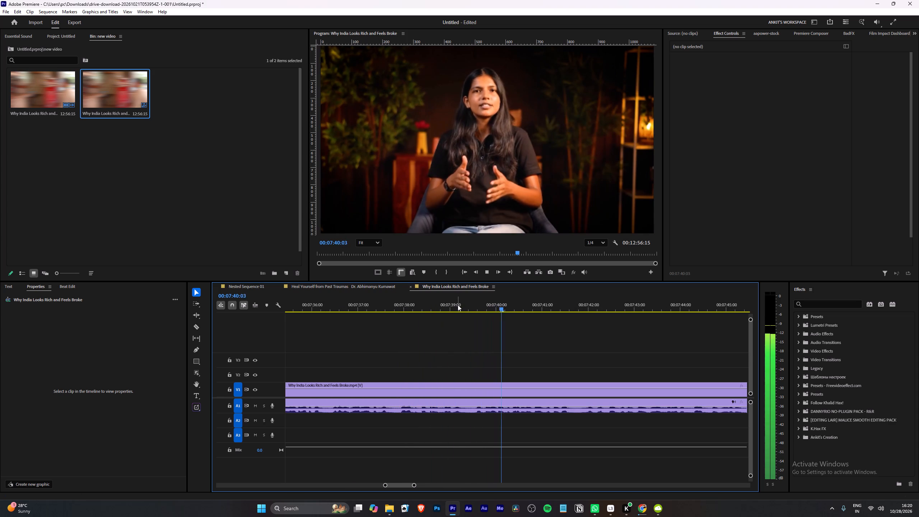
pyautogui.moveTo(463, 303); pyautogui.dragTo(468, 303)
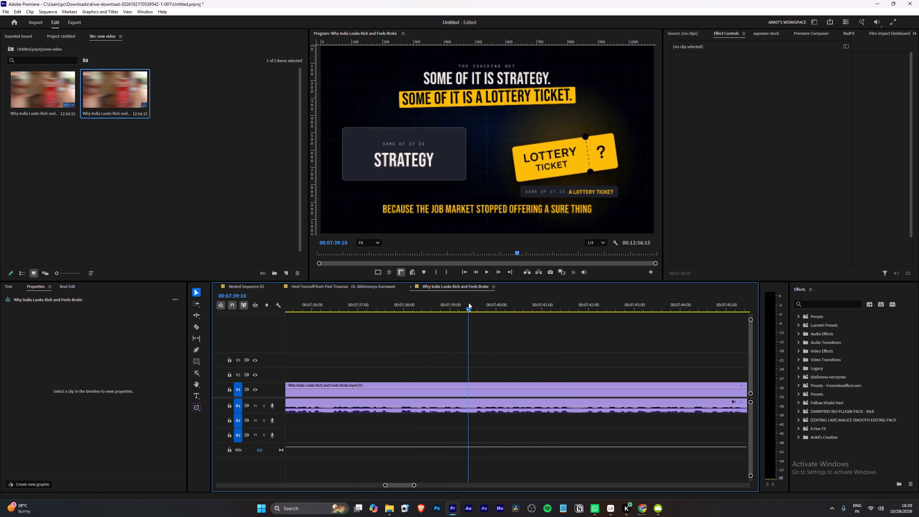
pyautogui.moveTo(468, 303); pyautogui.dragTo(467, 303)
pyautogui.press('w')
# Label the segment between the 00:07:20:17 cut and the one at about 00:07:39:10 green (GFX).
pyautogui.press('space')
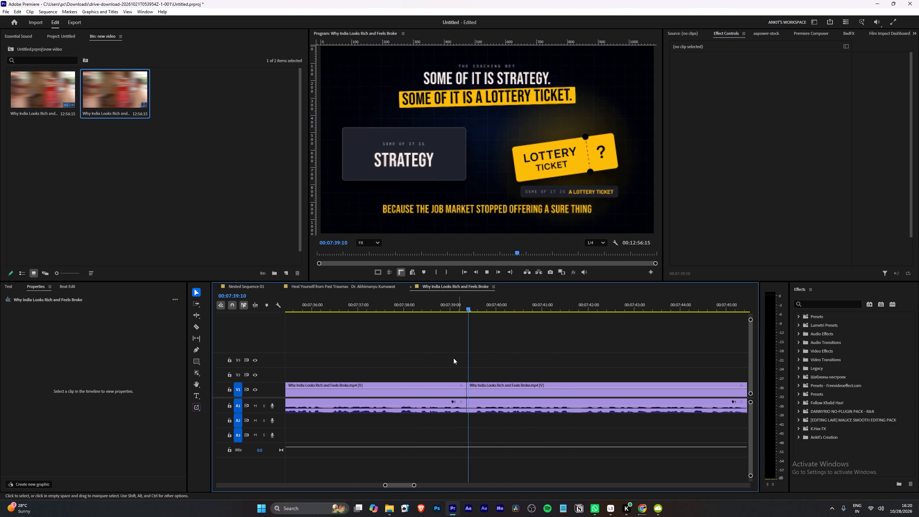
pyautogui.keyDown('alt'); pyautogui.scroll(-11, 441, 377); pyautogui.keyUp('alt')
pyautogui.rightClick(420, 392)
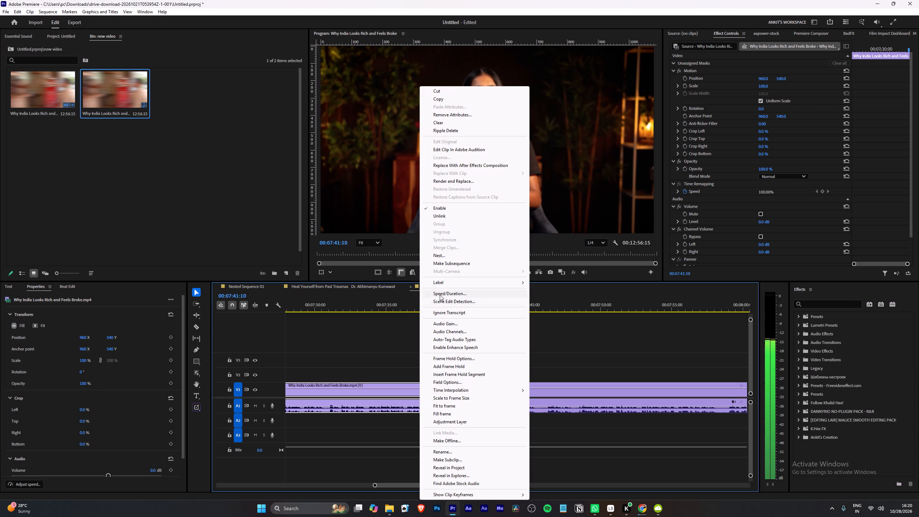
pyautogui.click(440, 285)
pyautogui.click(550, 306)
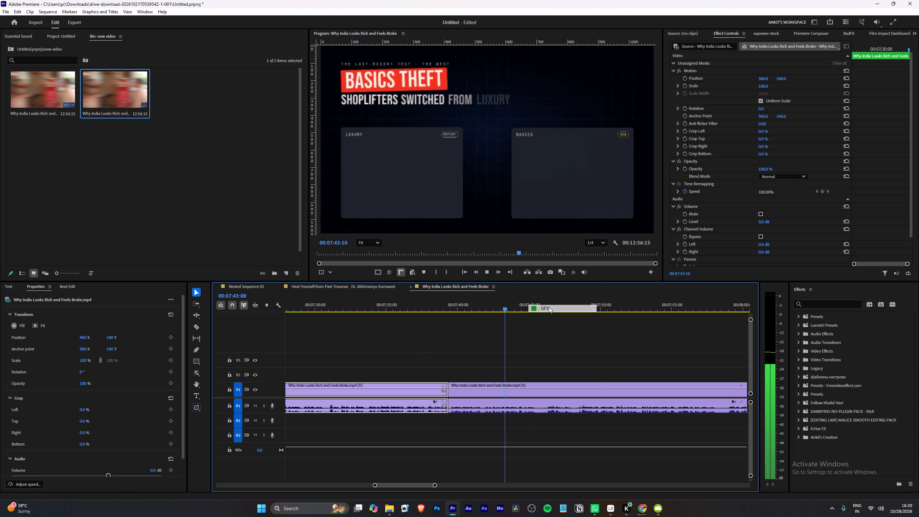
pyautogui.click(519, 332)
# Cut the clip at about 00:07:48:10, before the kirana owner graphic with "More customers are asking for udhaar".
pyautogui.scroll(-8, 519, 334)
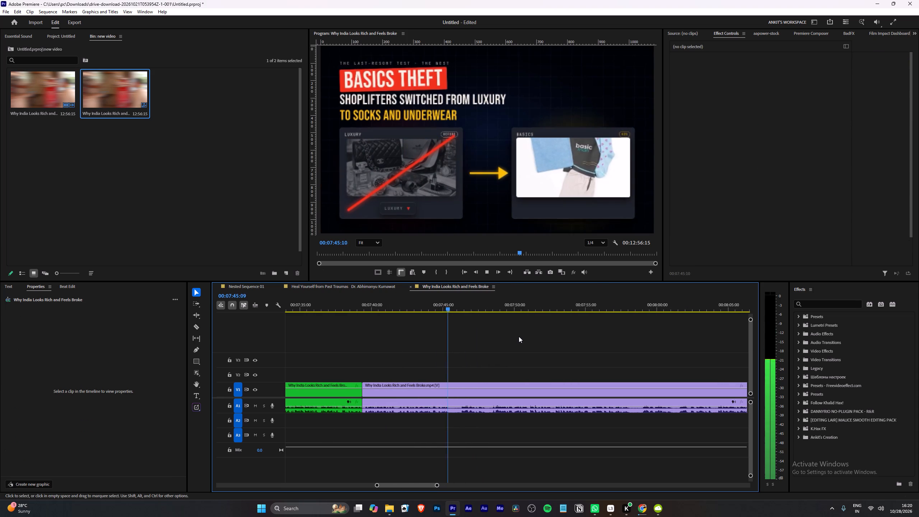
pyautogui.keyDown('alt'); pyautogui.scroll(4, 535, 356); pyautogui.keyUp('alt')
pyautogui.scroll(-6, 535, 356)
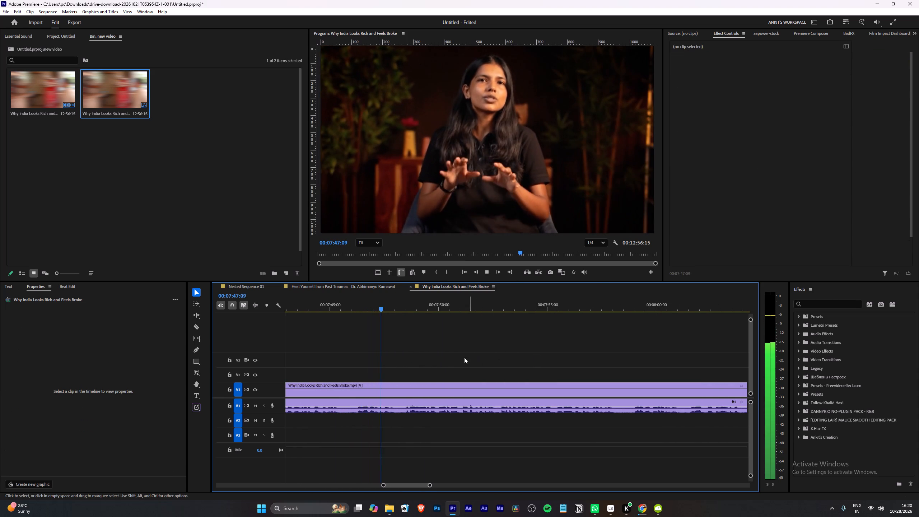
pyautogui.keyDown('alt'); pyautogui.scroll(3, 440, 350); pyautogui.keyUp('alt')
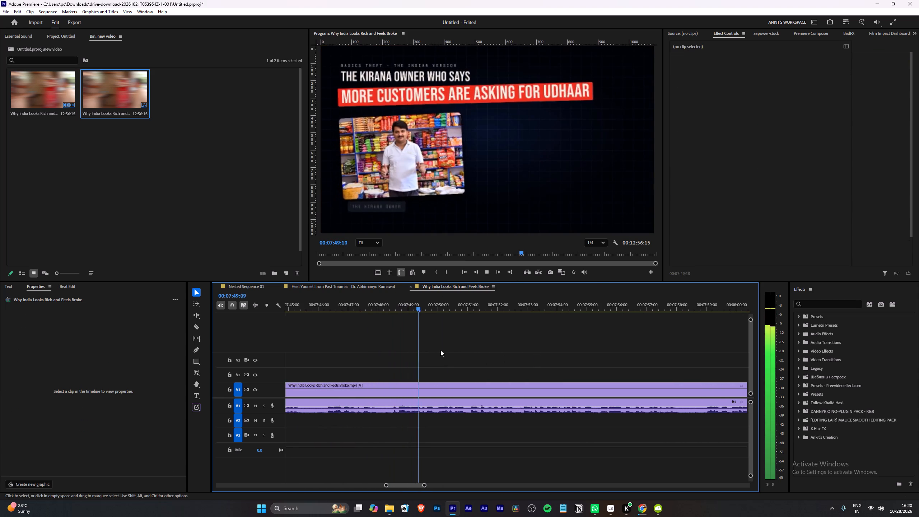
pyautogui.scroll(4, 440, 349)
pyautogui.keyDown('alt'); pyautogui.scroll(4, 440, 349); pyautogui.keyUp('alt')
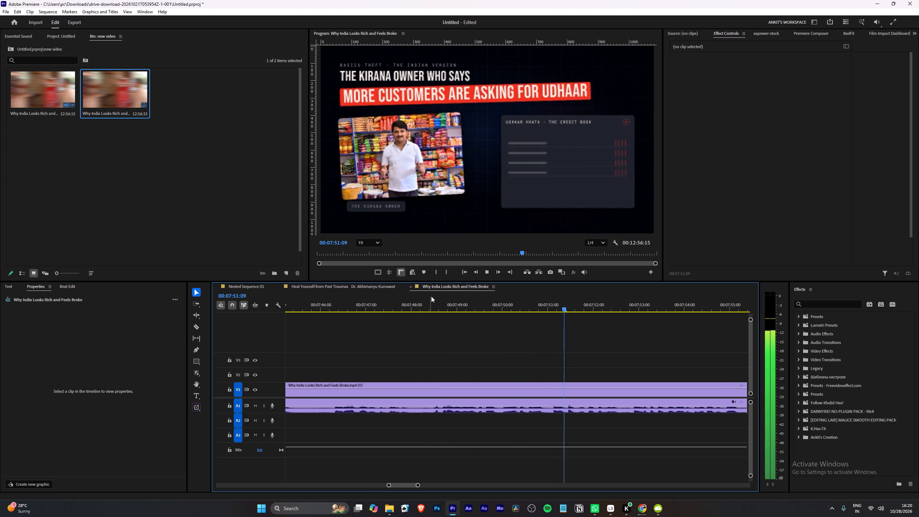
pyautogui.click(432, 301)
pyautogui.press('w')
# Play on from about 00:07:48:10 through the kirana owner and FMCG distributor graphics and the presenter shots, looking for the next cut point.
pyautogui.press('space')
pyautogui.keyDown('alt'); pyautogui.scroll(-4, 456, 351); pyautogui.keyUp('alt')
pyautogui.scroll(-2, 466, 352)
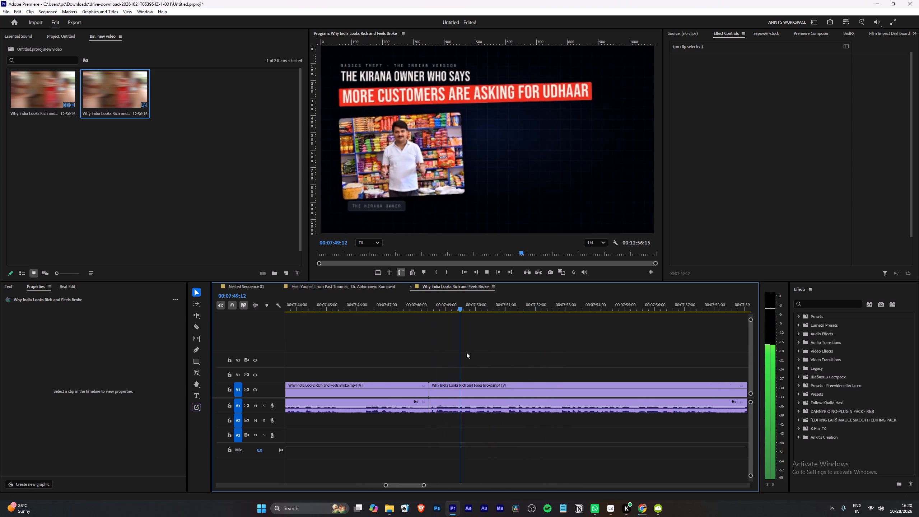
pyautogui.scroll(-6, 466, 352)
pyautogui.keyDown('alt'); pyautogui.scroll(-4, 466, 352); pyautogui.keyUp('alt')
pyautogui.scroll(-4, 466, 352)
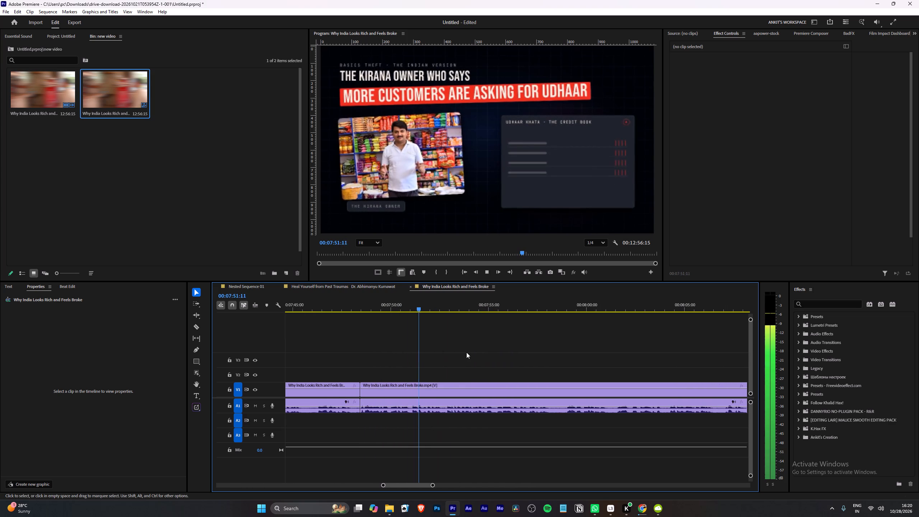
pyautogui.scroll(-4, 466, 352)
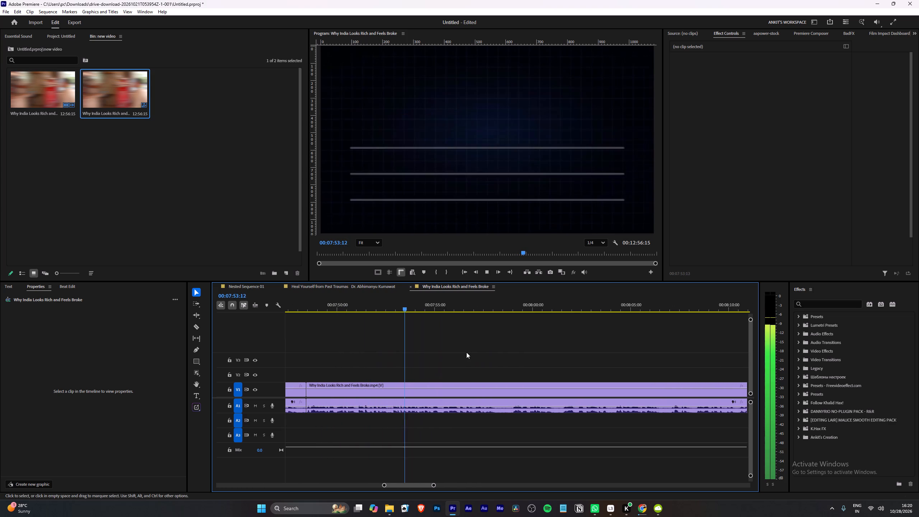
pyautogui.scroll(6, 466, 352)
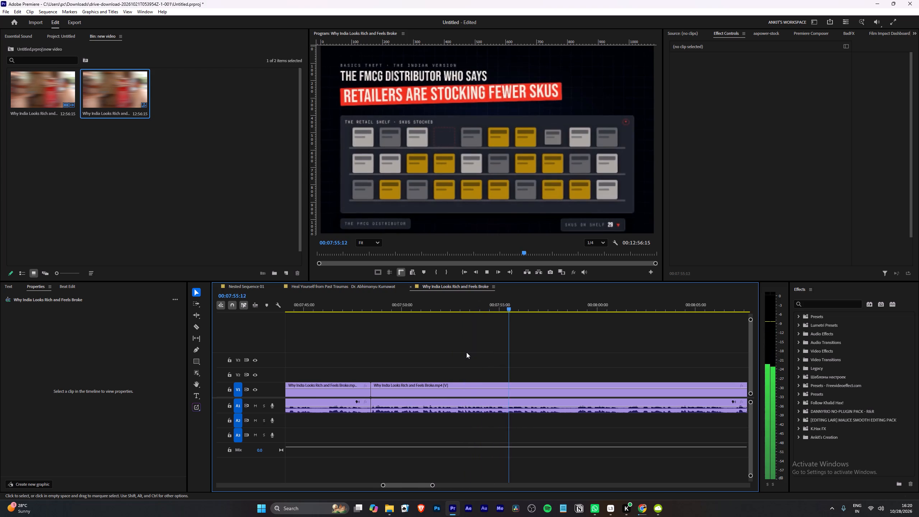
pyautogui.scroll(-11, 466, 352)
pyautogui.keyDown('alt'); pyautogui.scroll(-4, 466, 352); pyautogui.keyUp('alt')
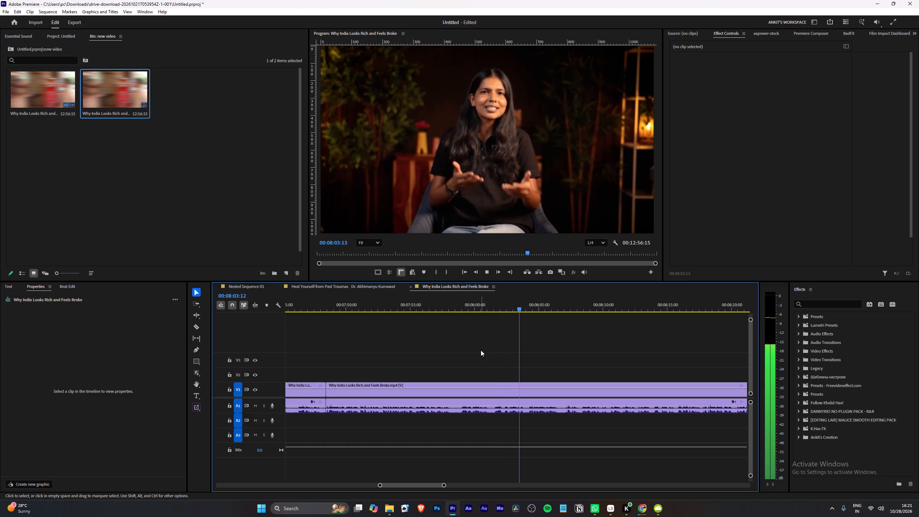
pyautogui.scroll(10, 481, 350)
pyautogui.keyDown('alt'); pyautogui.scroll(-3, 477, 362); pyautogui.keyUp('alt')
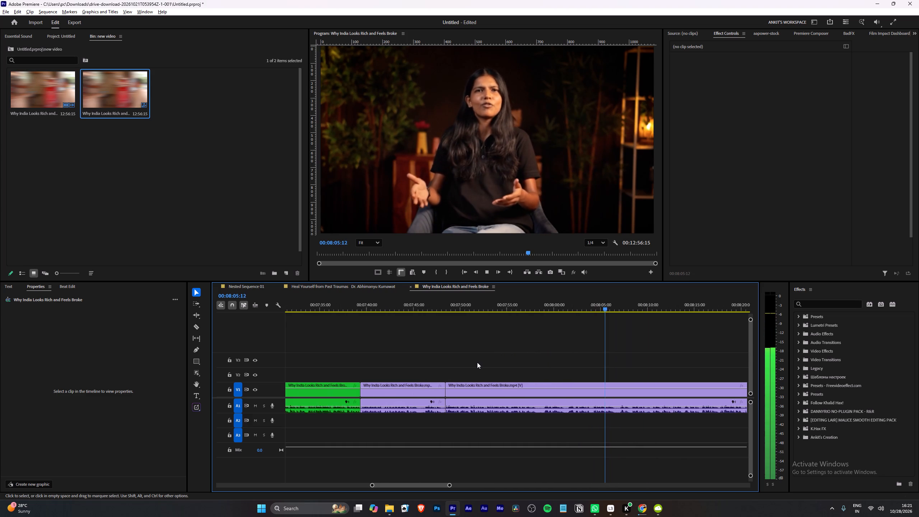
pyautogui.keyDown('alt'); pyautogui.scroll(-1, 477, 362); pyautogui.keyUp('alt')
# Undo the cut at about 00:07:48:10 and cut the clip at 00:07:39:14, on the presenter shot just after the lottery-ticket graphic.
pyautogui.press('space')
pyautogui.press('Up')
pyautogui.press('Up')
pyautogui.press('space')
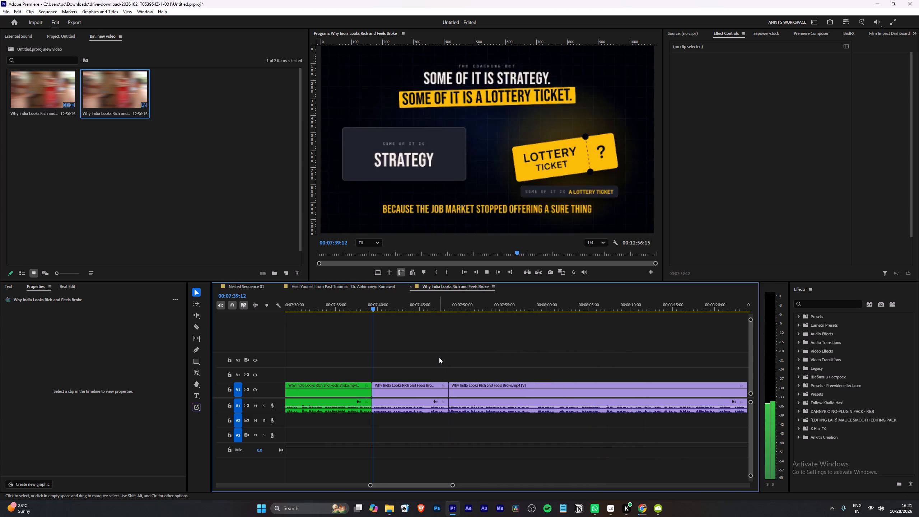
pyautogui.press('space')
pyautogui.keyDown('alt'); pyautogui.scroll(9, 402, 374); pyautogui.keyUp('alt')
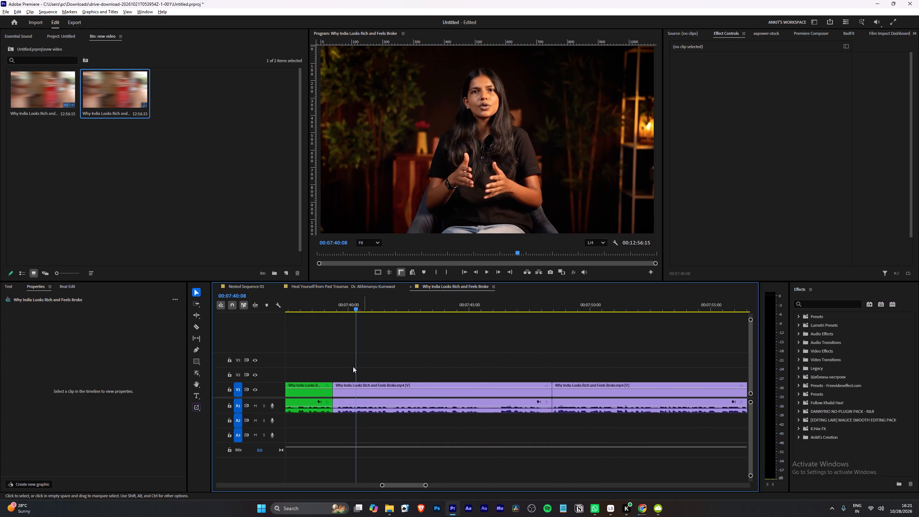
pyautogui.keyDown('alt'); pyautogui.scroll(9, 353, 367); pyautogui.keyUp('alt')
pyautogui.click(345, 312)
pyautogui.click(347, 305)
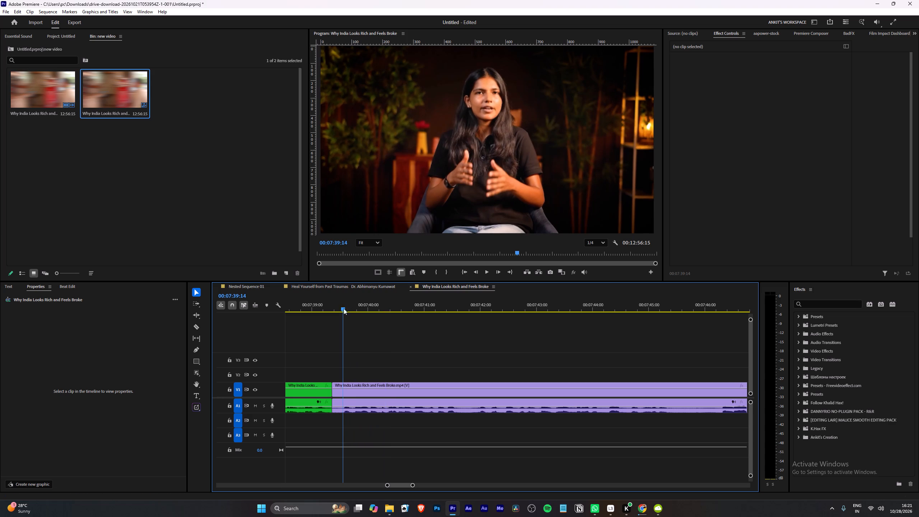
pyautogui.hotkey('ctrl', 'z')
pyautogui.press('w')
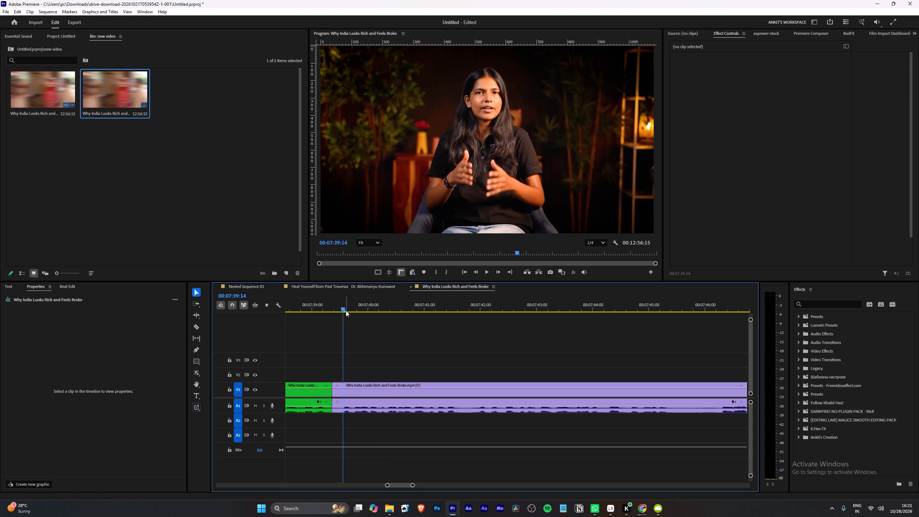
# Play on from 00:07:39:14 through the "Basics Theft", kirana owner and FMCG distributor graphics, looking for where the segment should end.
pyautogui.keyDown('alt'); pyautogui.scroll(-16, 377, 345); pyautogui.keyUp('alt')
pyautogui.press('space')
pyautogui.keyDown('alt'); pyautogui.scroll(3, 423, 367); pyautogui.keyUp('alt')
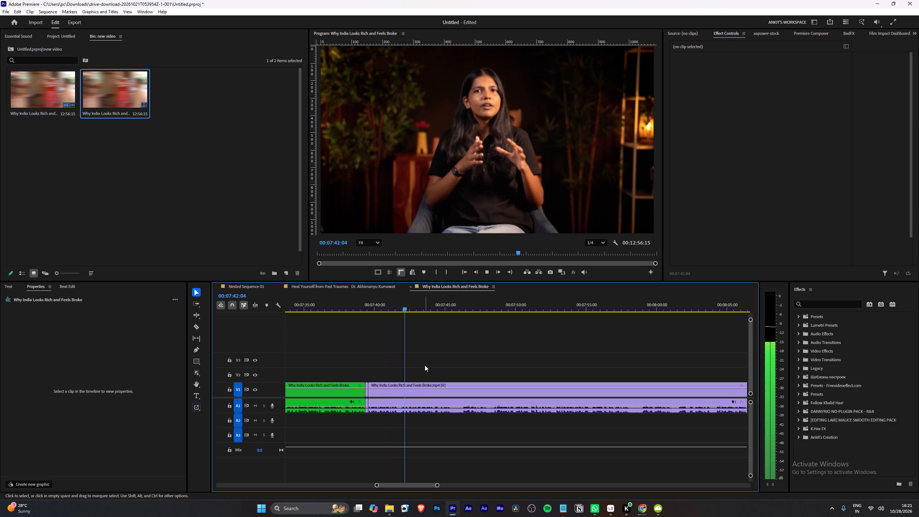
pyautogui.scroll(-7, 425, 365)
pyautogui.press('l')
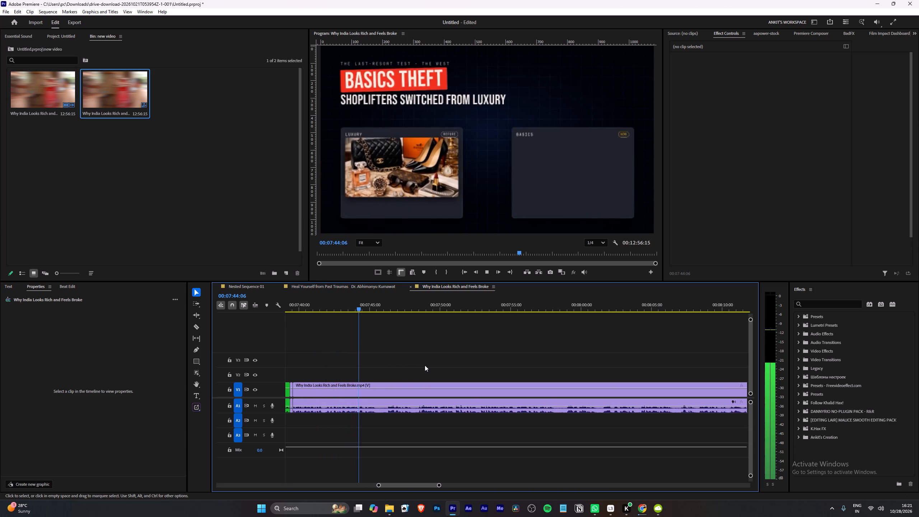
pyautogui.press('j')
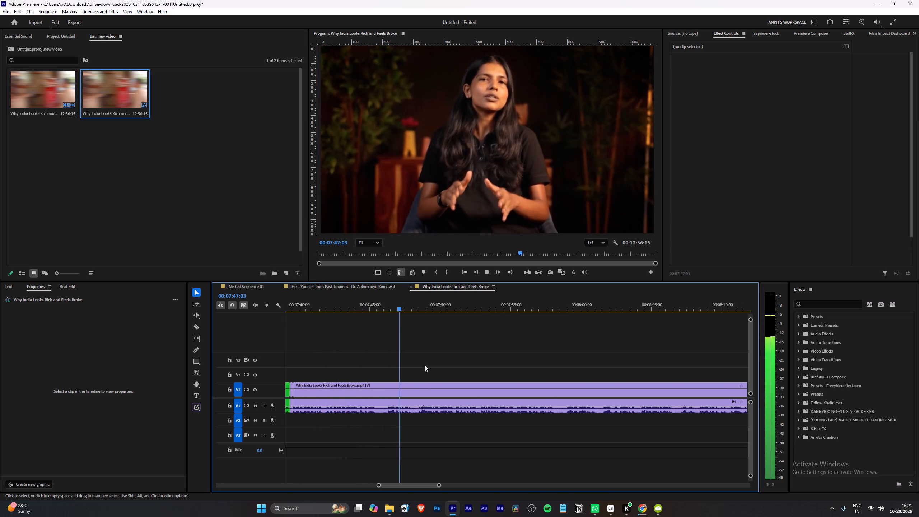
pyautogui.scroll(-5, 437, 354)
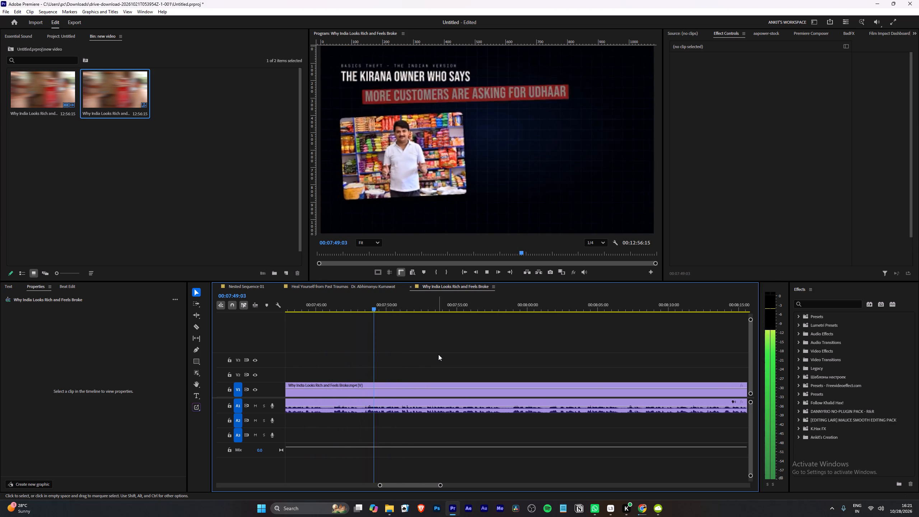
pyautogui.scroll(-3, 438, 354)
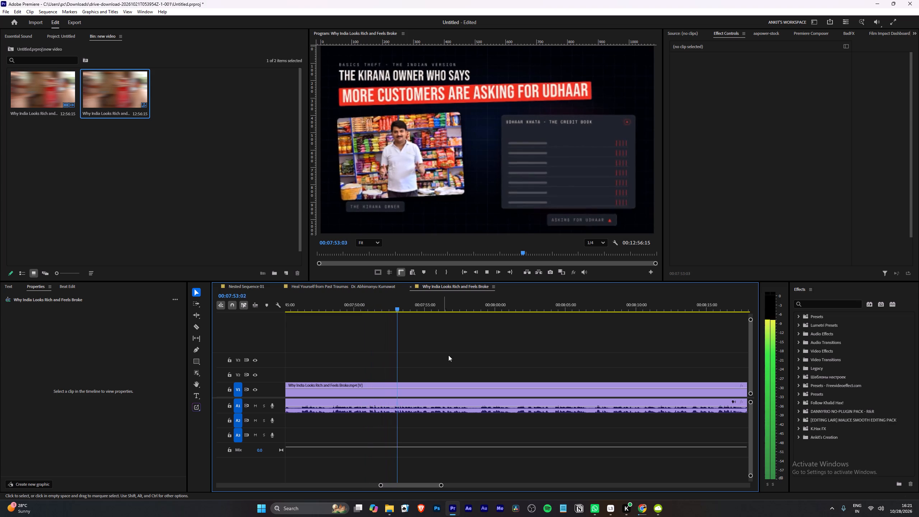
pyautogui.scroll(-4, 453, 355)
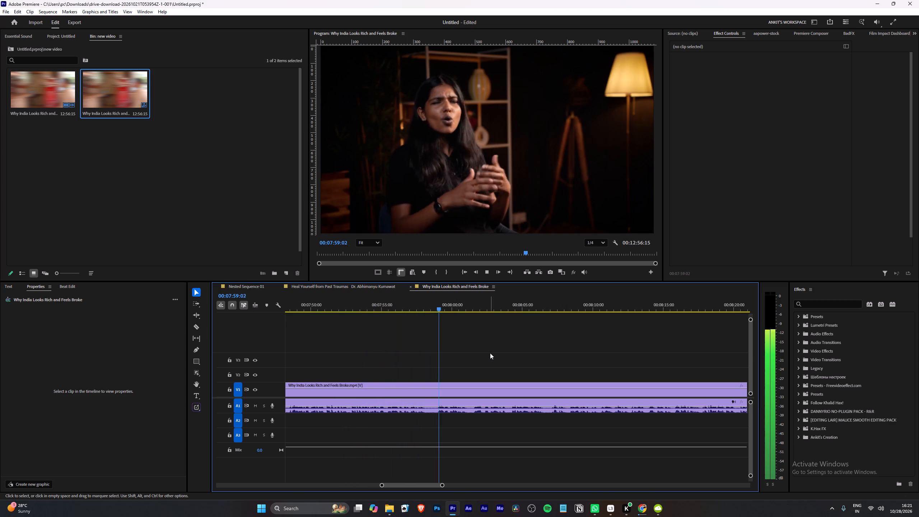
pyautogui.scroll(-4, 491, 354)
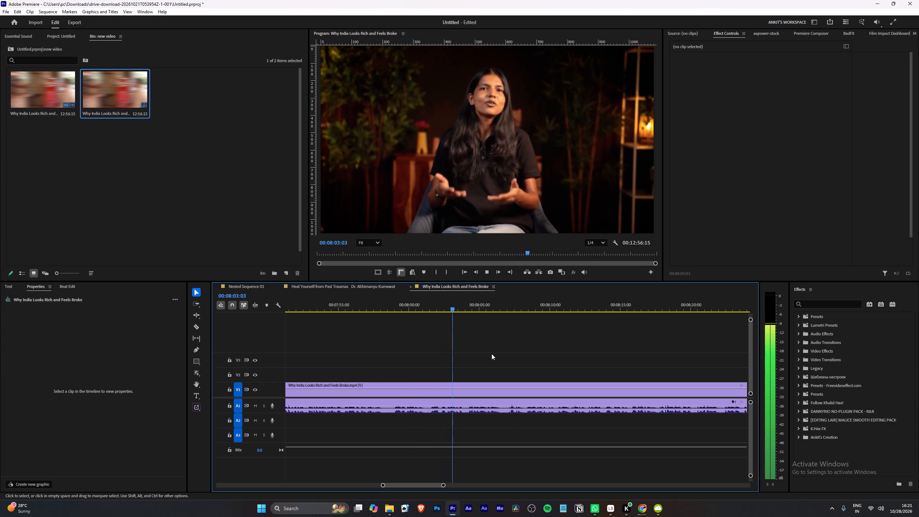
pyautogui.scroll(-3, 491, 354)
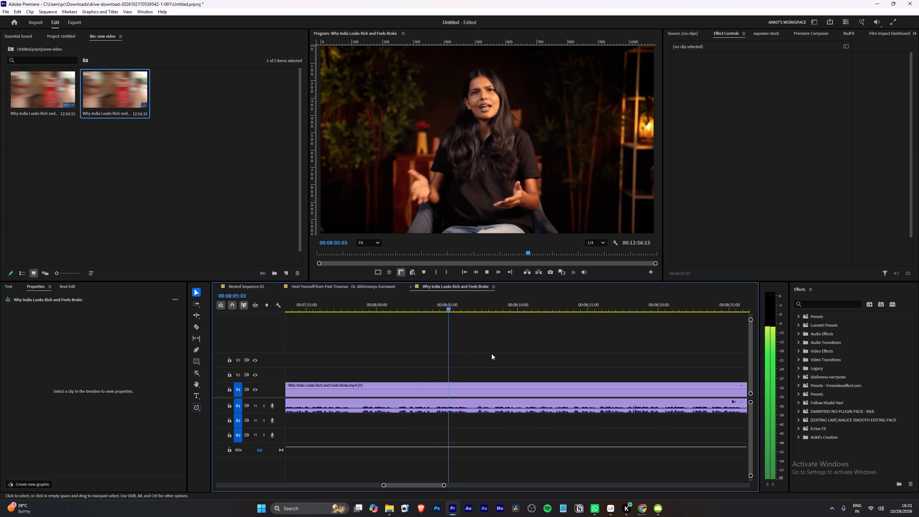
pyautogui.keyDown('alt'); pyautogui.scroll(5, 491, 354); pyautogui.keyUp('alt')
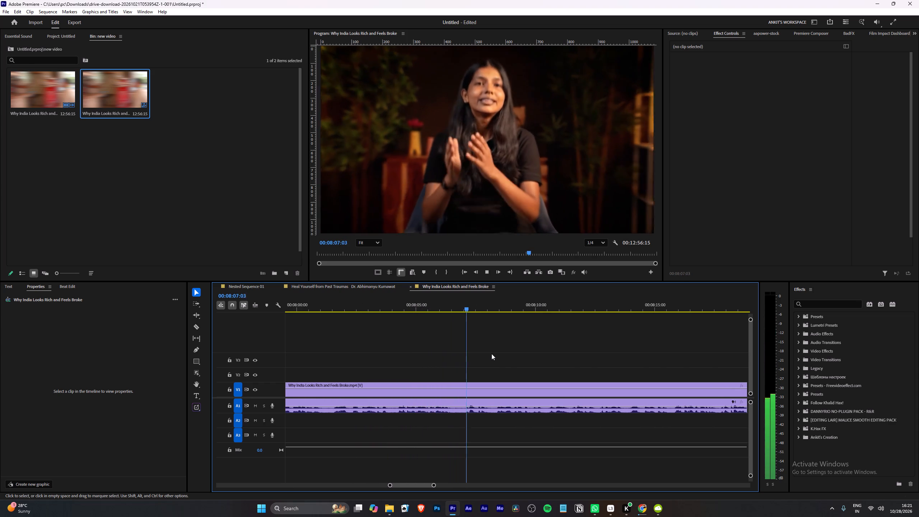
# Cut the clip at about 00:08:06:12, where the wide presenter shot gives way to the closer one.
pyautogui.scroll(3, 410, 352)
pyautogui.click(423, 305)
pyautogui.press('space')
pyautogui.keyDown('alt'); pyautogui.scroll(6, 465, 339); pyautogui.keyUp('alt')
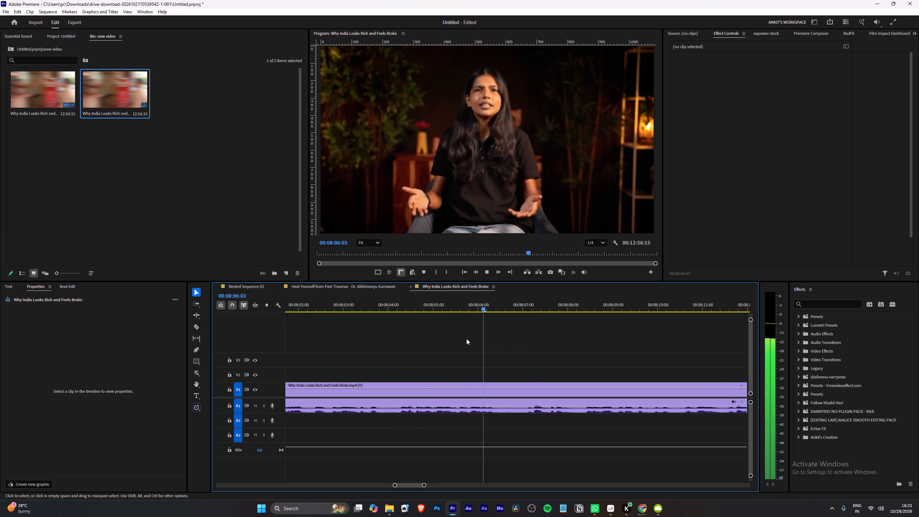
pyautogui.press('space')
pyautogui.write('w')
# Label the segment between the 00:07:39:14 cut and the one at about 00:08:06:12 green (GFX).
pyautogui.press('space')
pyautogui.keyDown('alt'); pyautogui.scroll(-11, 463, 354); pyautogui.keyUp('alt')
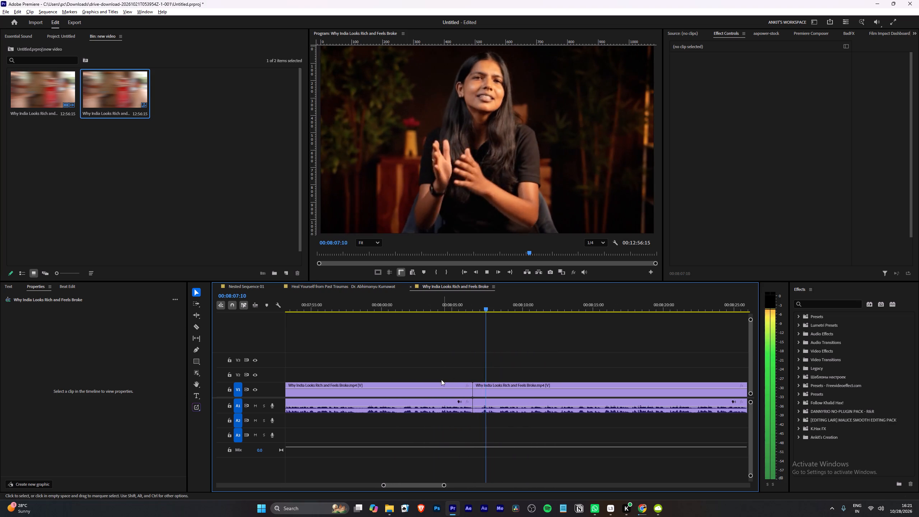
pyautogui.rightClick(430, 387)
pyautogui.click(454, 285)
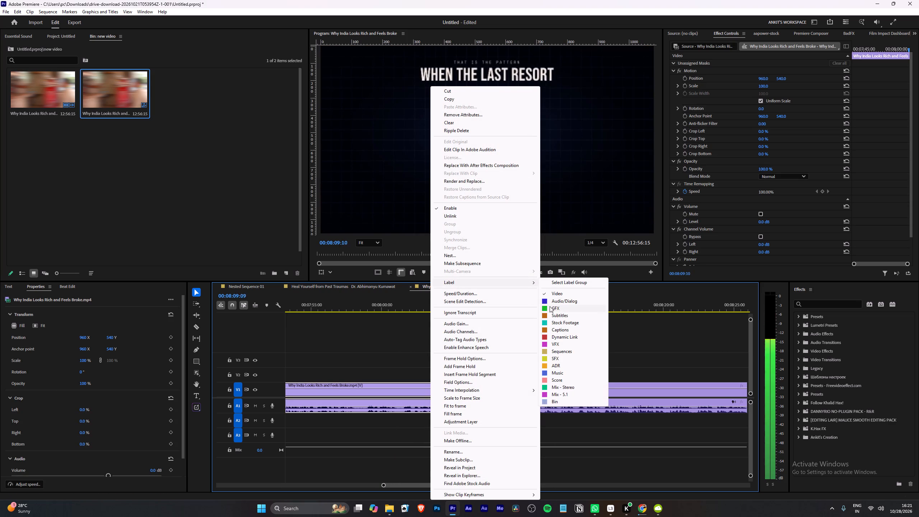
pyautogui.click(550, 306)
pyautogui.click(522, 324)
# Play on through the "When the Last Resort Gets Busy", "Everyone Is Broke", Coldplay and "Sold Out in Minutes" graphics, looking for the next segment boundary.
pyautogui.keyDown('alt'); pyautogui.scroll(2, 563, 344); pyautogui.keyUp('alt')
pyautogui.scroll(-5, 563, 344)
pyautogui.keyDown('alt'); pyautogui.scroll(-4, 558, 345); pyautogui.keyUp('alt')
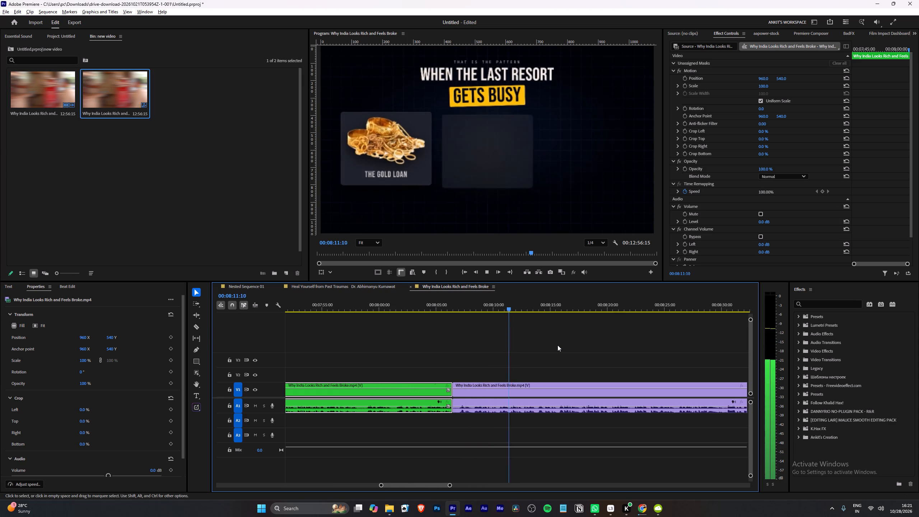
pyautogui.scroll(-8, 558, 345)
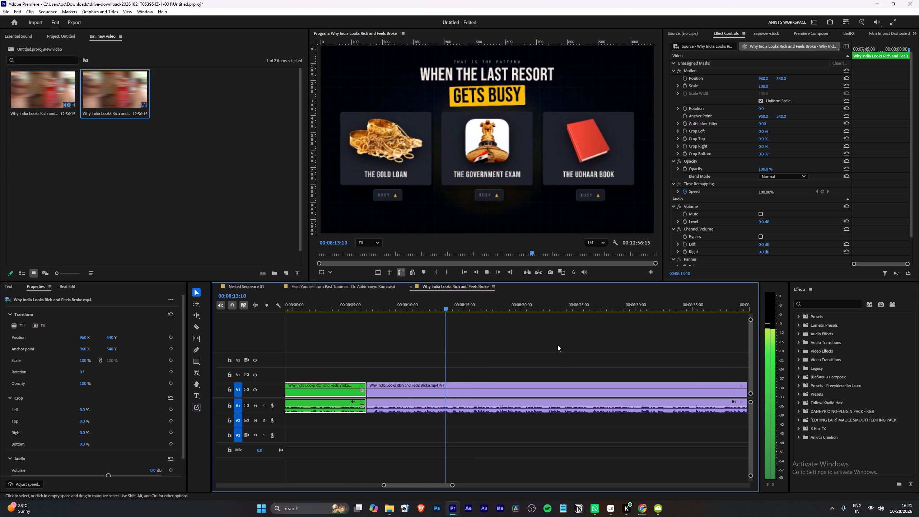
pyautogui.keyDown('alt'); pyautogui.scroll(-2, 558, 345); pyautogui.keyUp('alt')
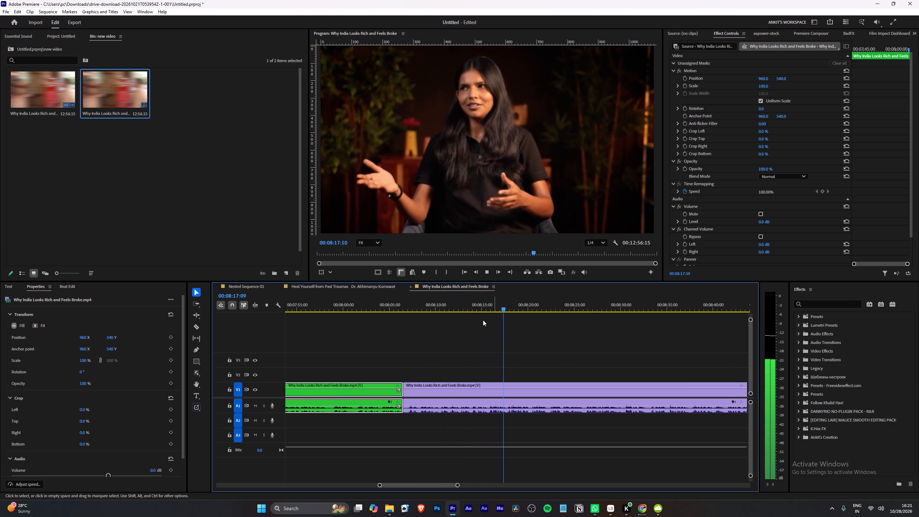
pyautogui.scroll(-4, 486, 330)
pyautogui.keyDown('alt'); pyautogui.scroll(-12, 486, 332); pyautogui.keyUp('alt')
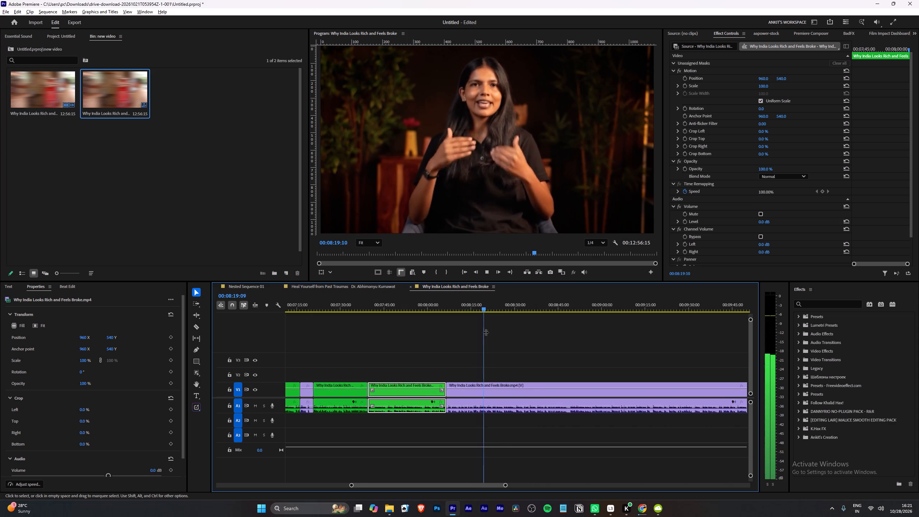
pyautogui.keyDown('alt'); pyautogui.scroll(-16, 486, 332); pyautogui.keyUp('alt')
pyautogui.keyDown('alt'); pyautogui.scroll(-5, 487, 357); pyautogui.keyUp('alt')
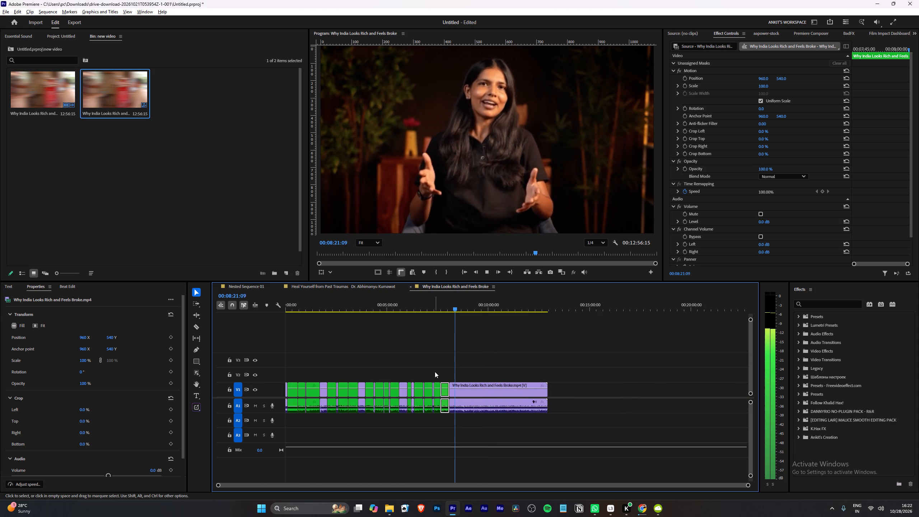
pyautogui.keyDown('alt'); pyautogui.scroll(5, 435, 372); pyautogui.keyUp('alt')
pyautogui.keyDown('alt'); pyautogui.scroll(12, 482, 366); pyautogui.keyUp('alt')
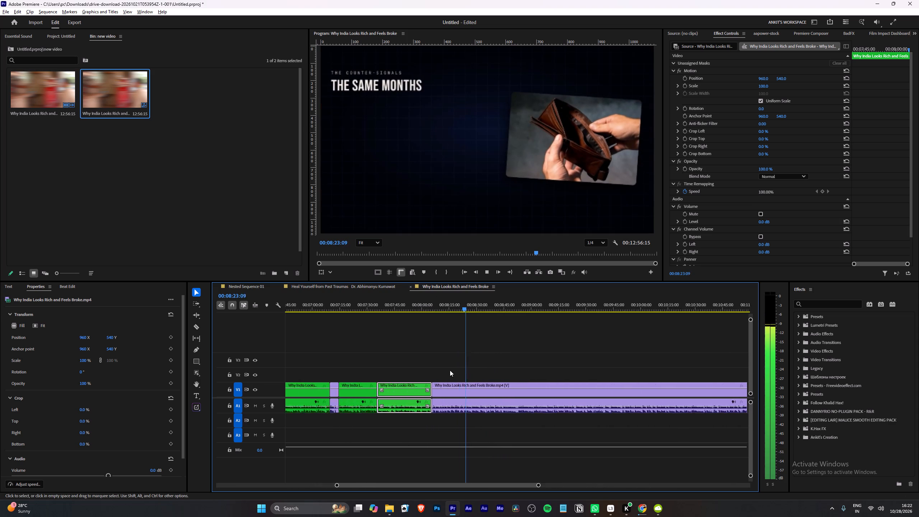
pyautogui.keyDown('alt'); pyautogui.scroll(15, 450, 370); pyautogui.keyUp('alt')
pyautogui.scroll(-3, 476, 369)
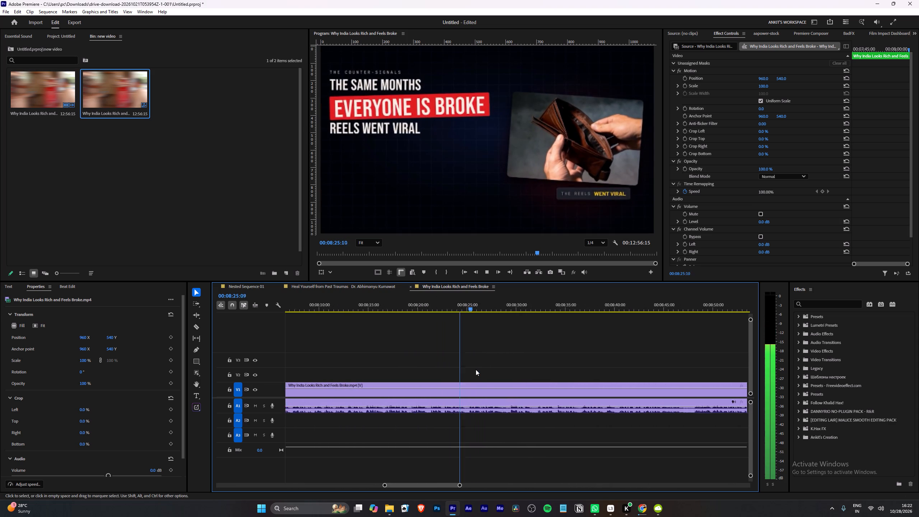
pyautogui.scroll(-7, 476, 369)
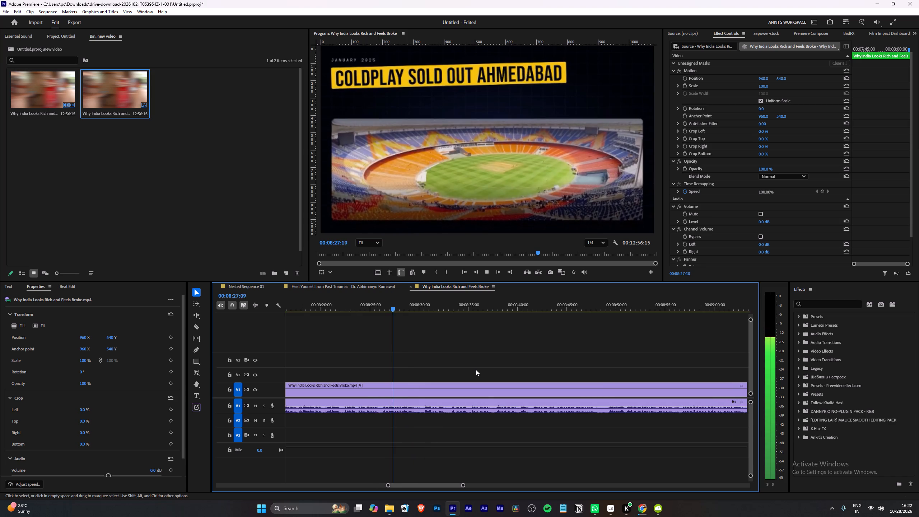
pyautogui.scroll(-2, 476, 369)
pyautogui.scroll(5, 409, 355)
pyautogui.scroll(3, 445, 356)
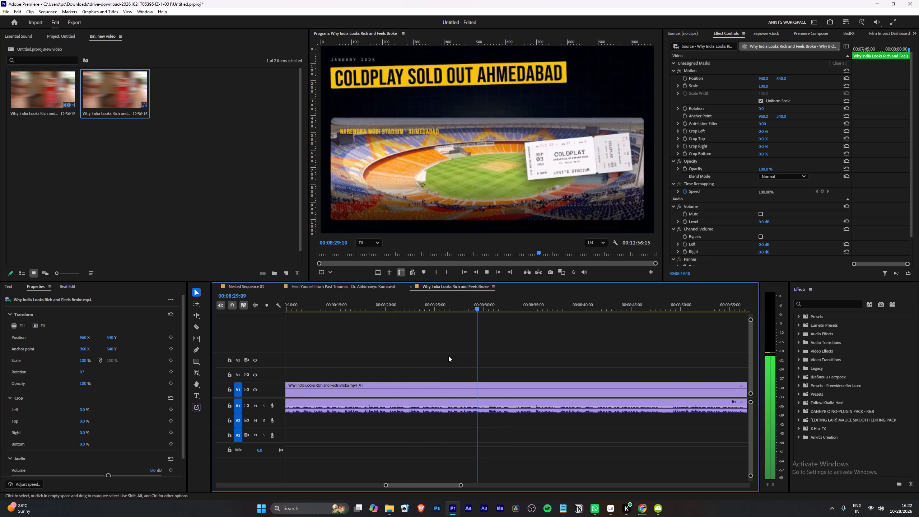
pyautogui.scroll(5, 448, 356)
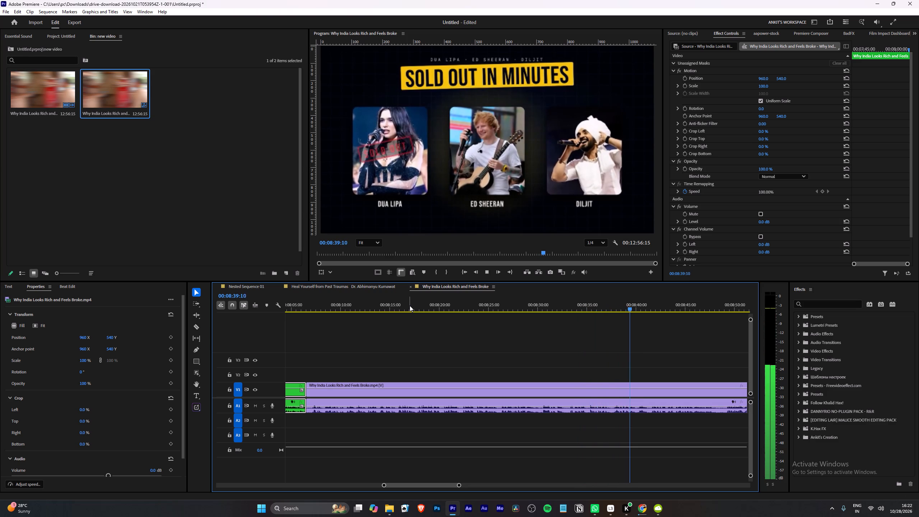
# Replay from about 00:08:16:07 and cut the clip at about 00:08:22:08, where the presenter shot gives way to the "The Same Months" graphic.
pyautogui.click(403, 306)
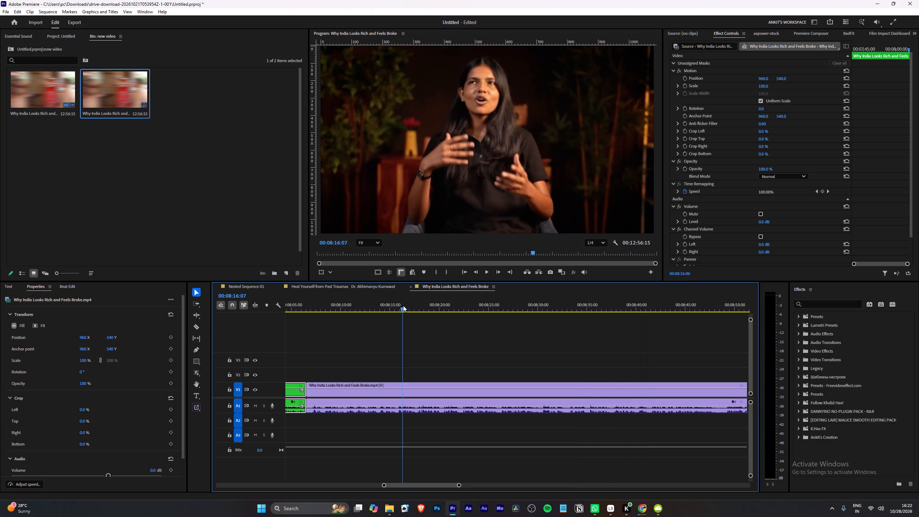
pyautogui.press('space')
pyautogui.keyDown('alt'); pyautogui.scroll(6, 410, 326); pyautogui.keyUp('alt')
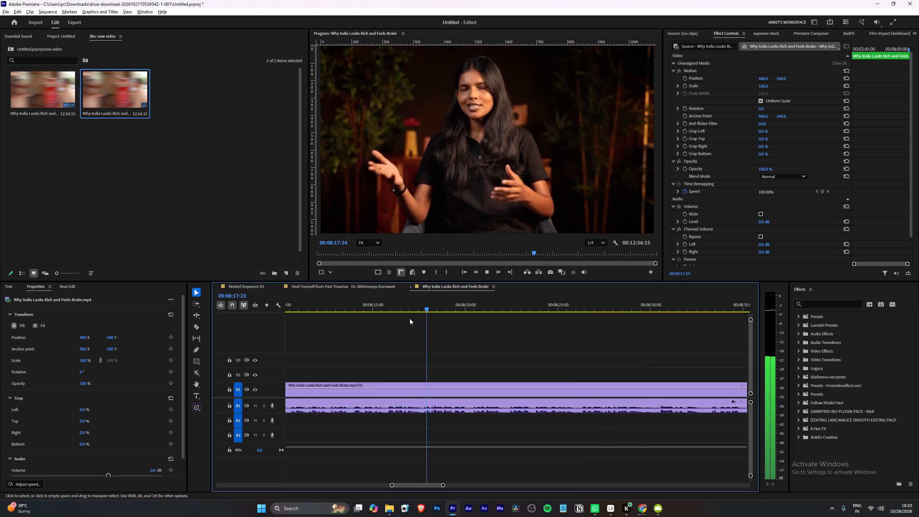
pyautogui.keyDown('alt'); pyautogui.scroll(3, 426, 311); pyautogui.keyUp('alt')
pyautogui.scroll(-5, 430, 328)
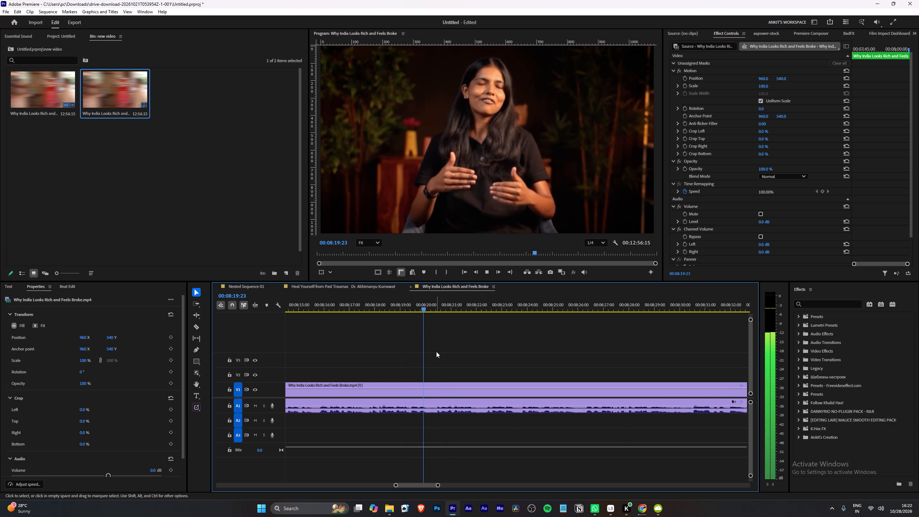
pyautogui.scroll(-9, 436, 358)
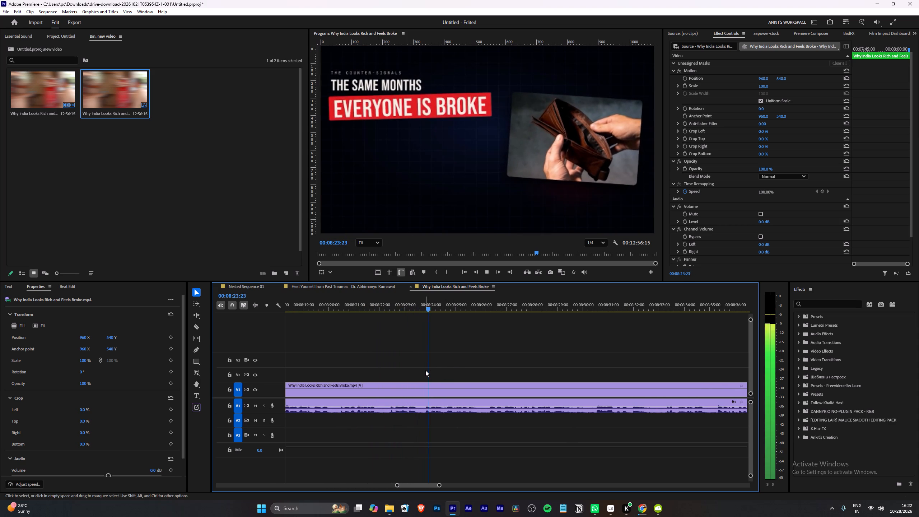
pyautogui.scroll(2, 403, 369)
pyautogui.keyDown('alt'); pyautogui.scroll(4, 420, 336); pyautogui.keyUp('alt')
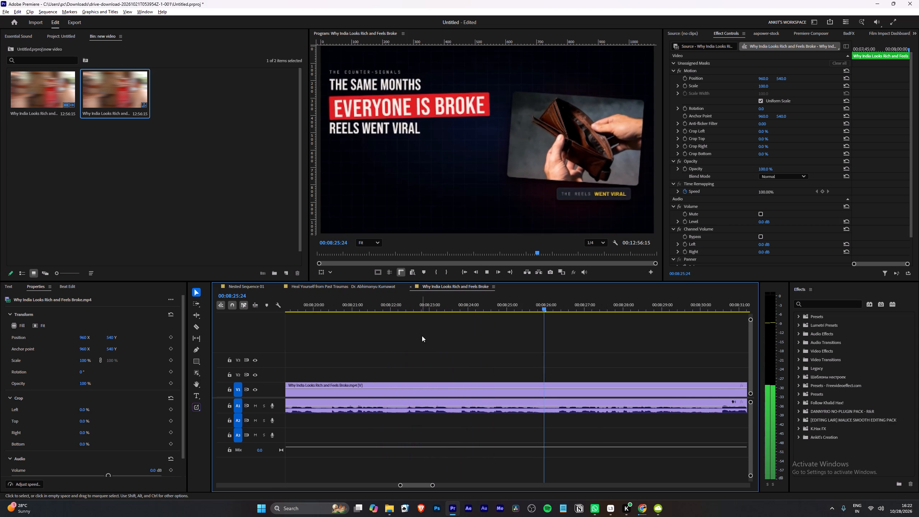
pyautogui.click(404, 306)
pyautogui.press('w')
# Play on from the new cut through the "Everyone Is Broke", Coldplay and "Sold Out in Minutes" graphics, stopping on the presenter shot at 00:08:42:02.
pyautogui.press('space')
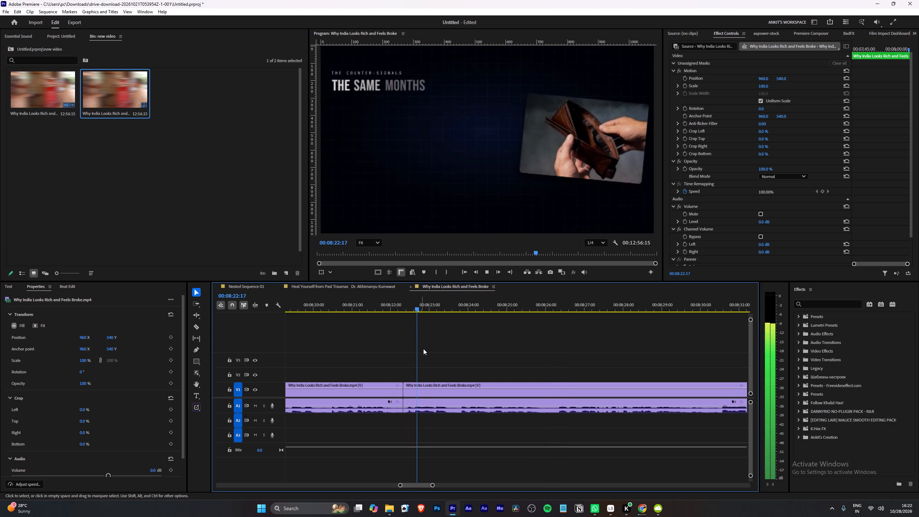
pyautogui.scroll(-7, 471, 349)
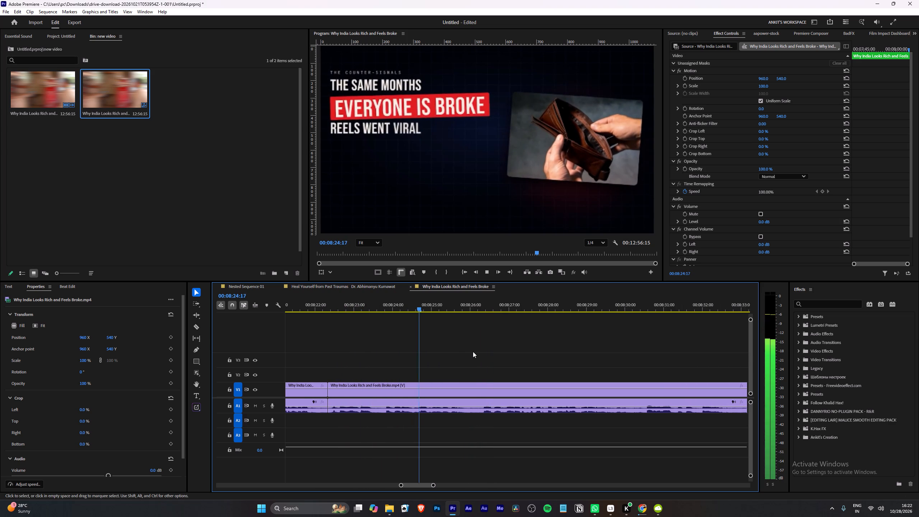
pyautogui.scroll(-4, 473, 351)
pyautogui.keyDown('alt'); pyautogui.scroll(-4, 473, 351); pyautogui.keyUp('alt')
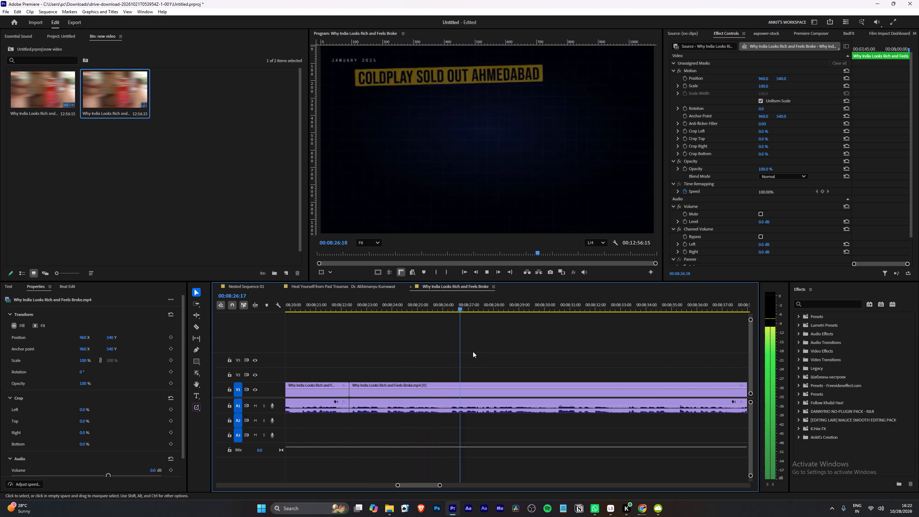
pyautogui.scroll(-4, 473, 351)
pyautogui.keyDown('alt'); pyautogui.scroll(-4, 473, 351); pyautogui.keyUp('alt')
pyautogui.scroll(-5, 473, 351)
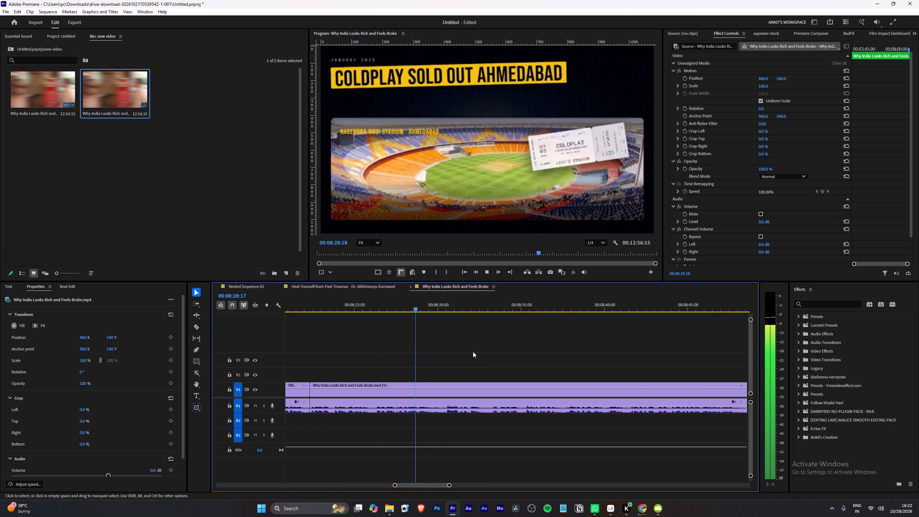
pyautogui.scroll(2, 473, 351)
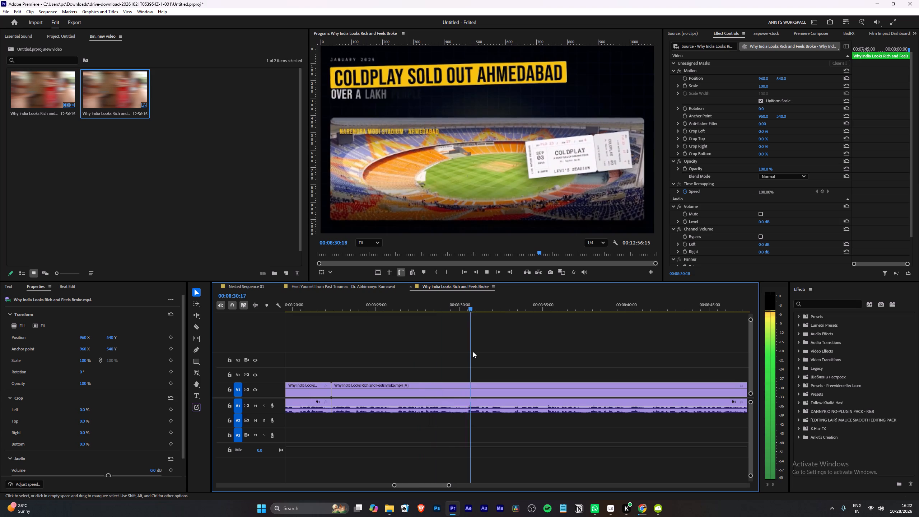
pyautogui.scroll(-5, 473, 351)
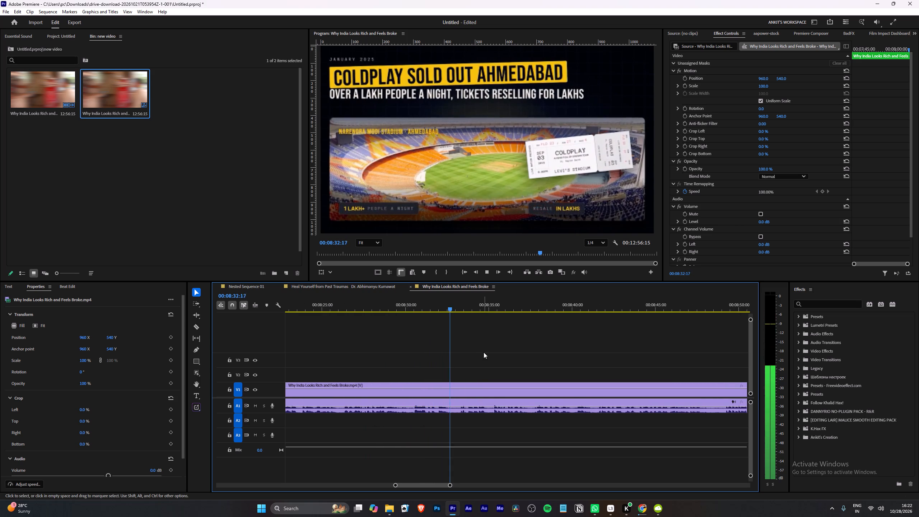
pyautogui.scroll(-6, 484, 352)
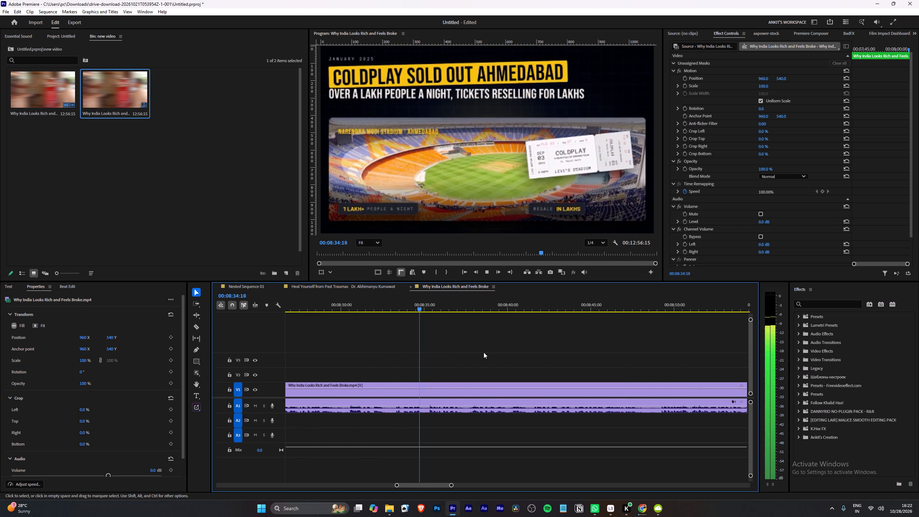
pyautogui.scroll(-7, 484, 352)
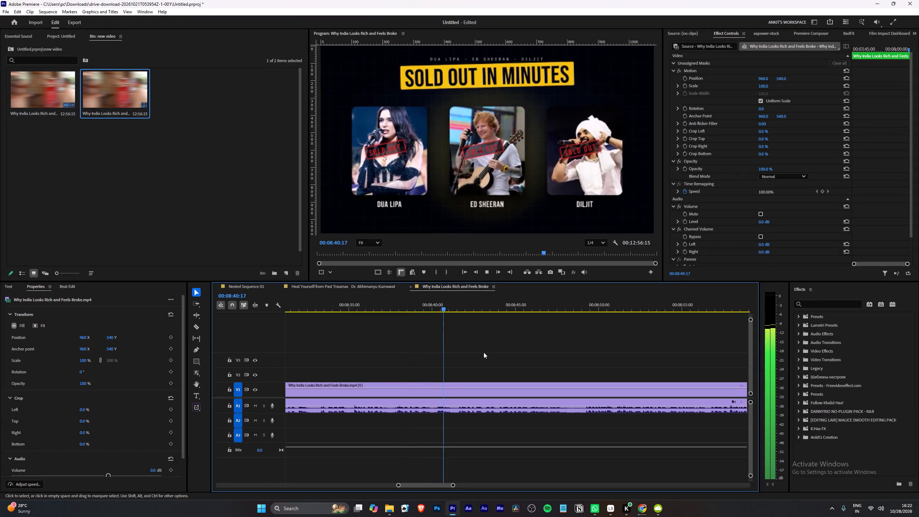
pyautogui.press('space')
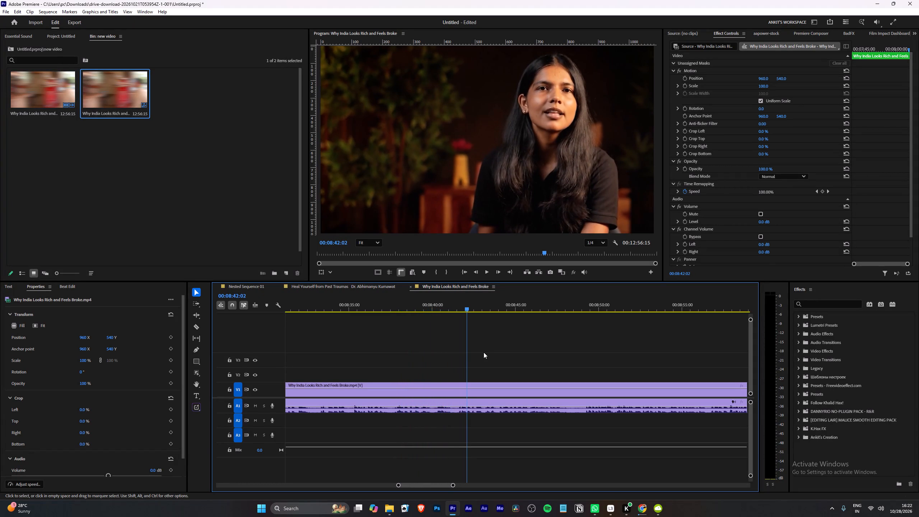
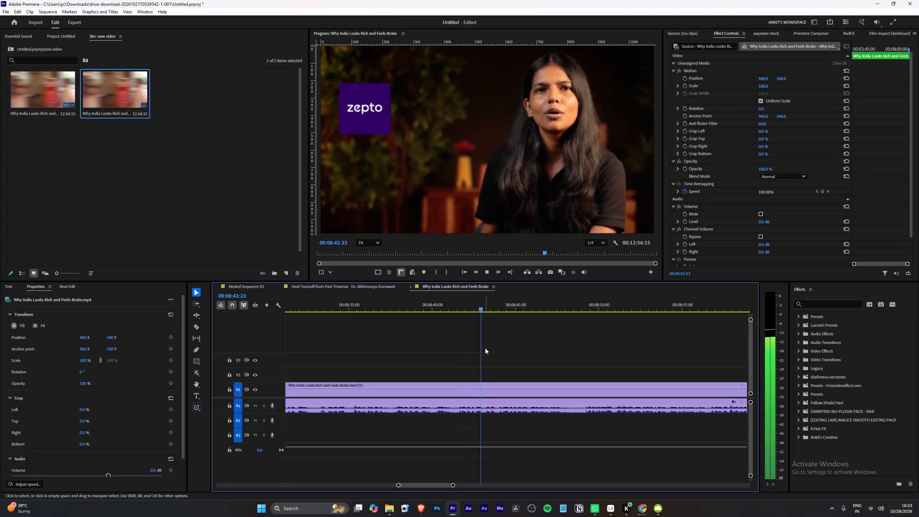
# Play on through the Zepto, Blinkit and Instamart logos and the 10-minute delivery scenes to about 00:09:20, looking for the next segment boundary.
pyautogui.press('space')
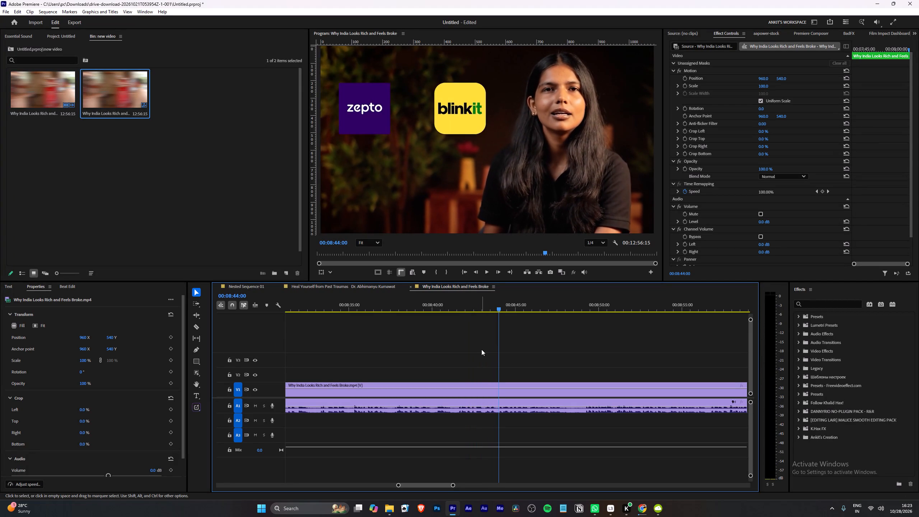
pyautogui.press('space')
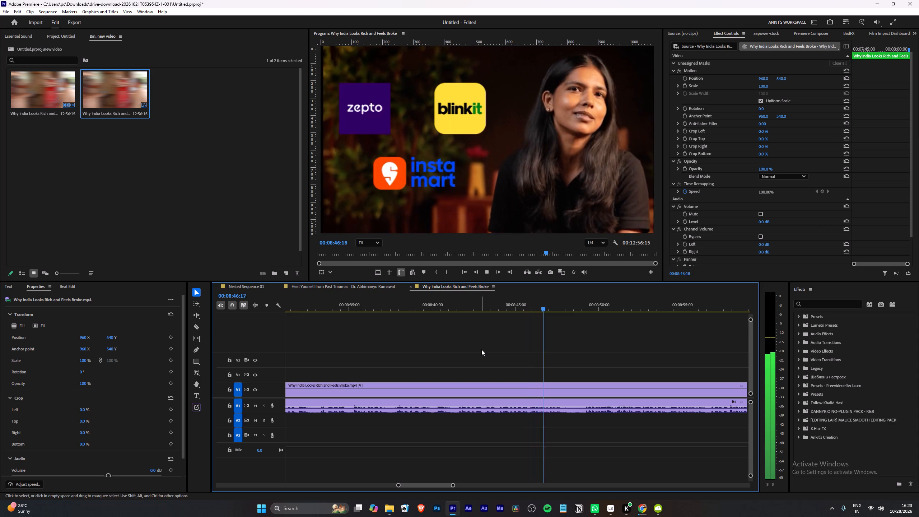
pyautogui.scroll(-4, 481, 349)
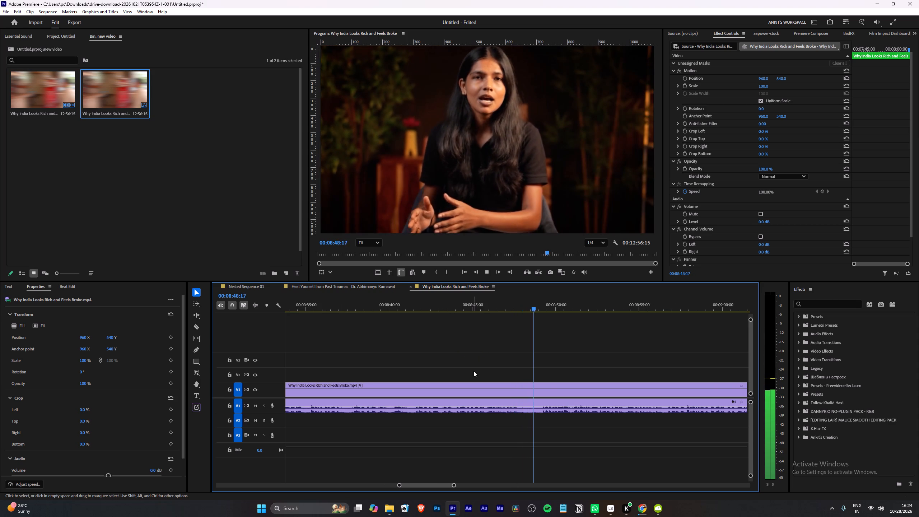
pyautogui.scroll(-5, 474, 361)
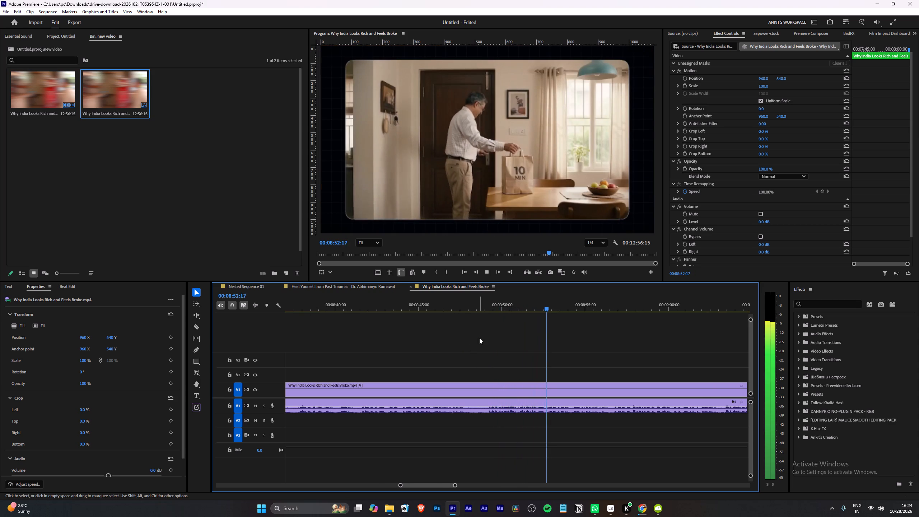
pyautogui.scroll(-5, 458, 371)
pyautogui.keyDown('alt'); pyautogui.scroll(-5, 407, 388); pyautogui.keyUp('alt')
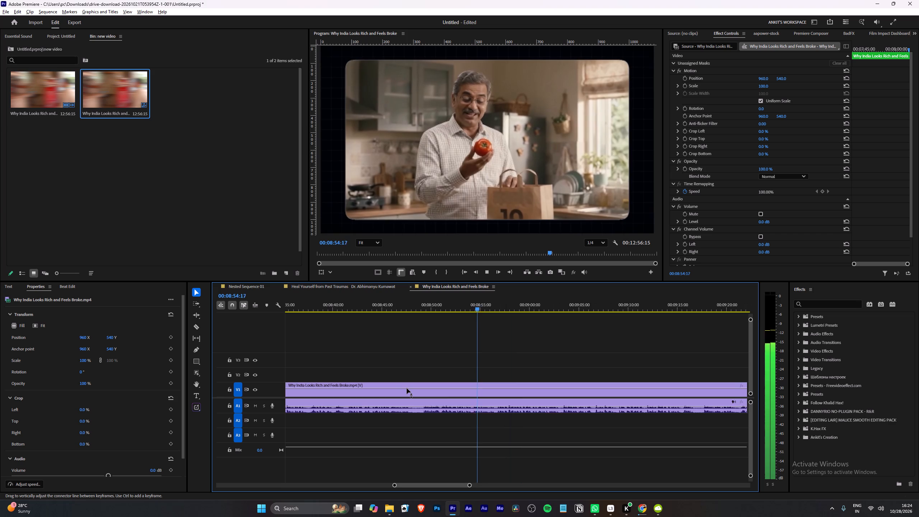
pyautogui.keyDown('alt'); pyautogui.scroll(-7, 407, 388); pyautogui.keyUp('alt')
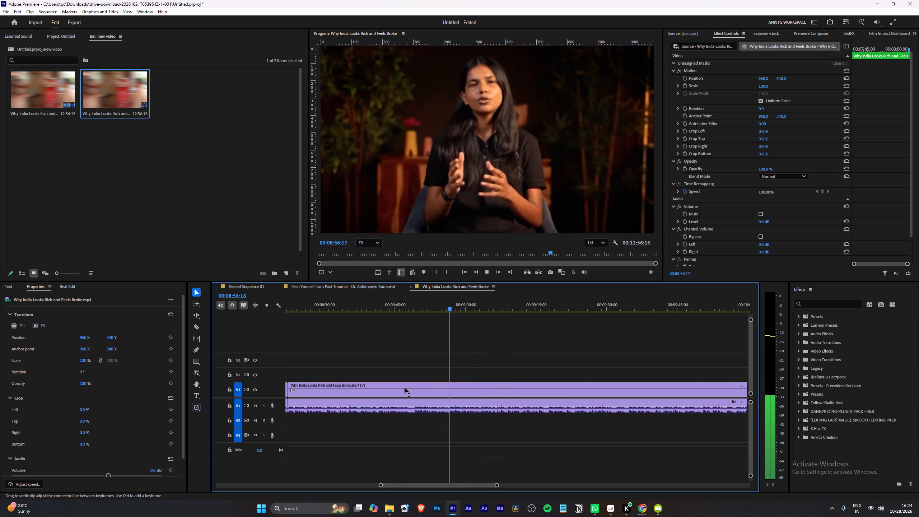
pyautogui.scroll(6, 403, 387)
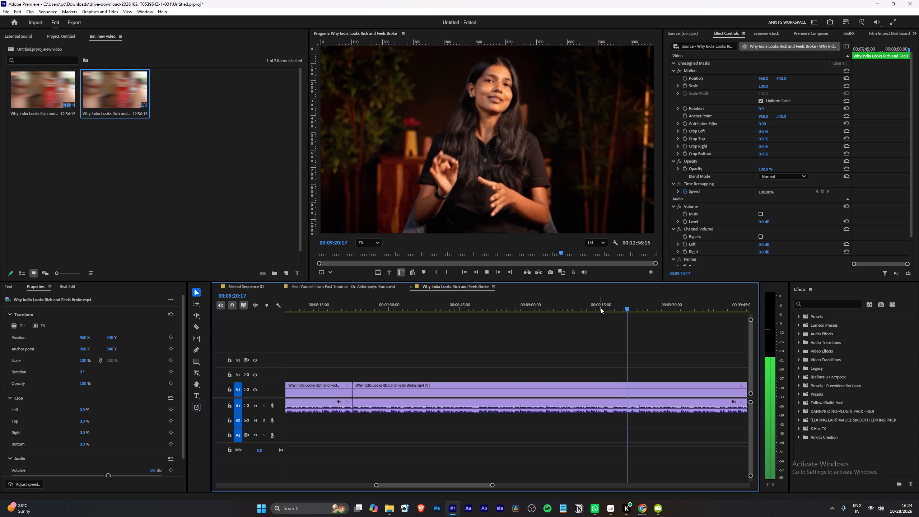
# Replay from about 00:09:12 and cut the clip at 00:09:15:09, on the "iPhones Hit Record Indian Sales" graphic.
pyautogui.moveTo(601, 308); pyautogui.dragTo(592, 308)
pyautogui.keyDown('alt'); pyautogui.scroll(4, 605, 349); pyautogui.keyUp('alt')
pyautogui.press('space')
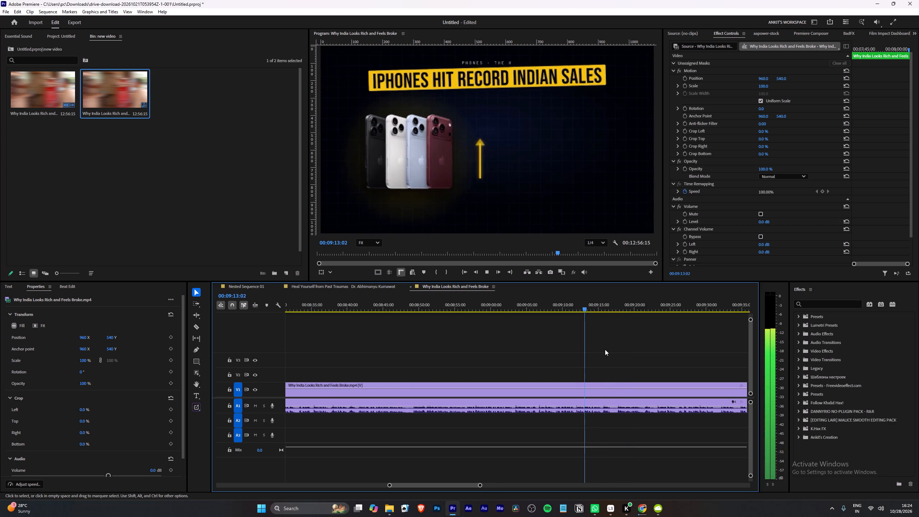
pyautogui.keyDown('alt'); pyautogui.scroll(11, 606, 351); pyautogui.keyUp('alt')
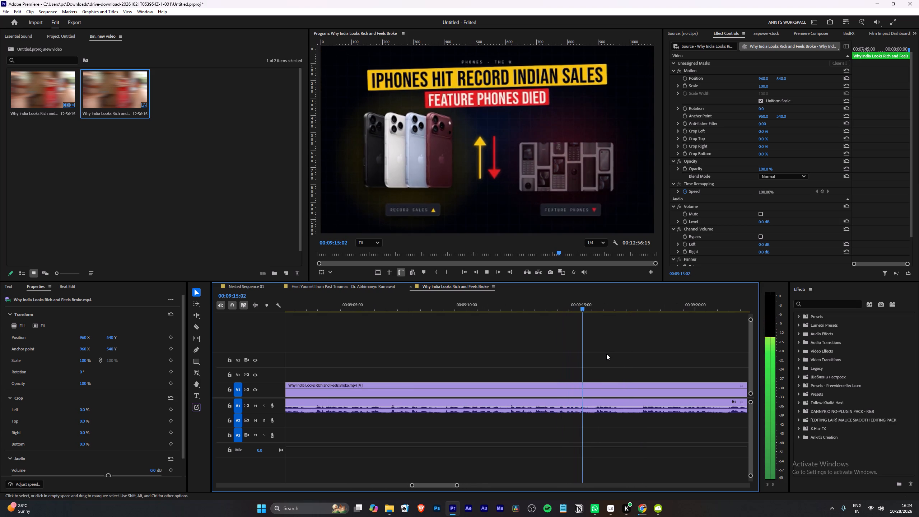
pyautogui.press('space')
pyautogui.write('w')
# Label the segment between the cut at about 00:08:22:08 and the 00:09:15:09 cut green (GFX).
pyautogui.keyDown('alt'); pyautogui.scroll(-15, 474, 372); pyautogui.keyUp('alt')
pyautogui.rightClick(405, 390)
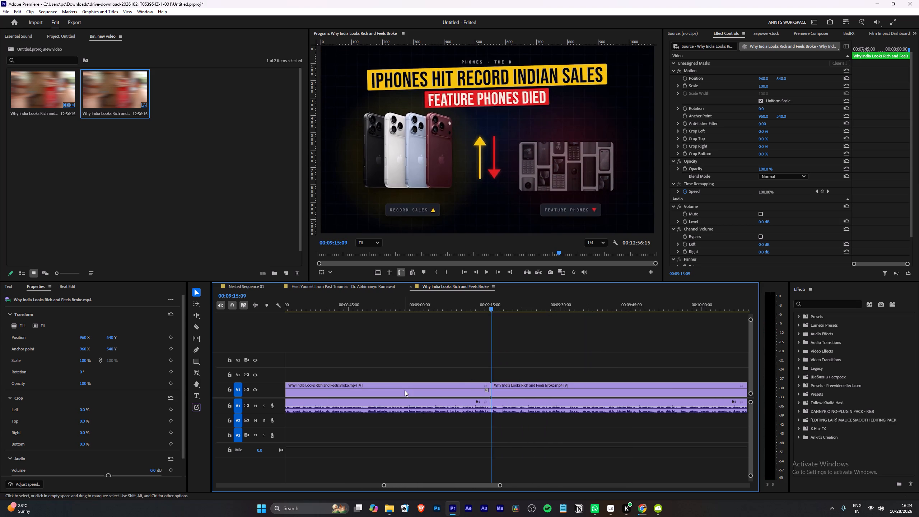
pyautogui.click(479, 287)
pyautogui.click(505, 284)
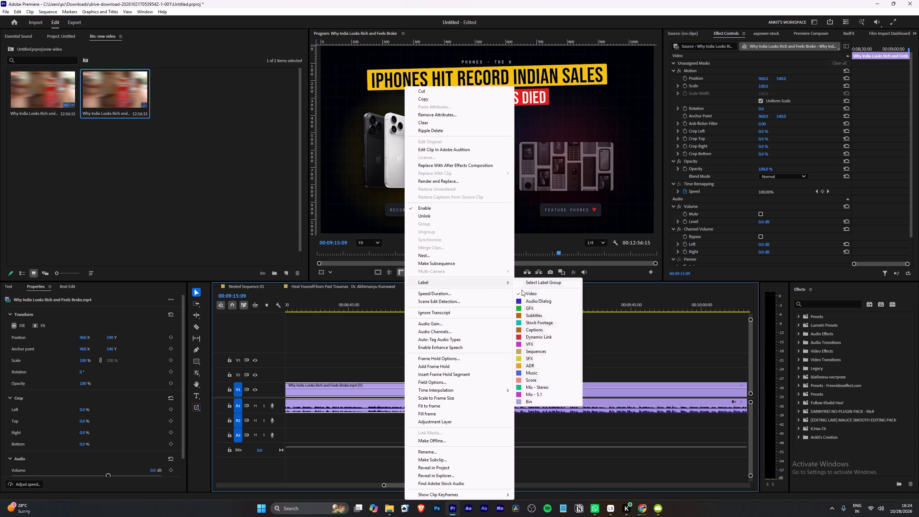
pyautogui.click(537, 306)
pyautogui.click(536, 311)
# Review the newly labelled segment from about 00:08:40, through the delivery, housing, SUV and iPhone graphics to just past its end cut.
pyautogui.press('space')
pyautogui.keyDown('alt'); pyautogui.scroll(-9, 486, 358); pyautogui.keyUp('alt')
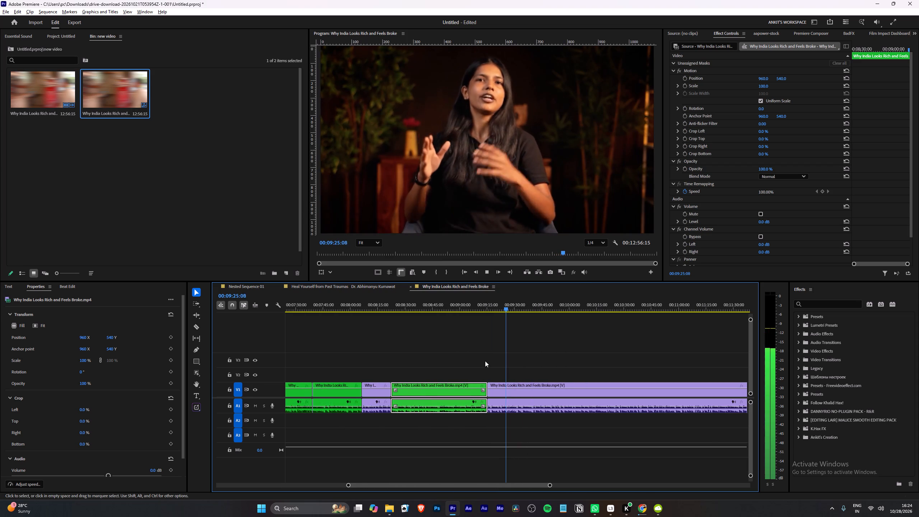
pyautogui.click(424, 306)
pyautogui.press('space')
pyautogui.keyDown('alt'); pyautogui.scroll(9, 426, 352); pyautogui.keyUp('alt')
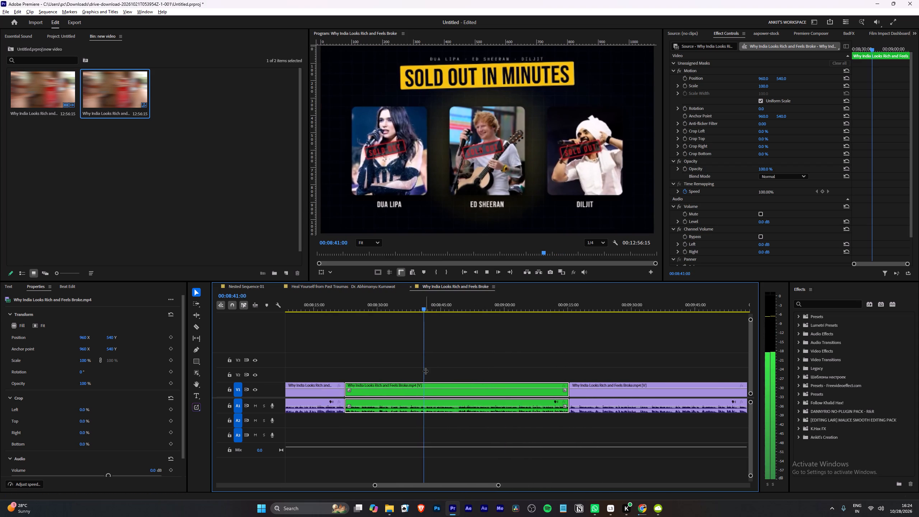
pyautogui.keyDown('alt'); pyautogui.scroll(11, 425, 371); pyautogui.keyUp('alt')
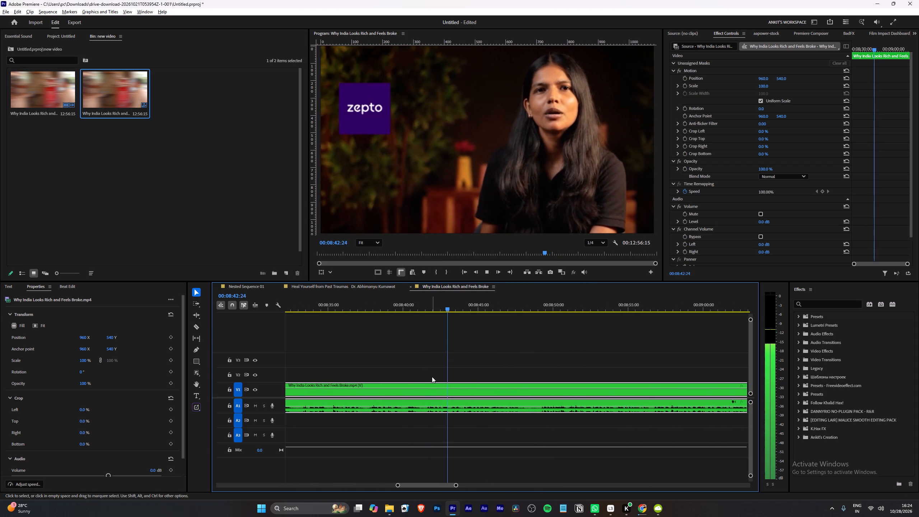
pyautogui.keyDown('alt'); pyautogui.scroll(2, 432, 377); pyautogui.keyUp('alt')
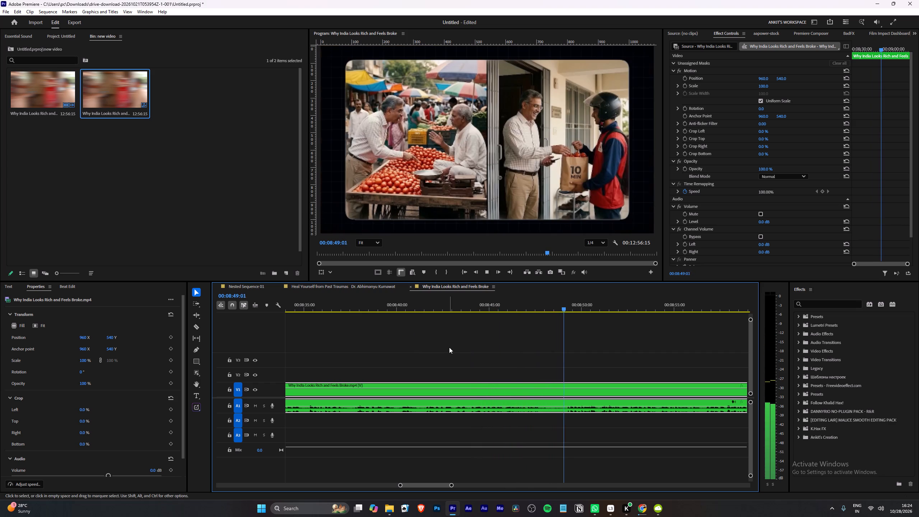
pyautogui.scroll(-20, 449, 347)
pyautogui.press('l')
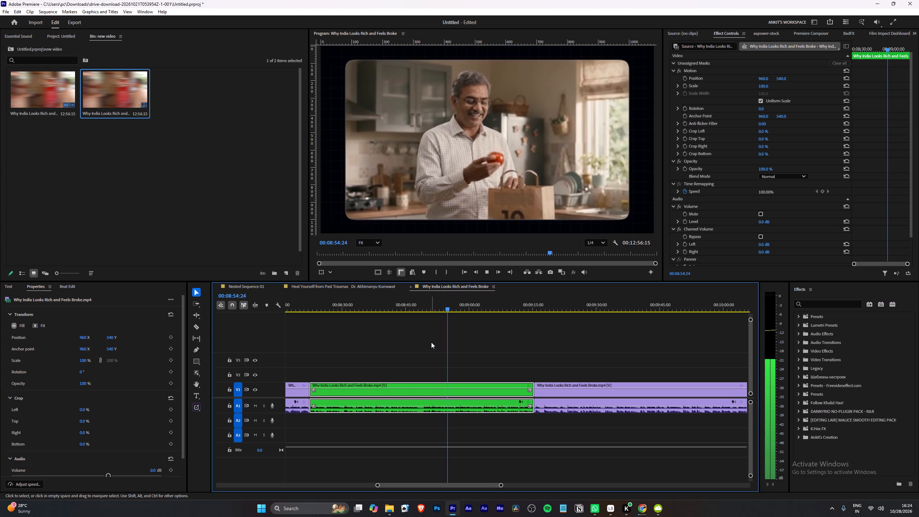
pyautogui.scroll(-4, 431, 344)
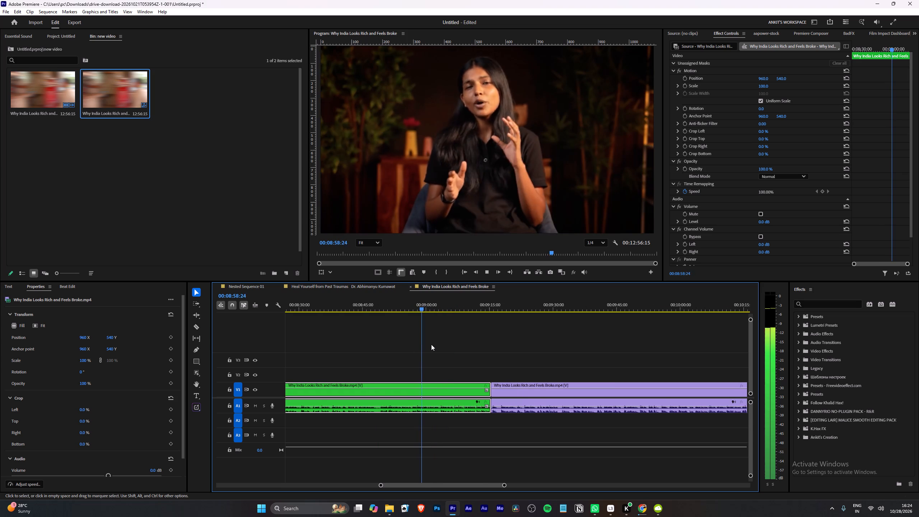
pyautogui.keyDown('alt'); pyautogui.scroll(4, 431, 344); pyautogui.keyUp('alt')
pyautogui.click(431, 344)
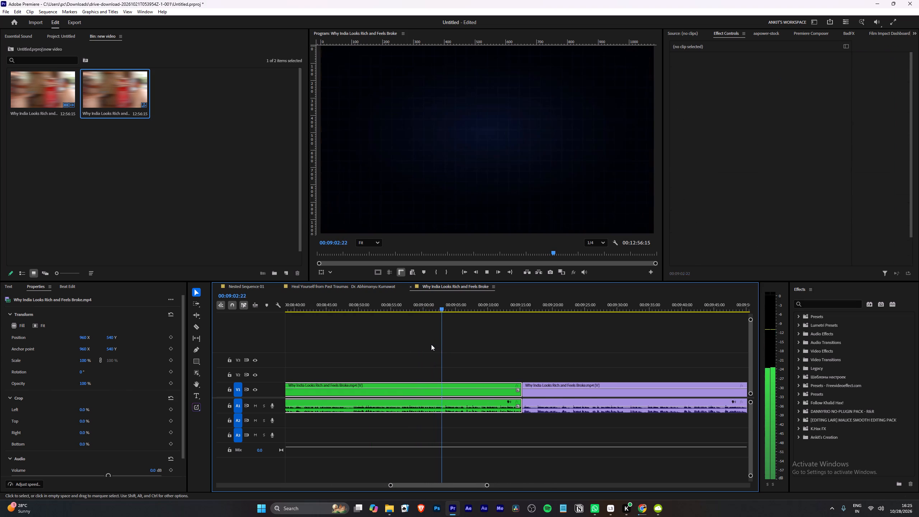
pyautogui.scroll(-5, 431, 344)
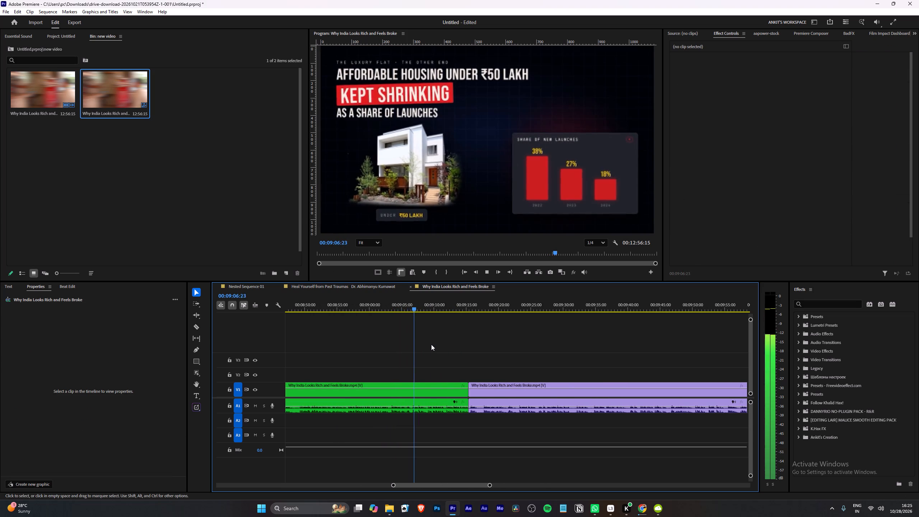
pyautogui.keyDown('alt'); pyautogui.scroll(4, 435, 353); pyautogui.keyUp('alt')
pyautogui.scroll(-3, 435, 353)
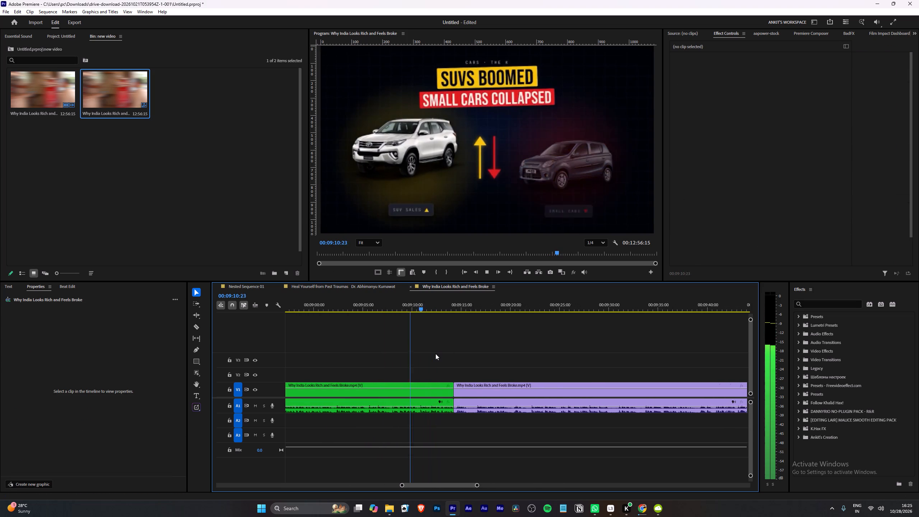
pyautogui.scroll(-1, 435, 354)
pyautogui.keyDown('alt'); pyautogui.scroll(3, 435, 354); pyautogui.keyUp('alt')
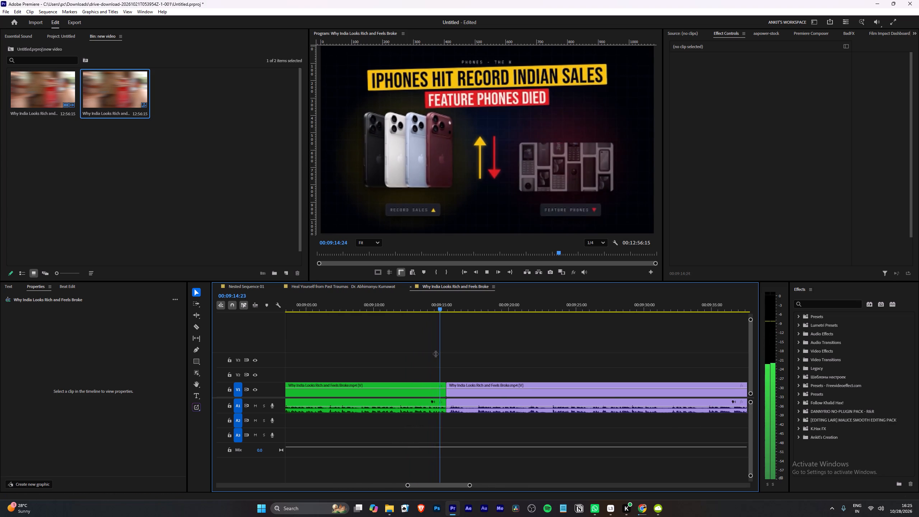
pyautogui.scroll(-4, 435, 354)
pyautogui.click(435, 354)
pyautogui.scroll(-3, 435, 354)
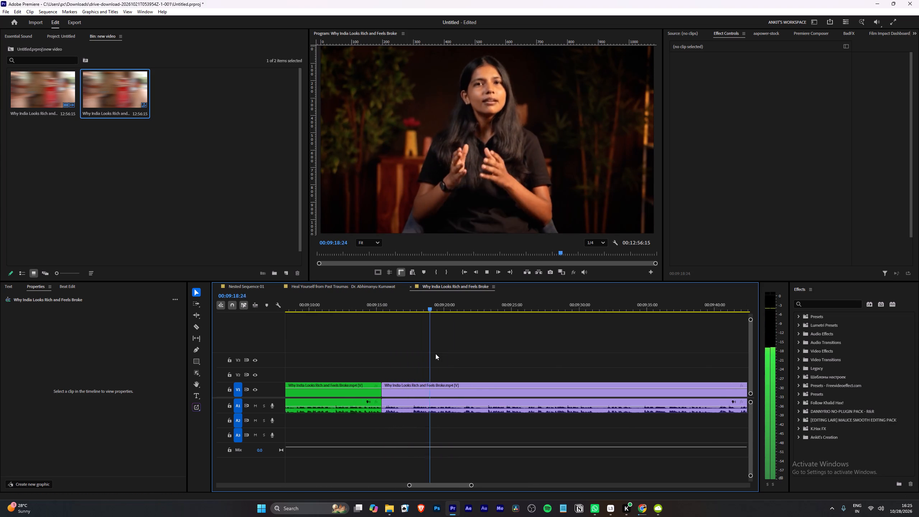
# Examine the presenter footage around 00:09:21 and play on into the "The Bottom Arm Went Down" graphic, looking for the next segment boundary.
pyautogui.scroll(-2, 435, 354)
pyautogui.press('space')
pyautogui.press('space')
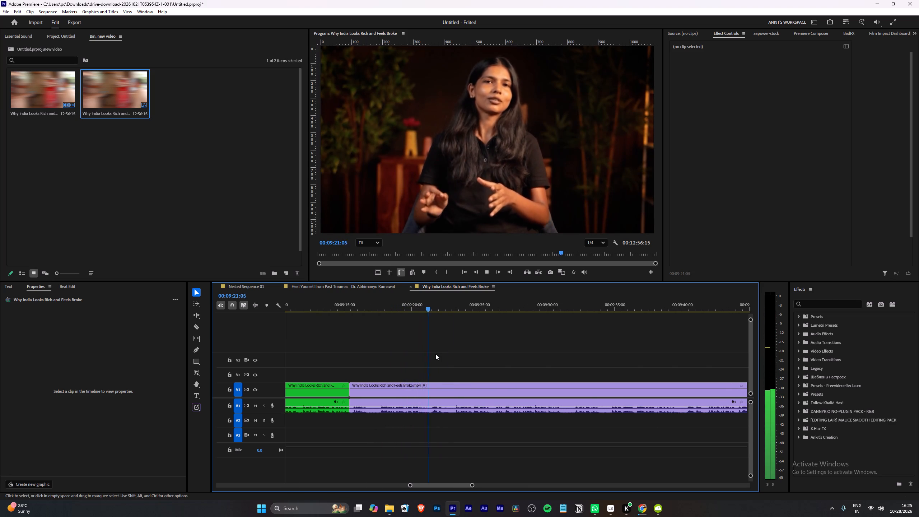
pyautogui.keyDown('alt'); pyautogui.scroll(3, 435, 354); pyautogui.keyUp('alt')
pyautogui.scroll(-3, 435, 354)
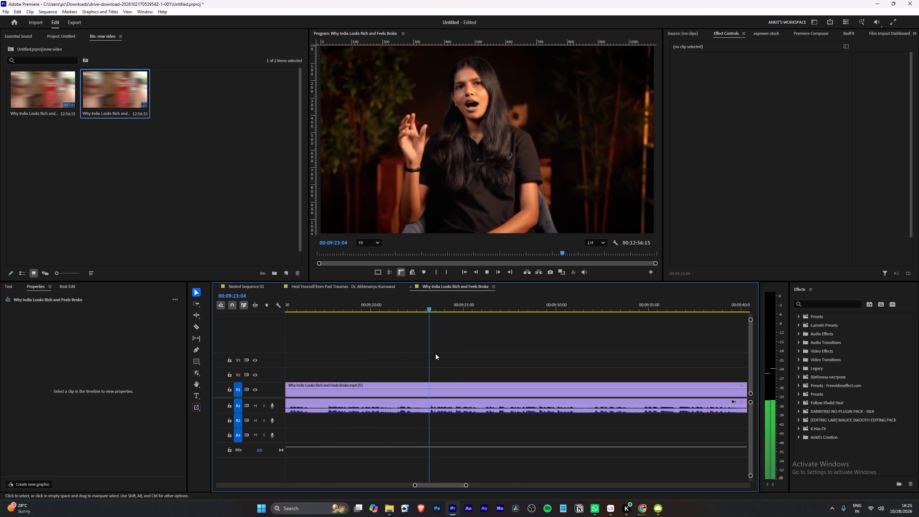
pyautogui.keyDown('alt'); pyautogui.scroll(-6, 435, 354); pyautogui.keyUp('alt')
pyautogui.click(420, 301)
pyautogui.press('space')
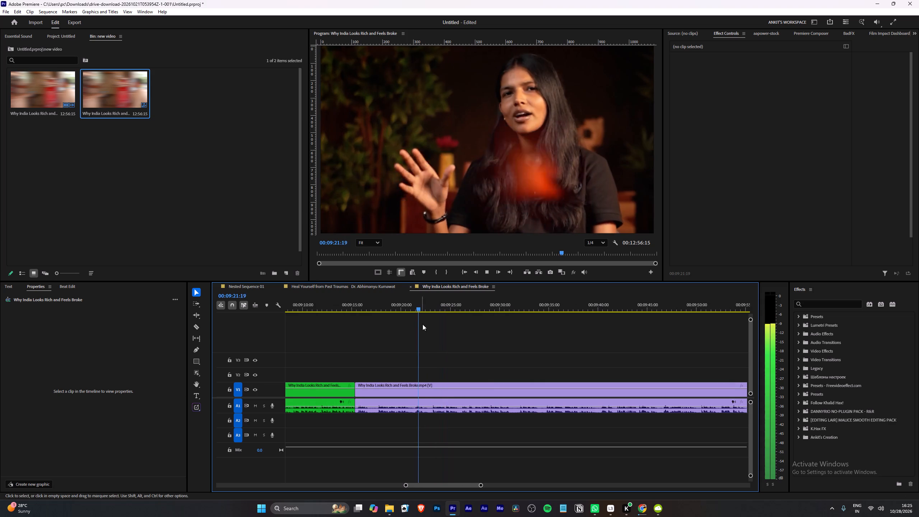
pyautogui.keyDown('alt'); pyautogui.scroll(3, 422, 329); pyautogui.keyUp('alt')
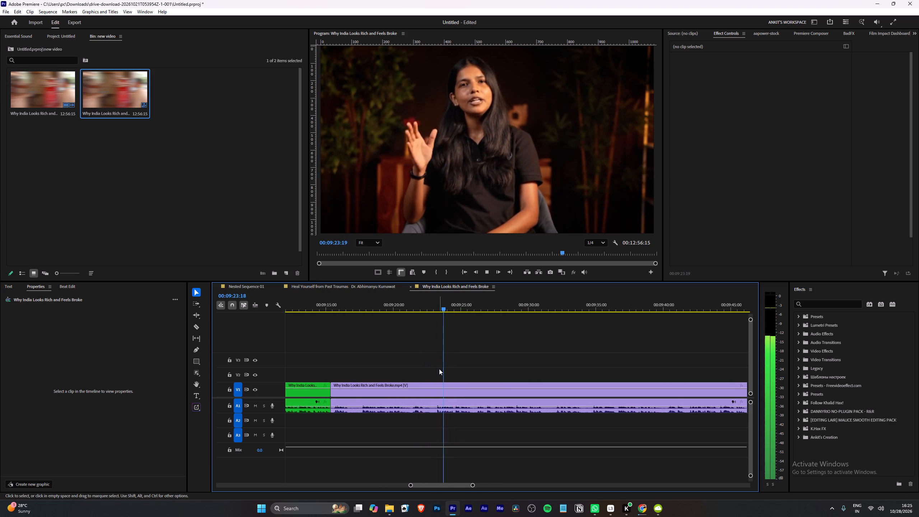
pyautogui.keyDown('alt'); pyautogui.scroll(3, 437, 367); pyautogui.keyUp('alt')
pyautogui.scroll(-4, 435, 372)
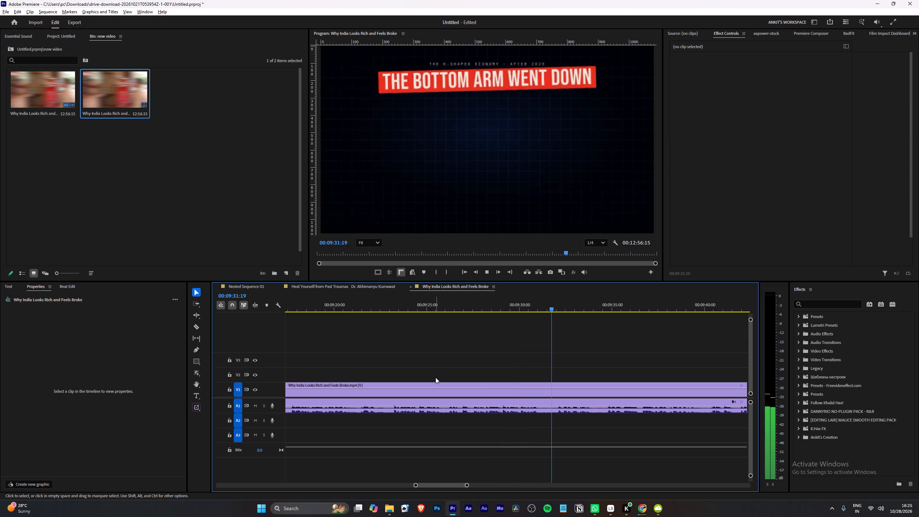
pyautogui.keyDown('alt'); pyautogui.scroll(-7, 435, 377); pyautogui.keyUp('alt')
pyautogui.scroll(4, 435, 377)
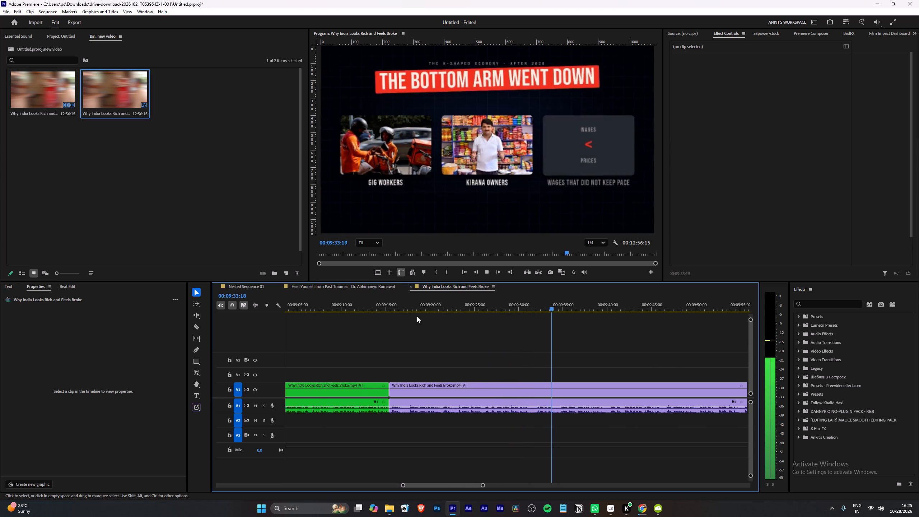
# Replay from just after the 00:09:15:09 cut and split the clip at about 00:09:23:05, within the presenter footage.
pyautogui.moveTo(411, 308); pyautogui.dragTo(394, 308)
pyautogui.press('space')
pyautogui.keyDown('alt'); pyautogui.scroll(4, 407, 349); pyautogui.keyUp('alt')
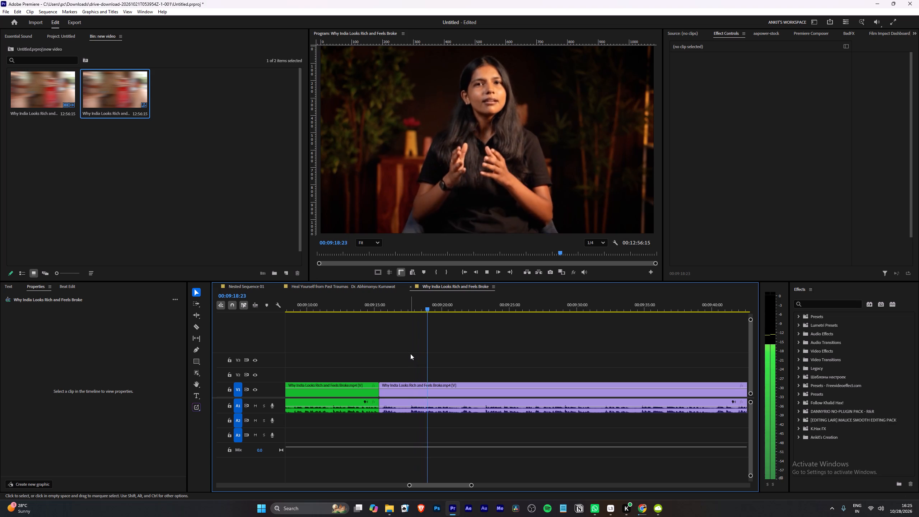
pyautogui.keyDown('alt'); pyautogui.scroll(4, 494, 372); pyautogui.keyUp('alt')
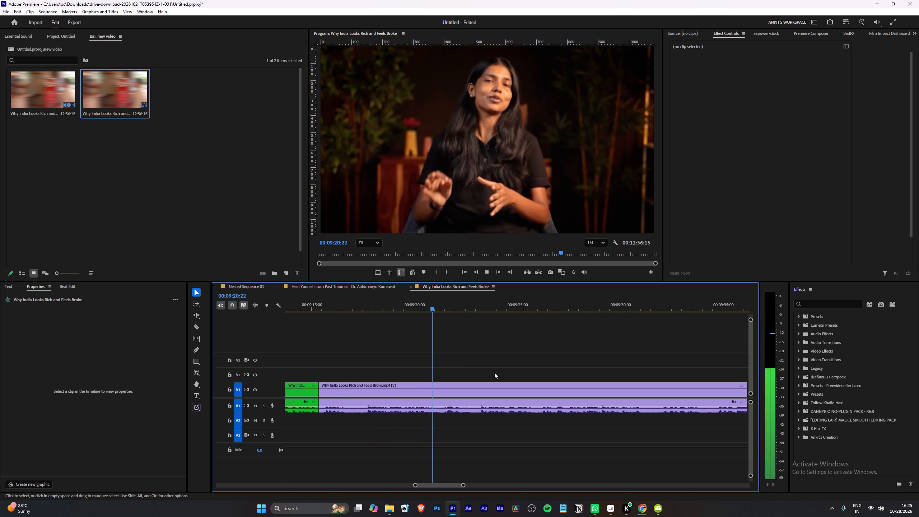
pyautogui.scroll(-4, 494, 372)
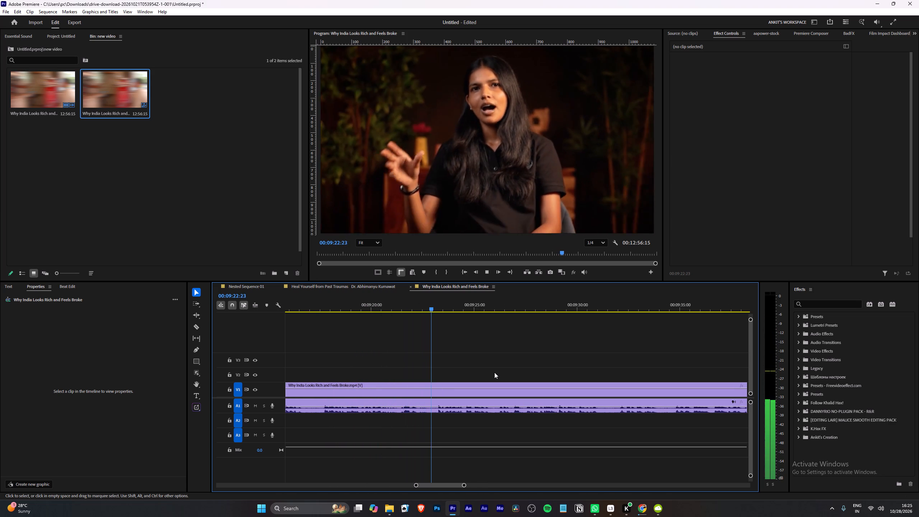
pyautogui.keyDown('alt'); pyautogui.scroll(3, 453, 379); pyautogui.keyUp('alt')
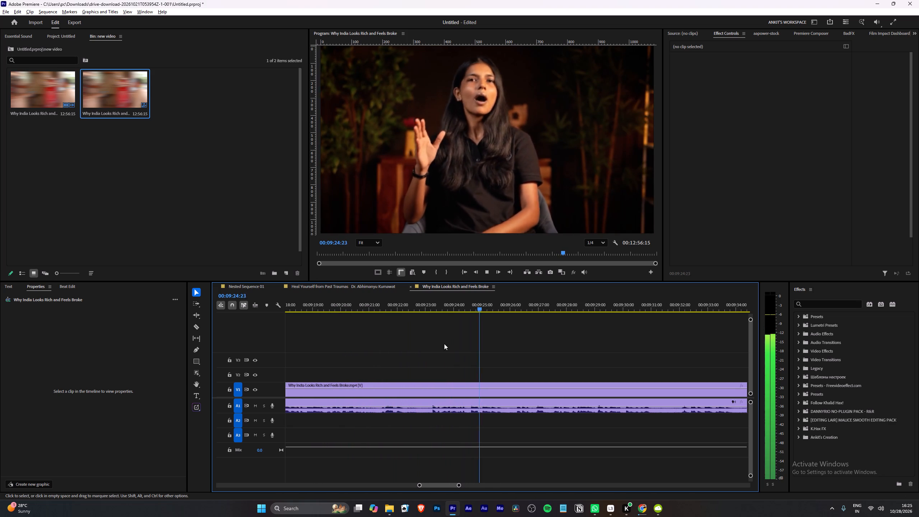
pyautogui.click(433, 309)
pyautogui.press('w')
# Play on from the 00:09:23:05 cut through the "The Bottom Arm Went Down", K-shape and "Lenders Offering a Discount" graphics, looking for the segment's end.
pyautogui.press('space')
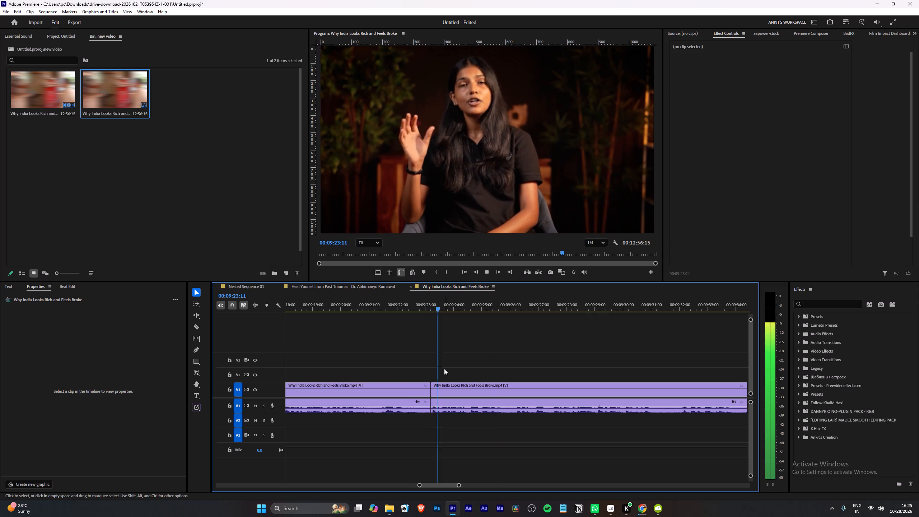
pyautogui.scroll(-4, 442, 375)
pyautogui.keyDown('alt'); pyautogui.scroll(-4, 442, 377); pyautogui.keyUp('alt')
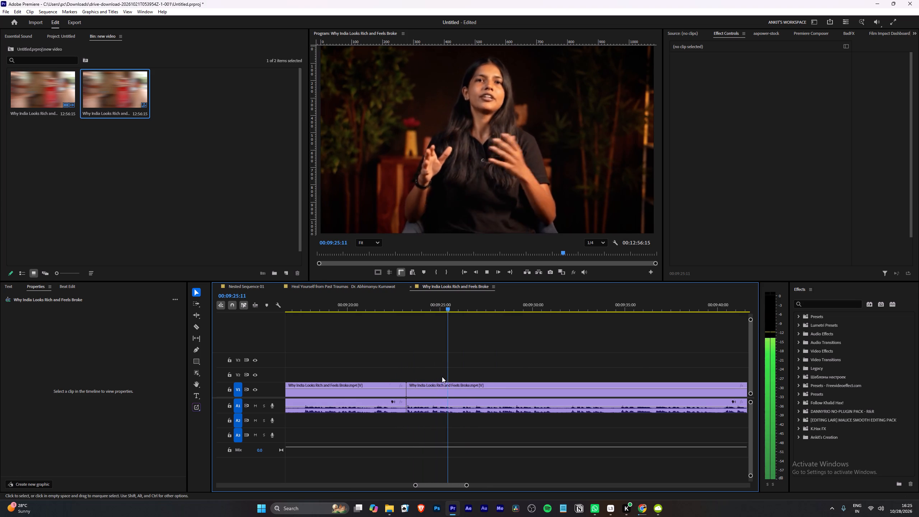
pyautogui.scroll(-9, 442, 377)
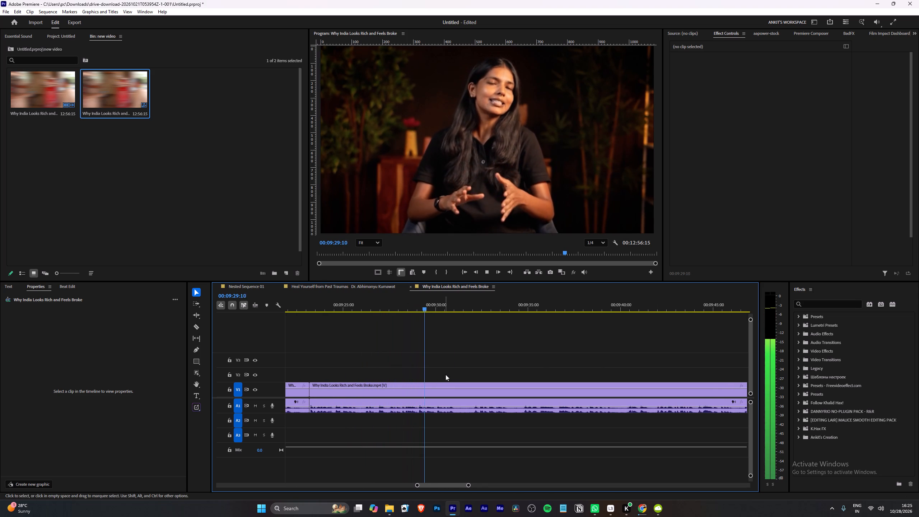
pyautogui.scroll(4, 445, 374)
pyautogui.scroll(-8, 445, 374)
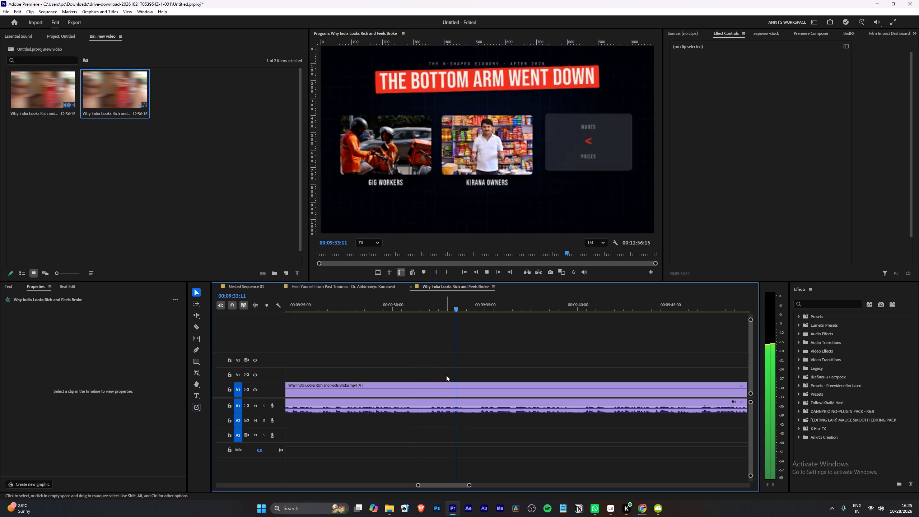
pyautogui.scroll(-7, 446, 375)
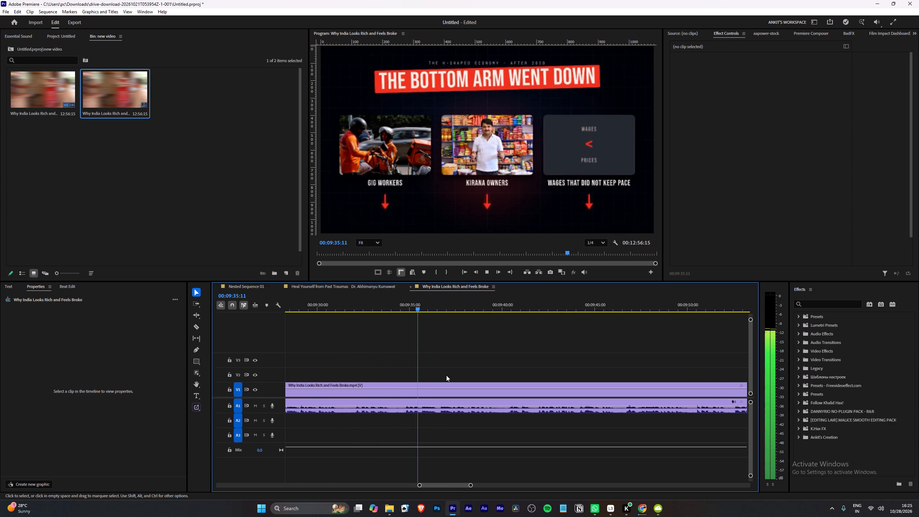
pyautogui.scroll(-4, 446, 375)
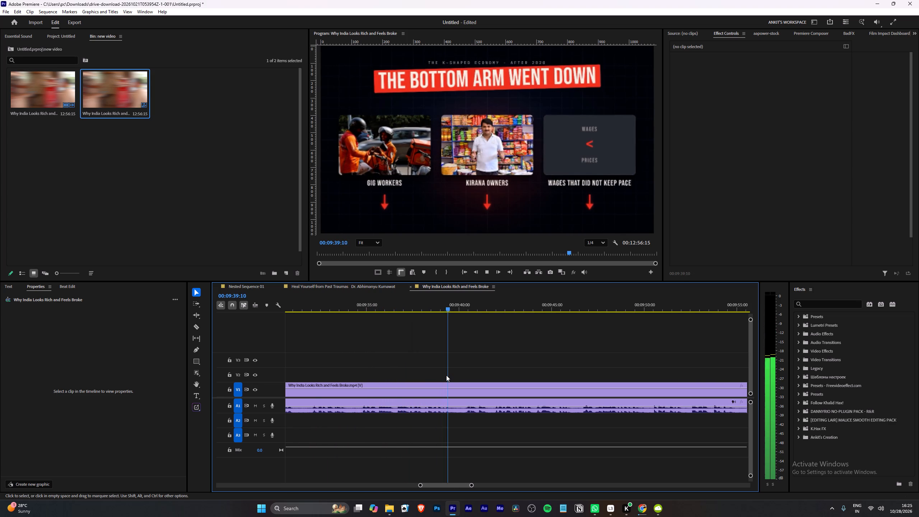
pyautogui.scroll(-3, 446, 375)
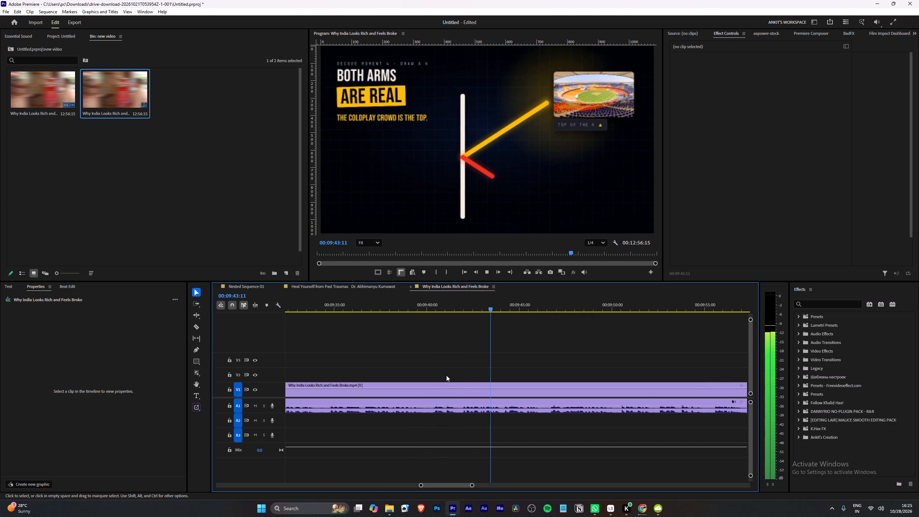
pyautogui.scroll(-4, 446, 375)
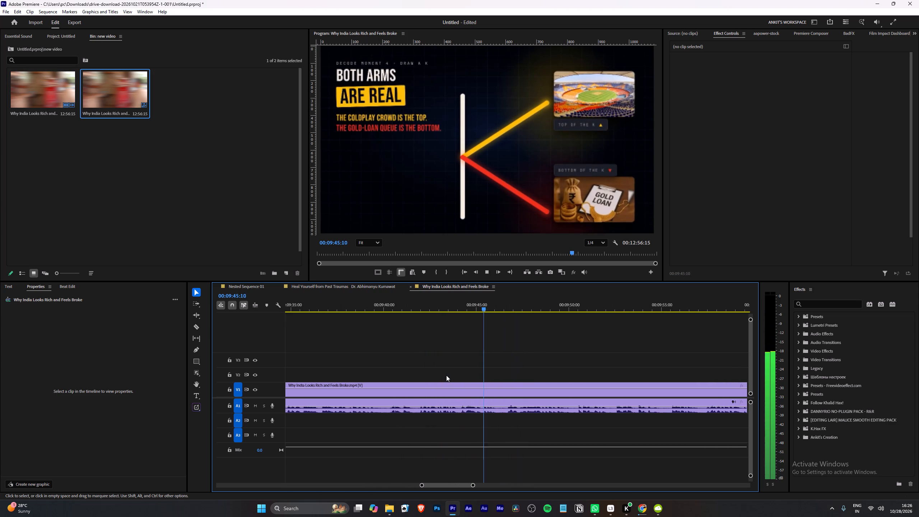
pyautogui.keyDown('alt'); pyautogui.scroll(-13, 446, 375); pyautogui.keyUp('alt')
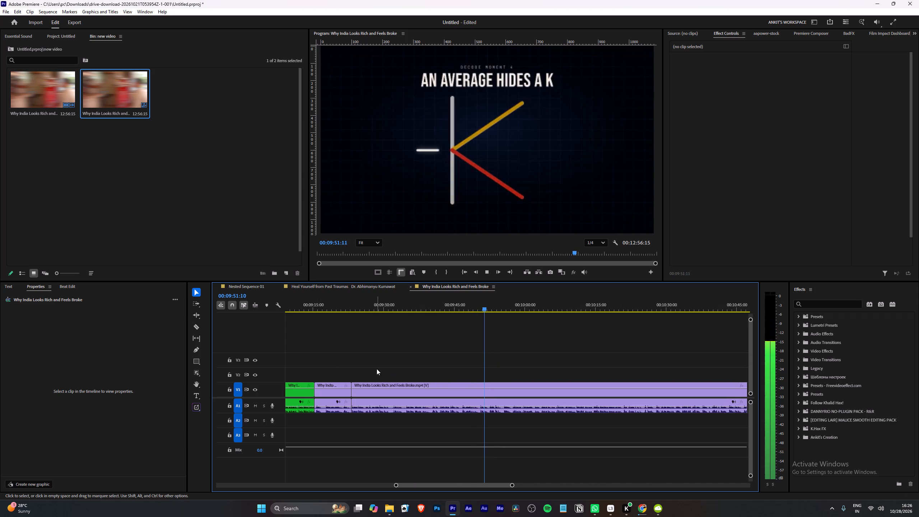
pyautogui.keyDown('alt'); pyautogui.scroll(1, 428, 368); pyautogui.keyUp('alt')
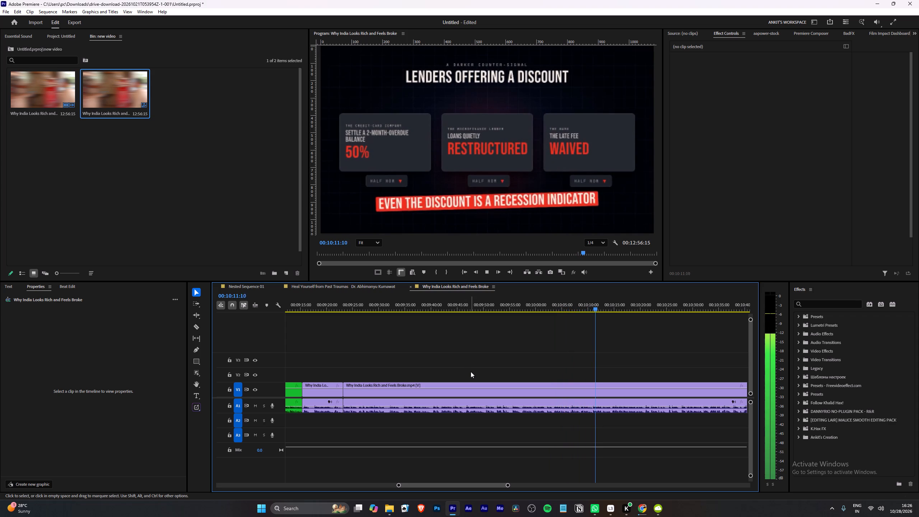
pyautogui.scroll(-4, 609, 358)
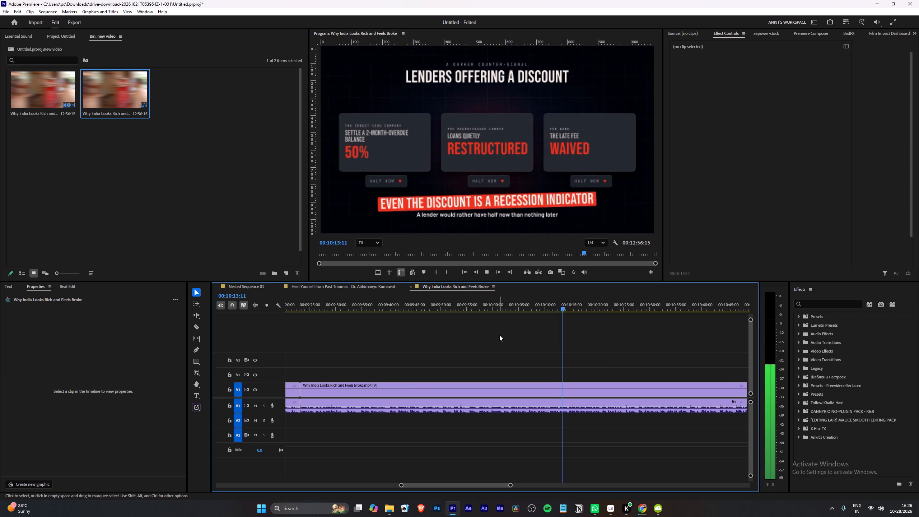
# Split the clip at 00:10:14:08, at the end of the "Lenders Offering a Discount" graphic before the presenter returns.
pyautogui.keyDown('alt'); pyautogui.scroll(8, 580, 340); pyautogui.keyUp('alt')
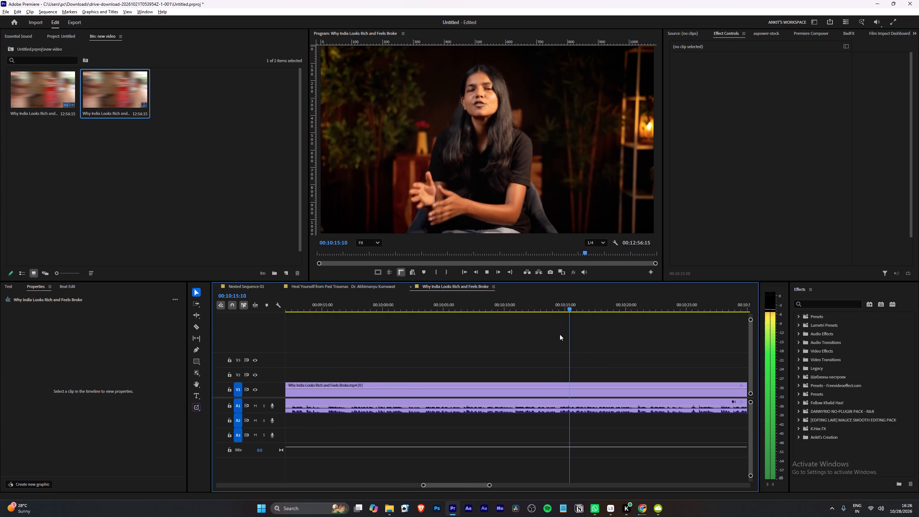
pyautogui.keyDown('alt'); pyautogui.scroll(4, 584, 335); pyautogui.keyUp('alt')
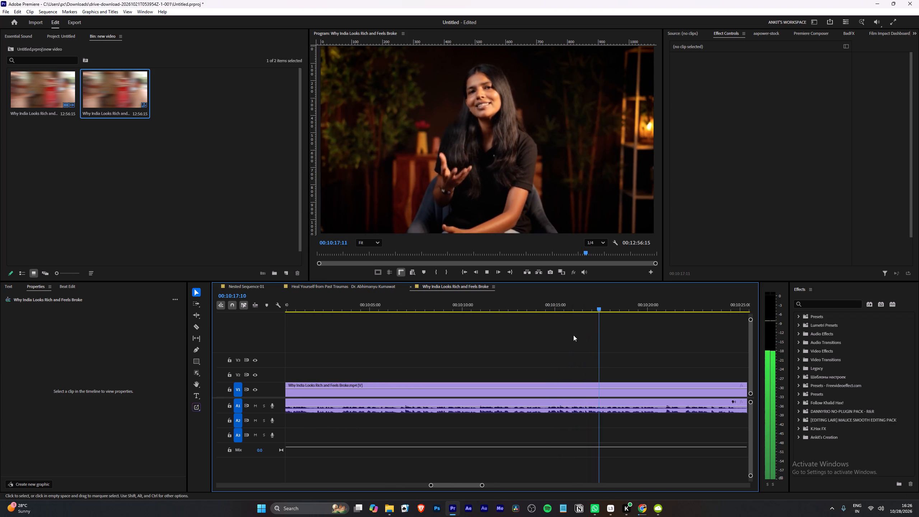
pyautogui.moveTo(537, 308); pyautogui.dragTo(543, 308)
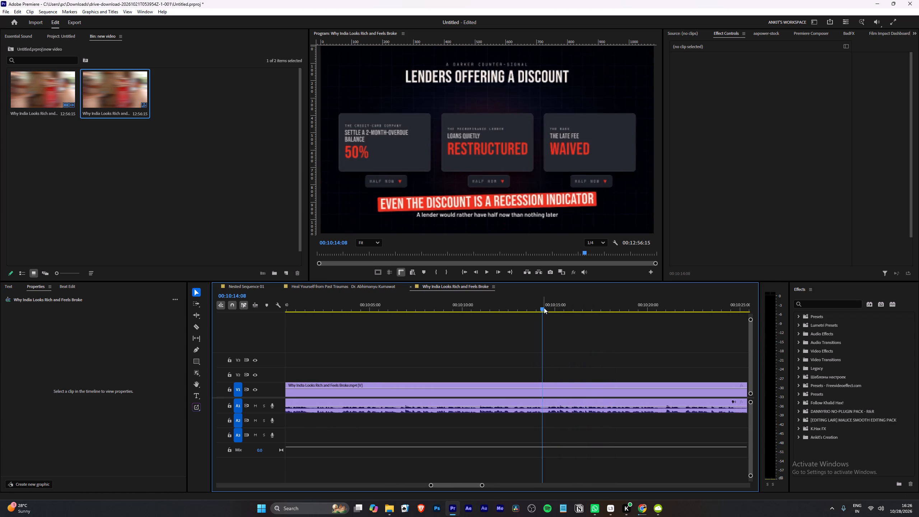
pyautogui.press('w')
pyautogui.press('space')
# Label the segment between the 00:09:23:05 and 00:10:14:08 cuts green (GFX).
pyautogui.rightClick(497, 394)
pyautogui.click(552, 278)
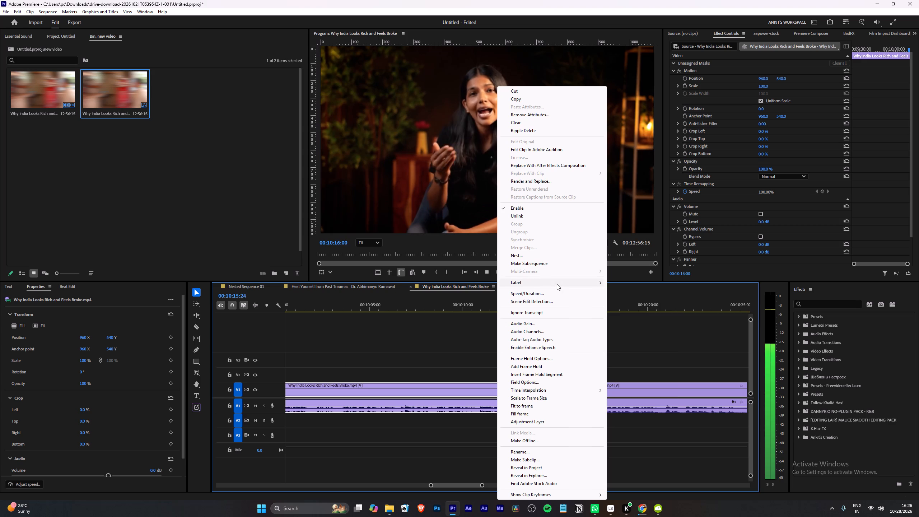
pyautogui.click(557, 284)
pyautogui.click(629, 310)
pyautogui.click(575, 336)
# Review the presenter footage after the 00:10:14:08 cut, through the "5 Signals" title and into the "FMCG Volume Growth" graphic.
pyautogui.keyDown('alt'); pyautogui.scroll(-11, 504, 343); pyautogui.keyUp('alt')
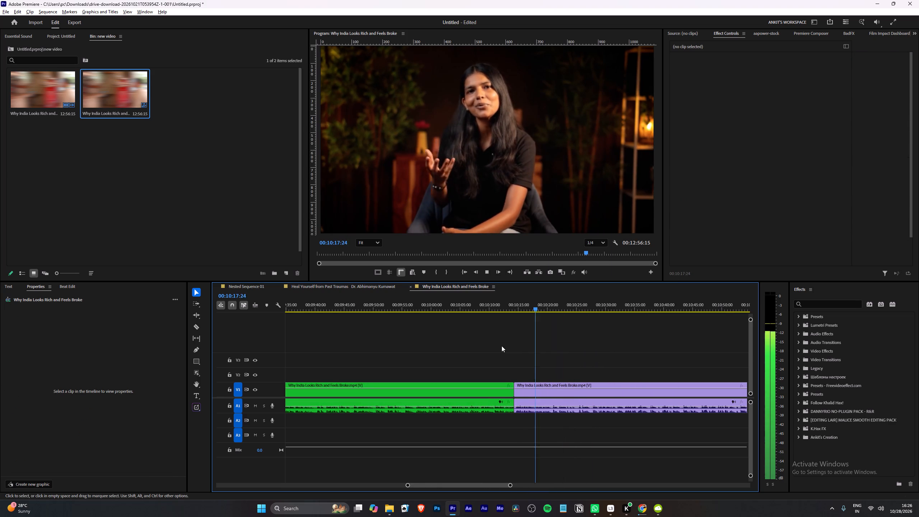
pyautogui.keyDown('alt'); pyautogui.scroll(3, 561, 361); pyautogui.keyUp('alt')
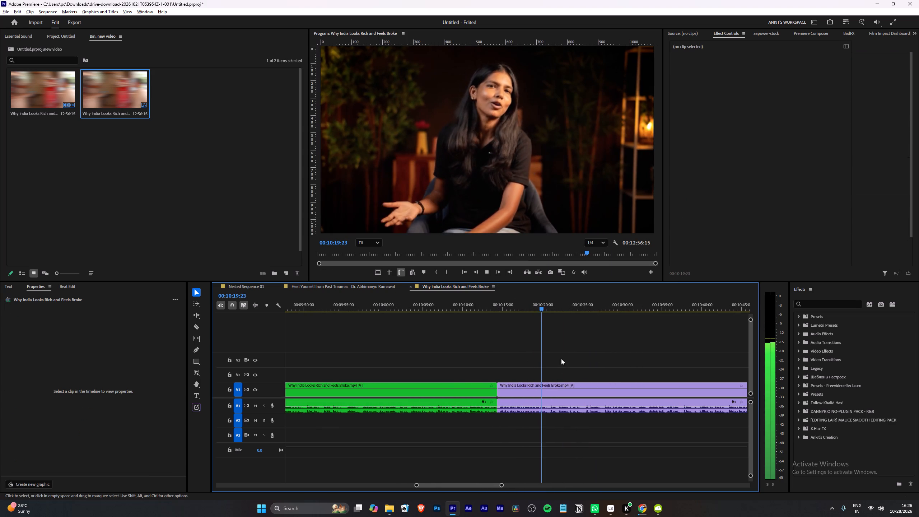
pyautogui.scroll(-4, 560, 351)
pyautogui.keyDown('alt'); pyautogui.scroll(3, 540, 355); pyautogui.keyUp('alt')
pyautogui.scroll(-3, 540, 355)
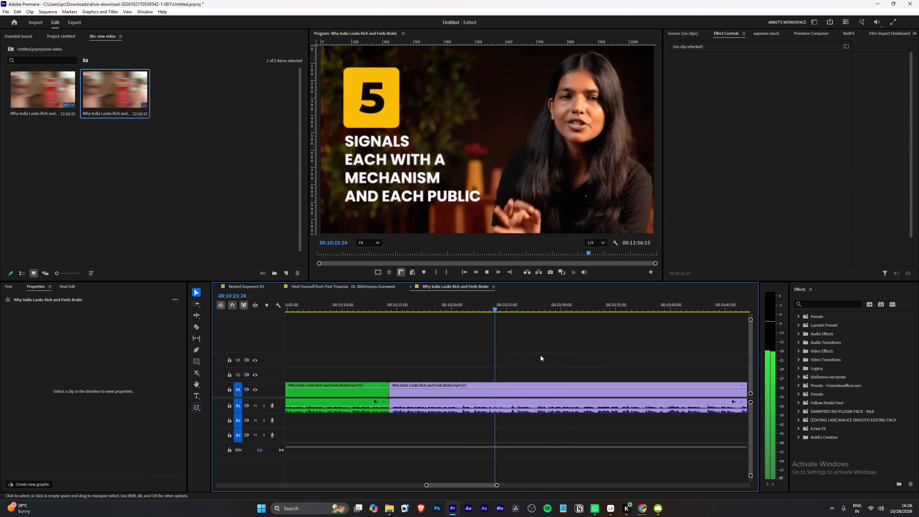
pyautogui.keyDown('alt'); pyautogui.scroll(-5, 540, 355); pyautogui.keyUp('alt')
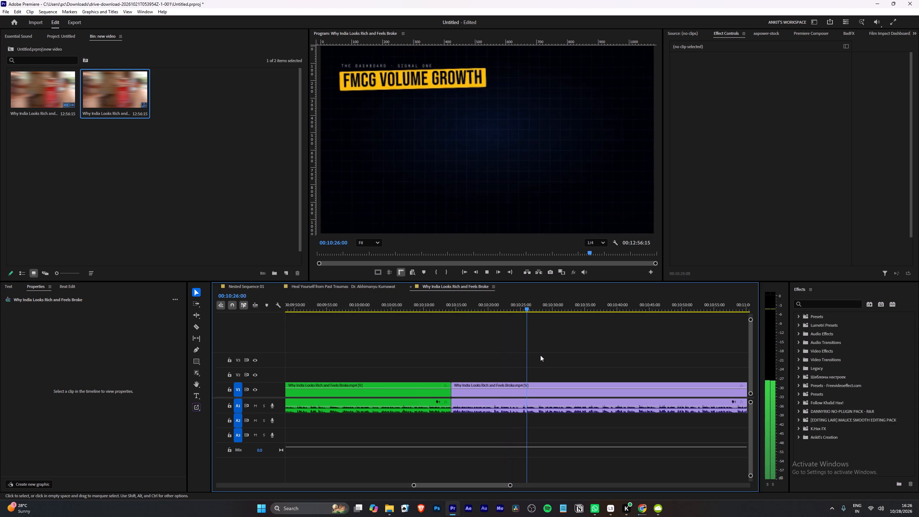
pyautogui.keyDown('alt'); pyautogui.scroll(-4, 540, 355); pyautogui.keyUp('alt')
pyautogui.keyDown('alt'); pyautogui.scroll(3, 555, 357); pyautogui.keyUp('alt')
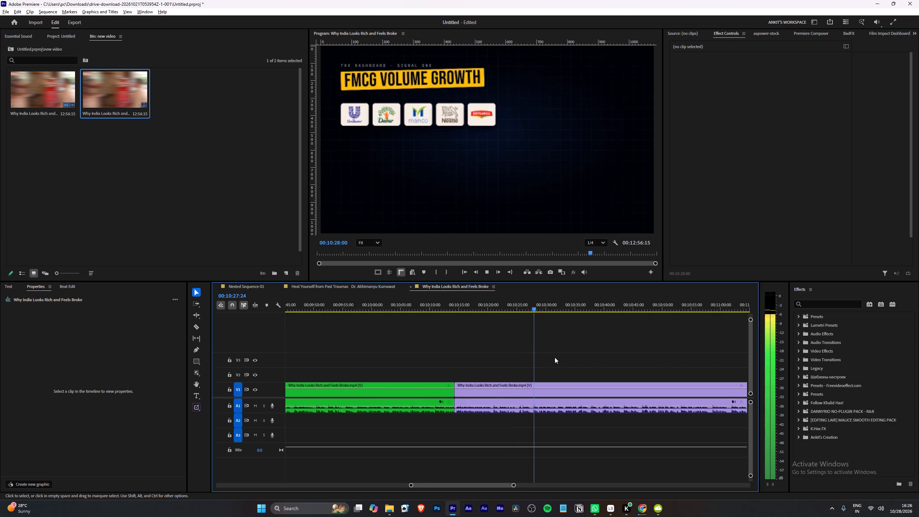
# Split the clip at 00:10:26:00, where the "FMCG Volume Growth" graphic starts.
pyautogui.keyDown('alt'); pyautogui.scroll(4, 555, 357); pyautogui.keyUp('alt')
pyautogui.click(507, 308)
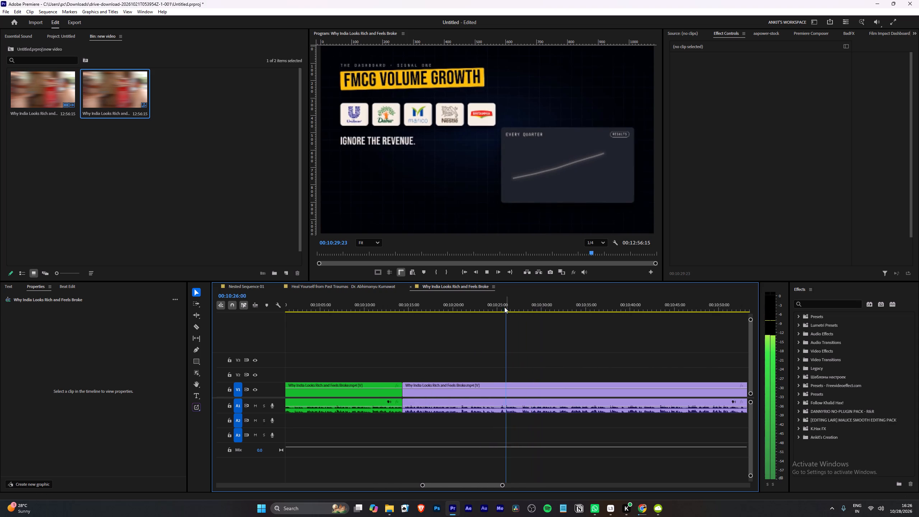
pyautogui.press('space')
pyautogui.keyDown('alt'); pyautogui.scroll(7, 534, 339); pyautogui.keyUp('alt')
pyautogui.moveTo(490, 301); pyautogui.dragTo(477, 307)
pyautogui.press('space')
pyautogui.moveTo(477, 307); pyautogui.dragTo(490, 311)
pyautogui.write('w')
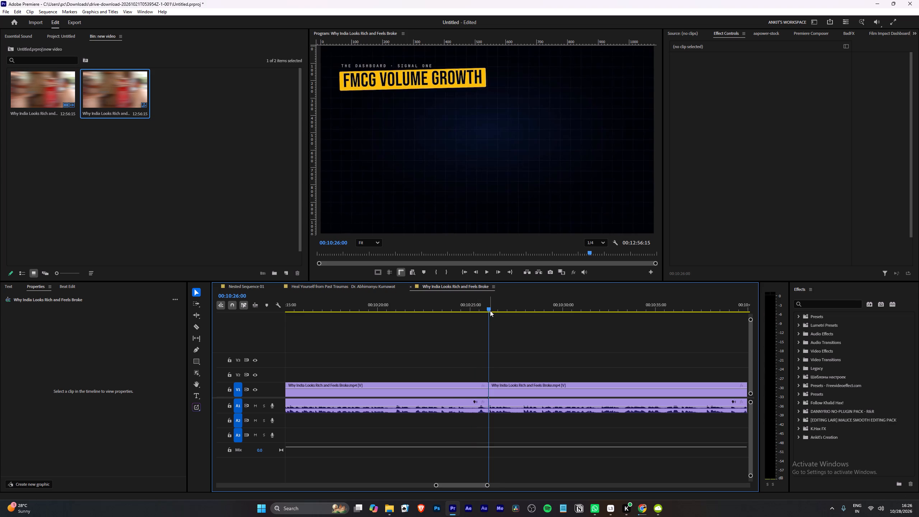
# Play on through the "FMCG Volume Growth" graphic into the "Gold-Loan Growth vs Retail Credit" graphic, looking for the next segment boundary.
pyautogui.press('space')
pyautogui.scroll(-3, 463, 362)
pyautogui.keyDown('alt'); pyautogui.scroll(-5, 463, 345); pyautogui.keyUp('alt')
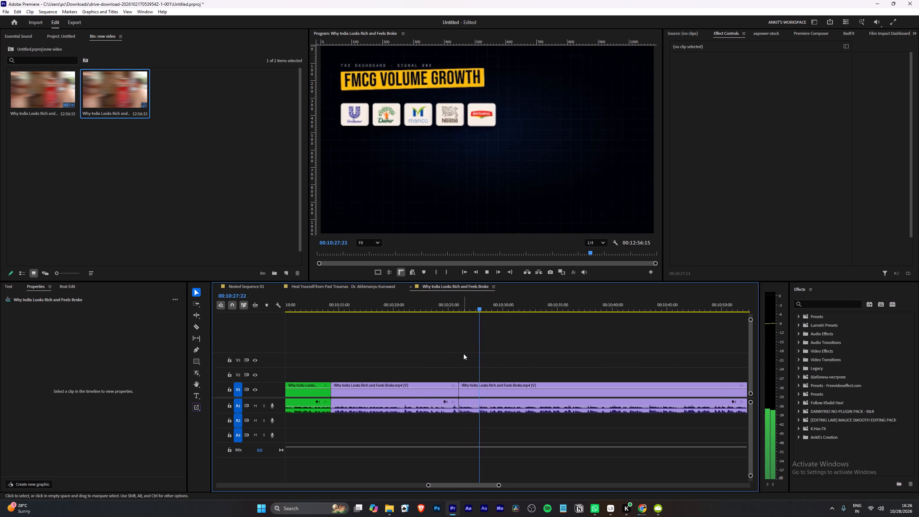
pyautogui.scroll(-5, 451, 346)
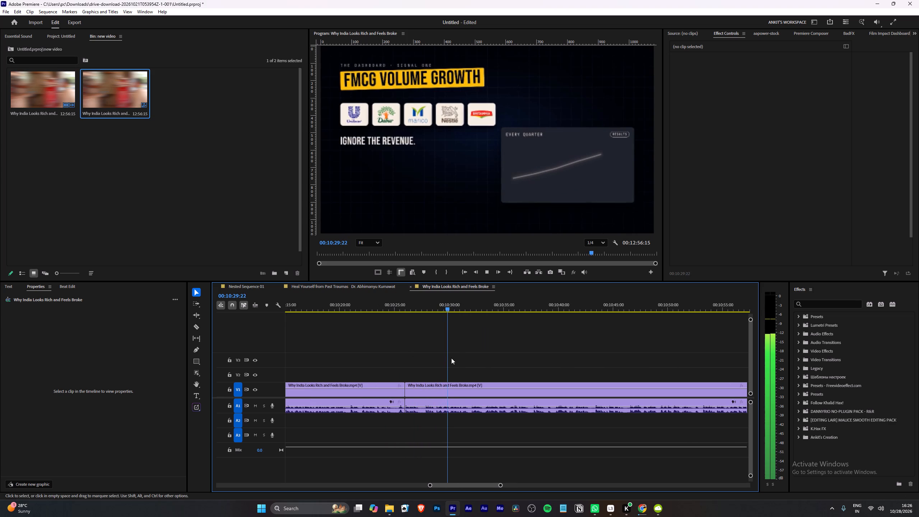
pyautogui.keyDown('alt'); pyautogui.scroll(-20, 451, 357); pyautogui.keyUp('alt')
pyautogui.keyDown('alt'); pyautogui.scroll(-5, 451, 357); pyautogui.keyUp('alt')
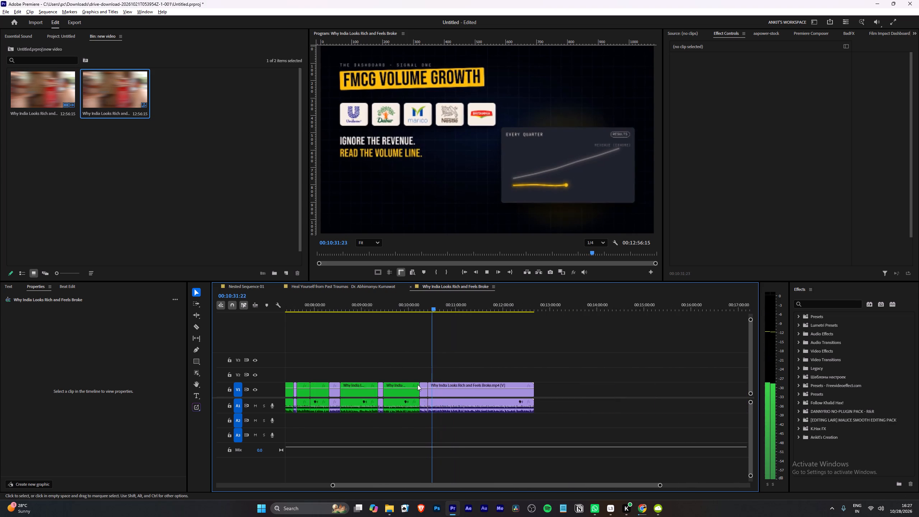
pyautogui.keyDown('alt'); pyautogui.scroll(-6, 417, 385); pyautogui.keyUp('alt')
pyautogui.keyDown('alt'); pyautogui.scroll(6, 369, 380); pyautogui.keyUp('alt')
pyautogui.keyDown('alt'); pyautogui.scroll(3, 509, 384); pyautogui.keyUp('alt')
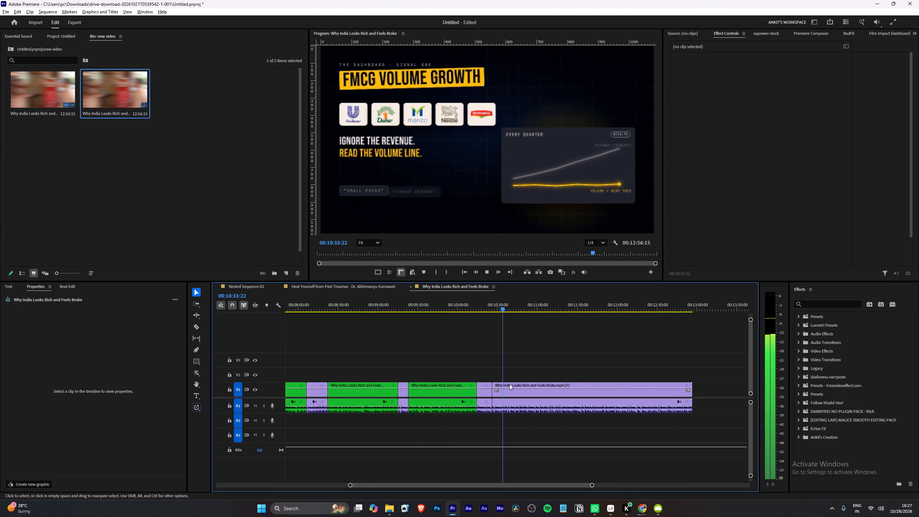
pyautogui.keyDown('alt'); pyautogui.scroll(20, 509, 384); pyautogui.keyUp('alt')
pyautogui.keyDown('alt'); pyautogui.scroll(2, 501, 381); pyautogui.keyUp('alt')
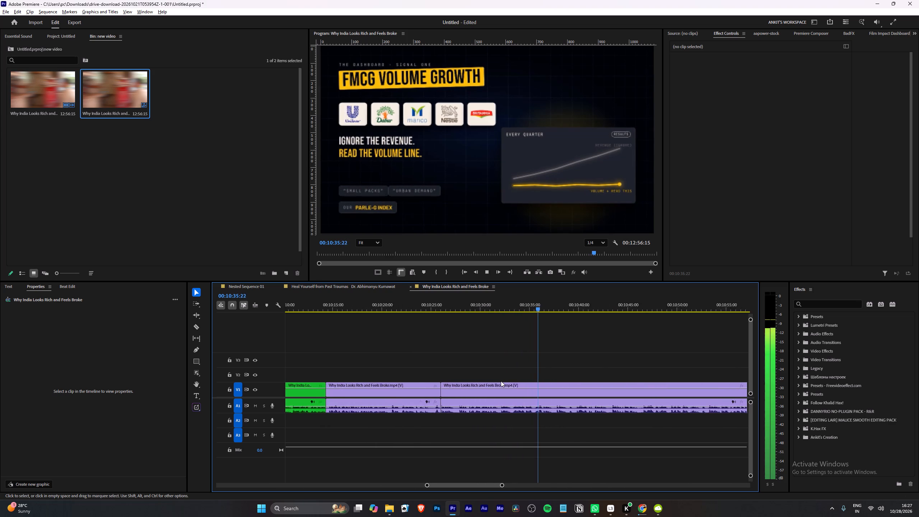
pyautogui.keyDown('alt'); pyautogui.scroll(1, 501, 381); pyautogui.keyUp('alt')
pyautogui.scroll(-5, 514, 380)
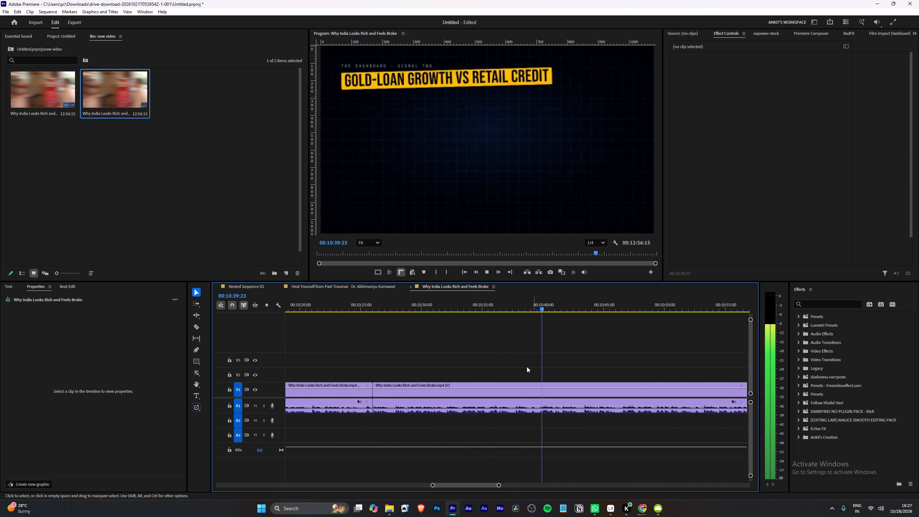
# Replay from about 00:10:35 and split the clip at 00:10:38:18, within the presenter footage after the "FMCG Volume Growth" graphic.
pyautogui.moveTo(471, 305); pyautogui.dragTo(481, 319)
pyautogui.press('space')
pyautogui.keyDown('alt'); pyautogui.scroll(3, 506, 351); pyautogui.keyUp('alt')
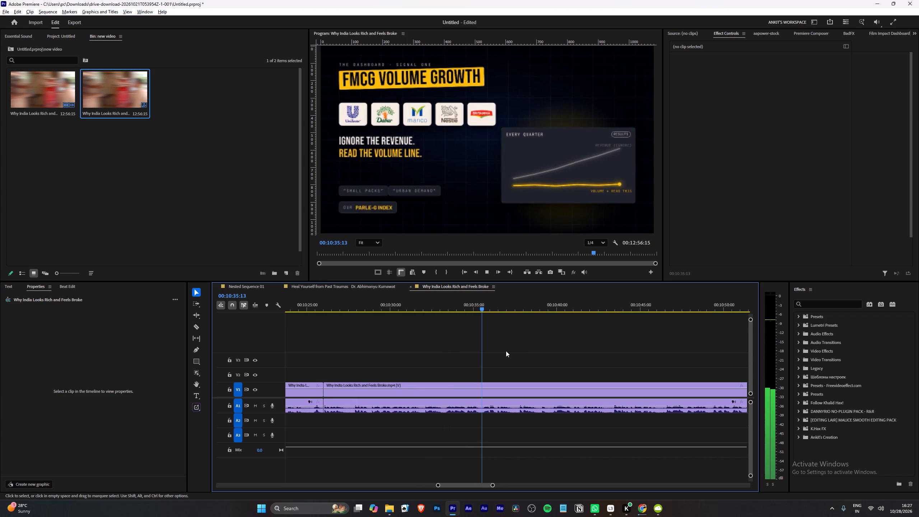
pyautogui.keyDown('alt'); pyautogui.scroll(4, 530, 354); pyautogui.keyUp('alt')
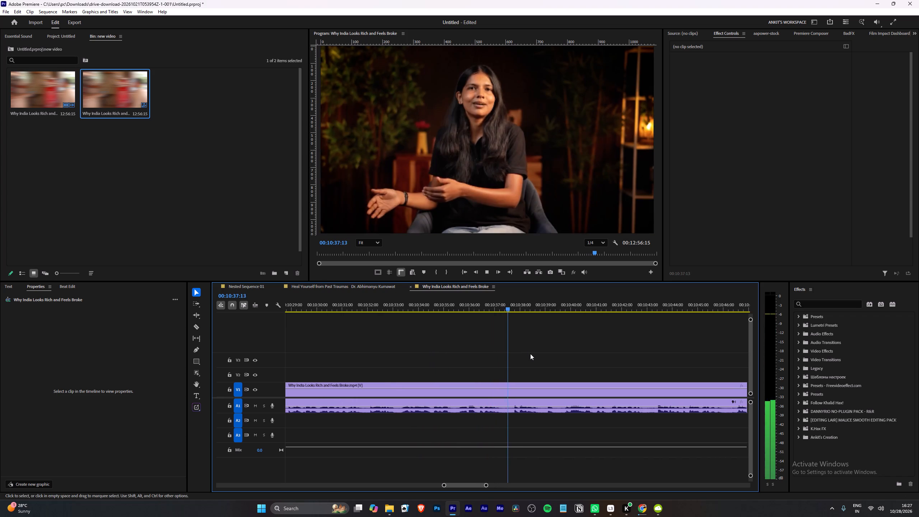
pyautogui.press('space')
pyautogui.write('w')
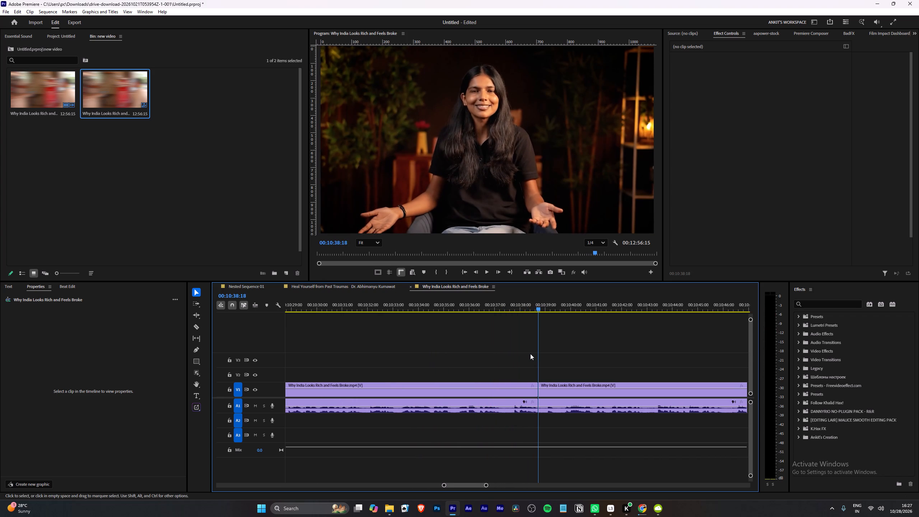
pyautogui.press('space')
# Label the segment between the 00:10:26:00 and 00:10:38:18 cuts green (GFX).
pyautogui.keyDown('alt'); pyautogui.scroll(-10, 503, 360); pyautogui.keyUp('alt')
pyautogui.rightClick(486, 388)
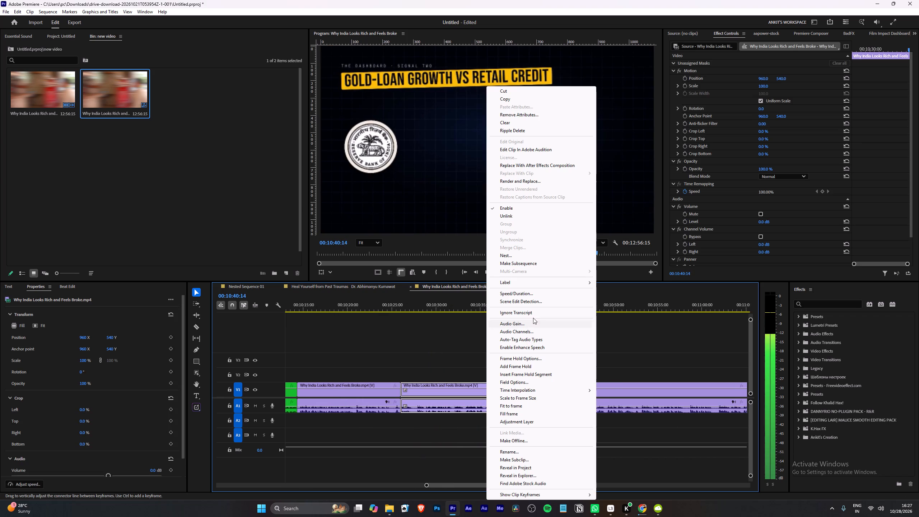
pyautogui.click(525, 282)
pyautogui.click(629, 306)
# Split the clip at 00:10:39:18, at the start of the "Gold-Loan Growth vs Retail Credit" graphic.
pyautogui.keyDown('alt'); pyautogui.scroll(9, 620, 351); pyautogui.keyUp('alt')
pyautogui.click(412, 305)
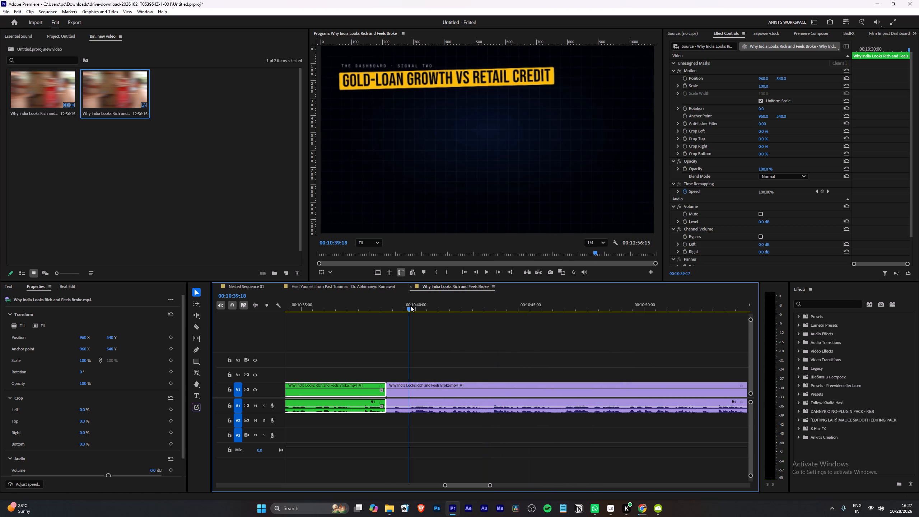
pyautogui.write('w')
# Play on through the "Gold-Loan Growth vs Retail Credit" graphic and presenter footage, looking for the next segment boundary.
pyautogui.press('space')
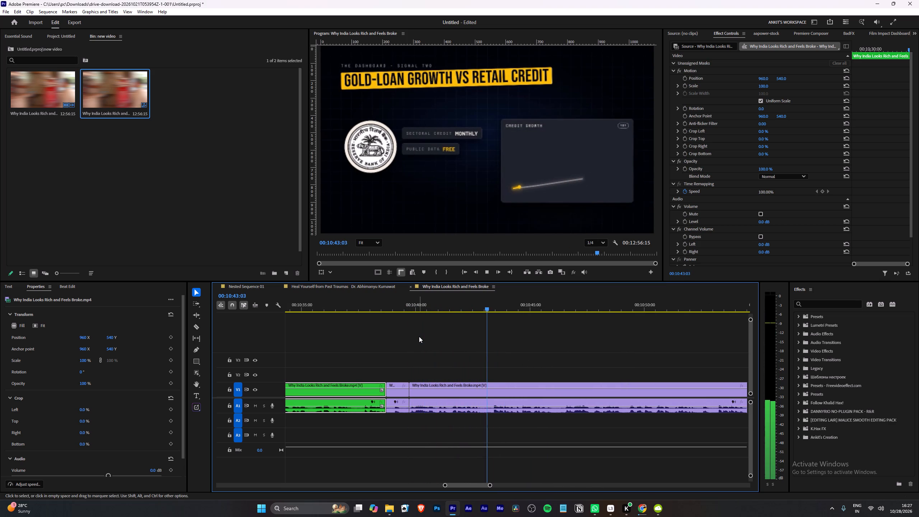
pyautogui.scroll(-4, 458, 364)
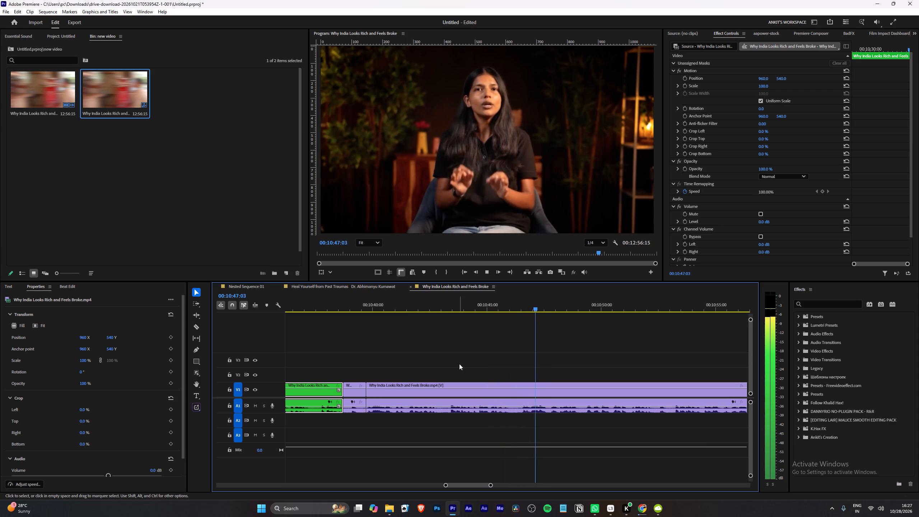
pyautogui.keyDown('alt'); pyautogui.scroll(-5, 459, 364); pyautogui.keyUp('alt')
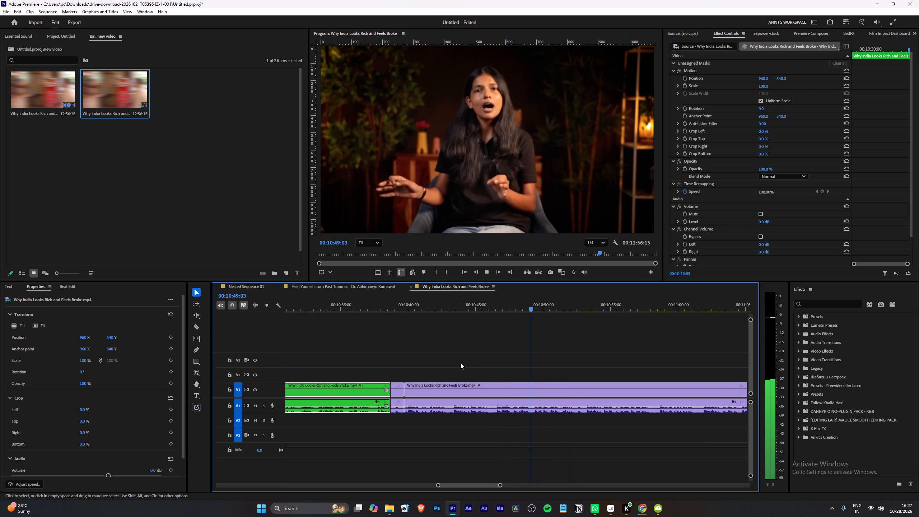
pyautogui.keyDown('alt'); pyautogui.scroll(-19, 461, 363); pyautogui.keyUp('alt')
pyautogui.keyDown('alt'); pyautogui.scroll(1, 471, 372); pyautogui.keyUp('alt')
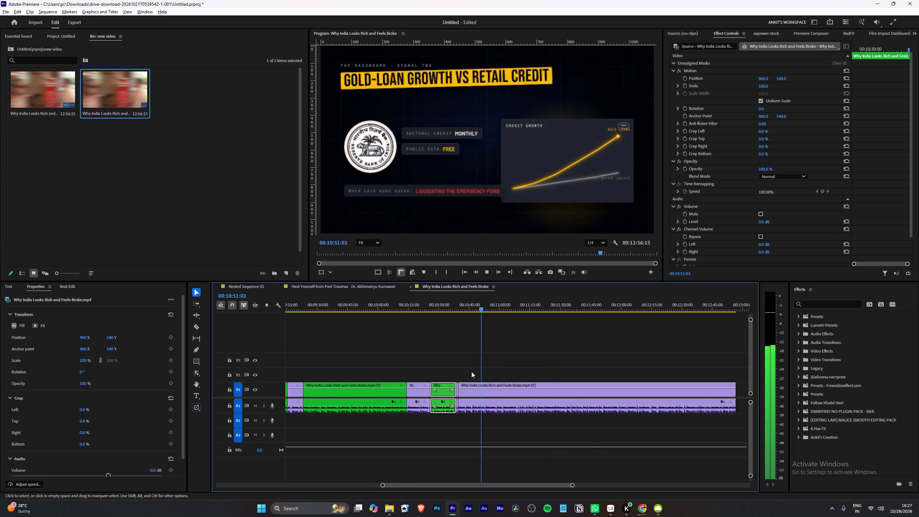
pyautogui.keyDown('alt'); pyautogui.scroll(10, 471, 372); pyautogui.keyUp('alt')
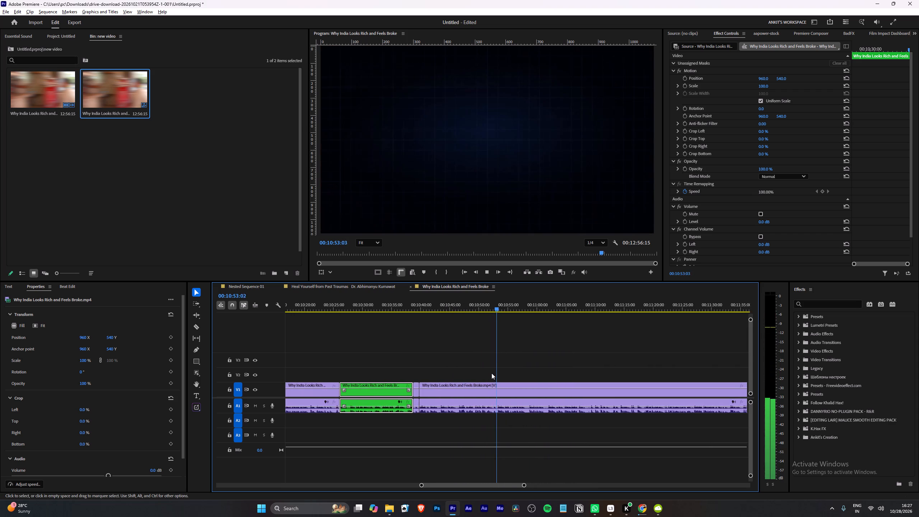
# Split the clip at about 00:10:52:10, near the end of the gold-loan graphic, and at about 00:10:53:04, before the "IT Utilisation" title.
pyautogui.keyDown('alt'); pyautogui.scroll(13, 491, 373); pyautogui.keyUp('alt')
pyautogui.moveTo(497, 302); pyautogui.dragTo(484, 302)
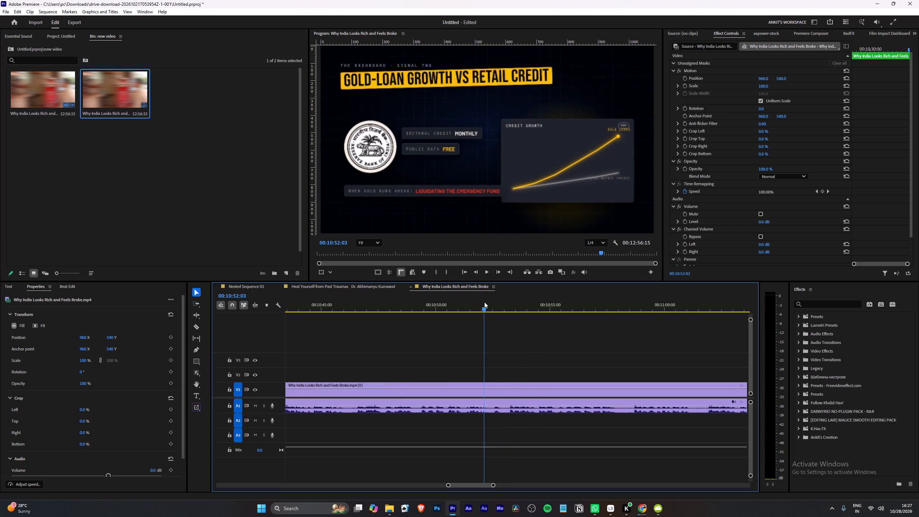
pyautogui.moveTo(484, 302); pyautogui.dragTo(491, 302)
pyautogui.press('w')
pyautogui.press('space')
pyautogui.press('w')
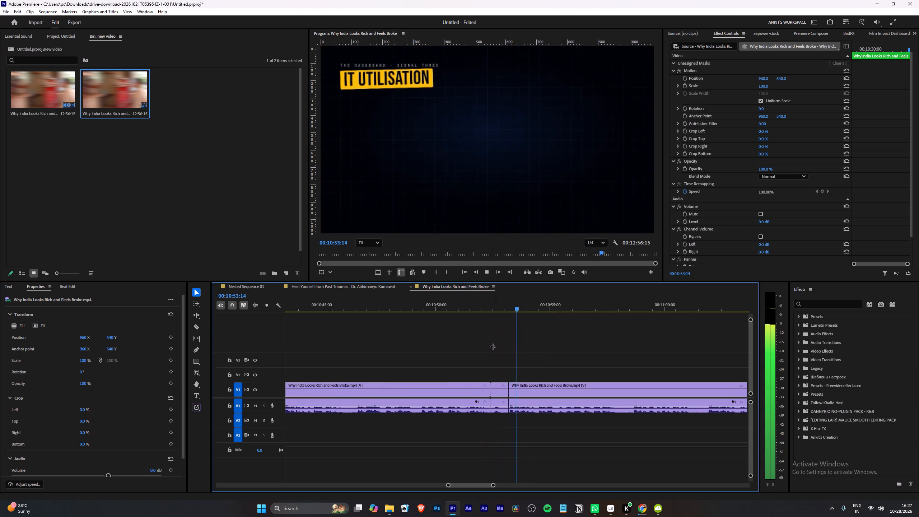
# Label the segment between the 00:10:39:18 and about 00:10:52:10 cuts green (GFX).
pyautogui.scroll(-5, 489, 354)
pyautogui.rightClick(413, 390)
pyautogui.click(486, 285)
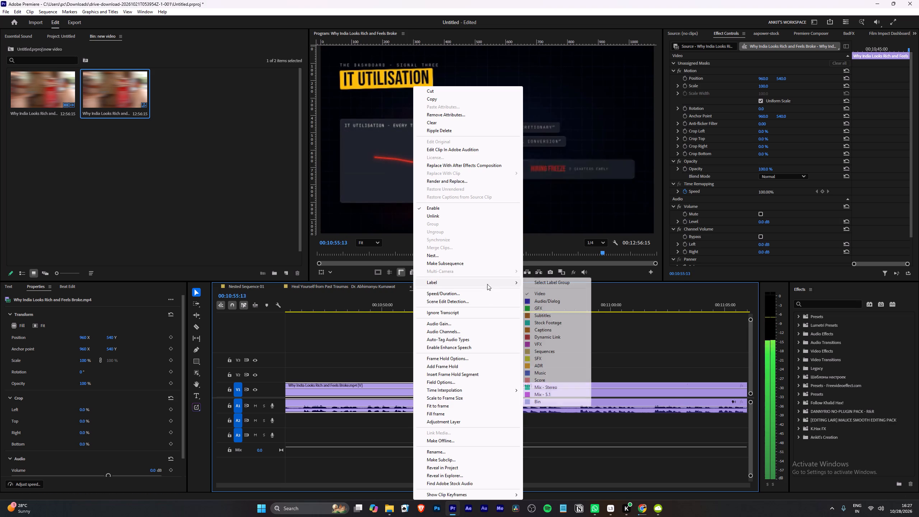
pyautogui.click(546, 306)
pyautogui.click(527, 329)
# Play on through the "IT Utilisation" graphic and the presenter footage, looking for the next segment boundary.
pyautogui.scroll(-5, 448, 354)
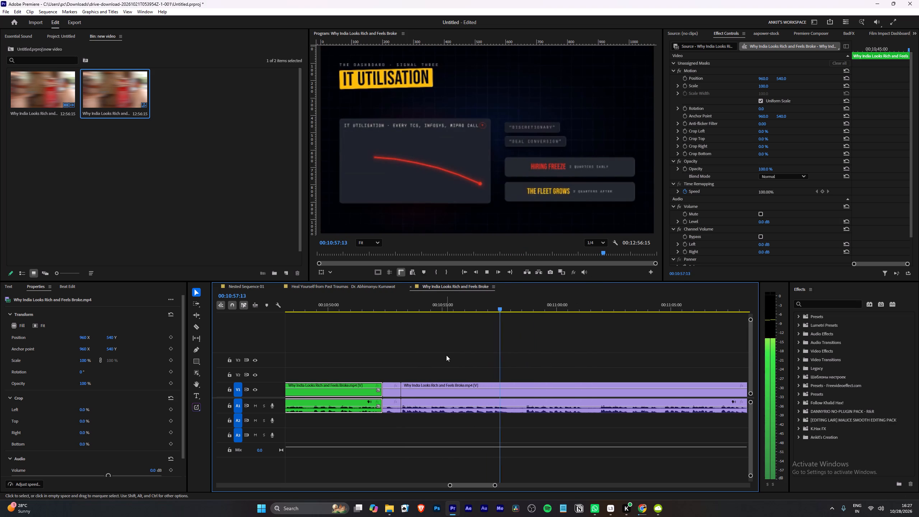
pyautogui.keyDown('alt'); pyautogui.scroll(-4, 446, 354); pyautogui.keyUp('alt')
pyautogui.scroll(-5, 447, 354)
pyautogui.keyDown('alt'); pyautogui.scroll(-5, 456, 356); pyautogui.keyUp('alt')
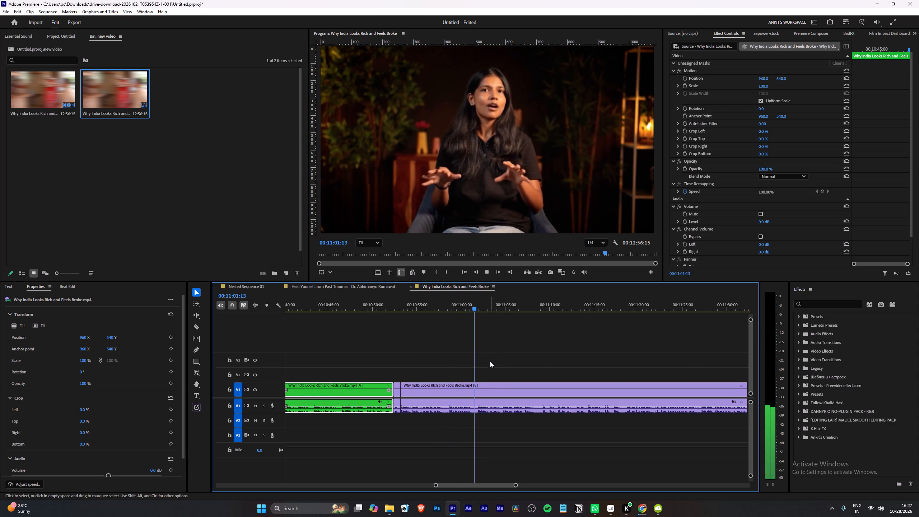
pyautogui.keyDown('alt'); pyautogui.scroll(3, 492, 358); pyautogui.keyUp('alt')
pyautogui.scroll(-3, 455, 357)
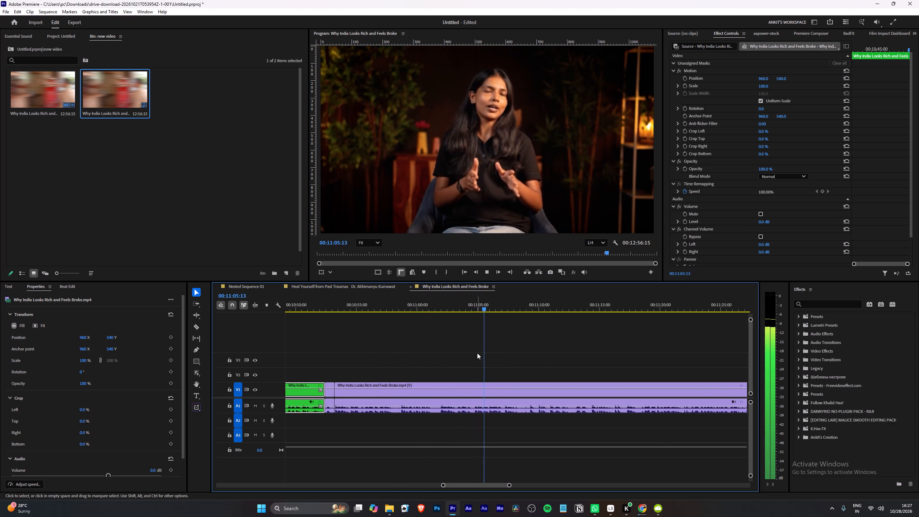
pyautogui.keyDown('alt'); pyautogui.scroll(2, 522, 349); pyautogui.keyUp('alt')
pyautogui.scroll(-2, 522, 349)
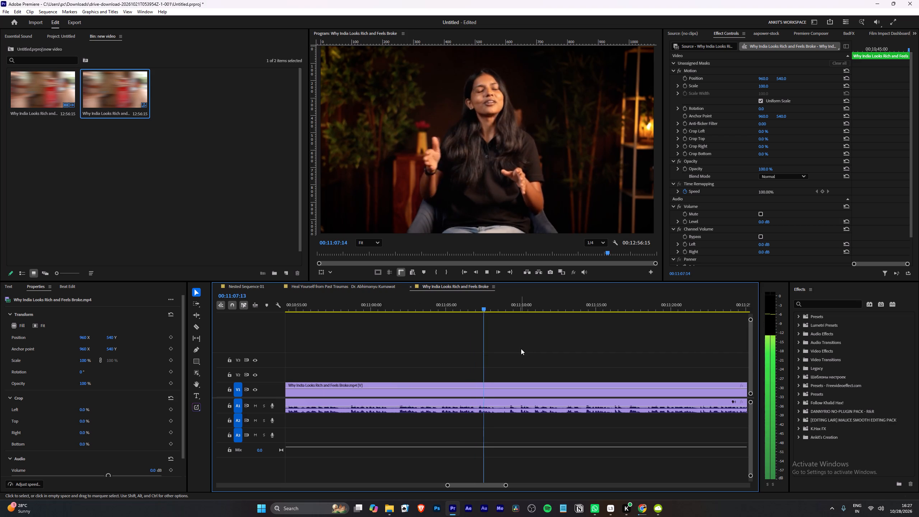
# Split the clip at about 00:11:08:09, just before the "Applicants per Government Vacancy" title.
pyautogui.scroll(8, 521, 349)
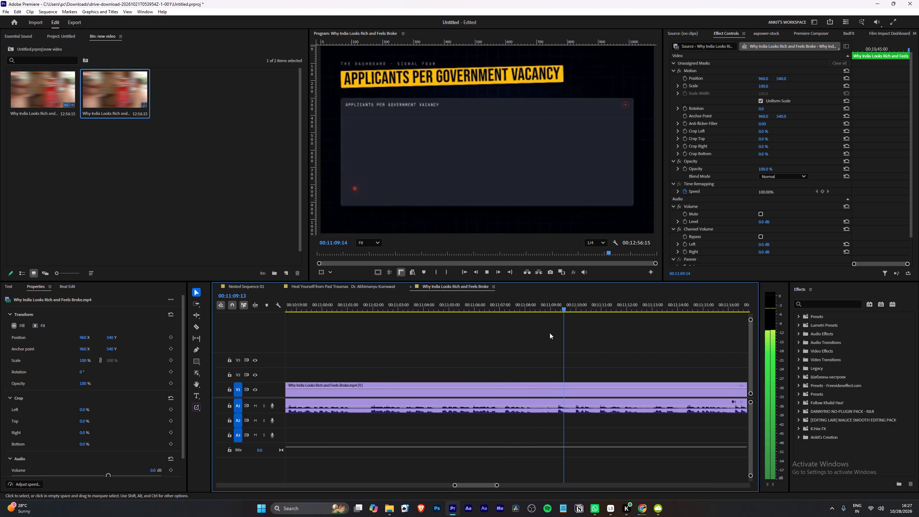
pyautogui.click(534, 307)
pyautogui.press('w')
# Label the segment between the cuts at about 00:10:53:04 and 00:11:08:09 green (GFX).
pyautogui.press('space')
pyautogui.scroll(-5, 514, 362)
pyautogui.rightClick(452, 395)
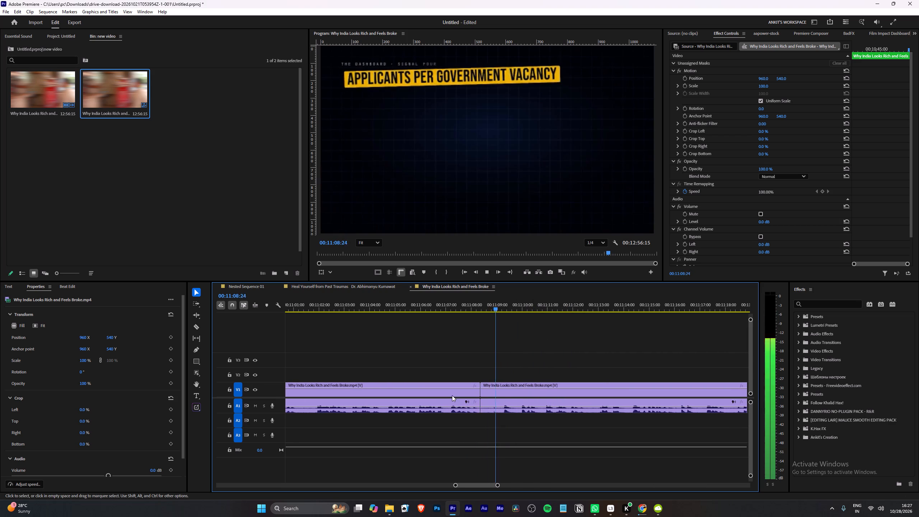
pyautogui.rightClick(449, 388)
pyautogui.click(486, 285)
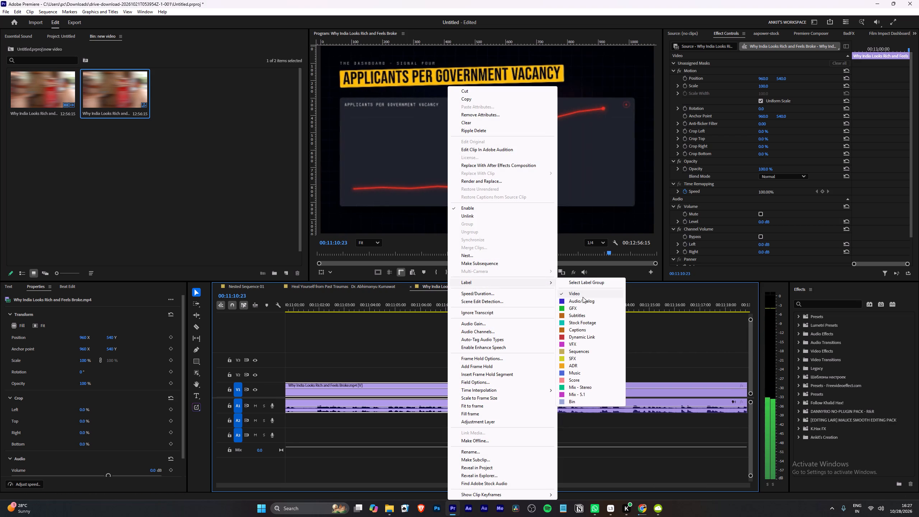
pyautogui.click(589, 306)
# Split the clip at about 00:11:09:23, within the "Applicants per Government Vacancy" graphic.
pyautogui.moveTo(524, 308); pyautogui.dragTo(523, 308)
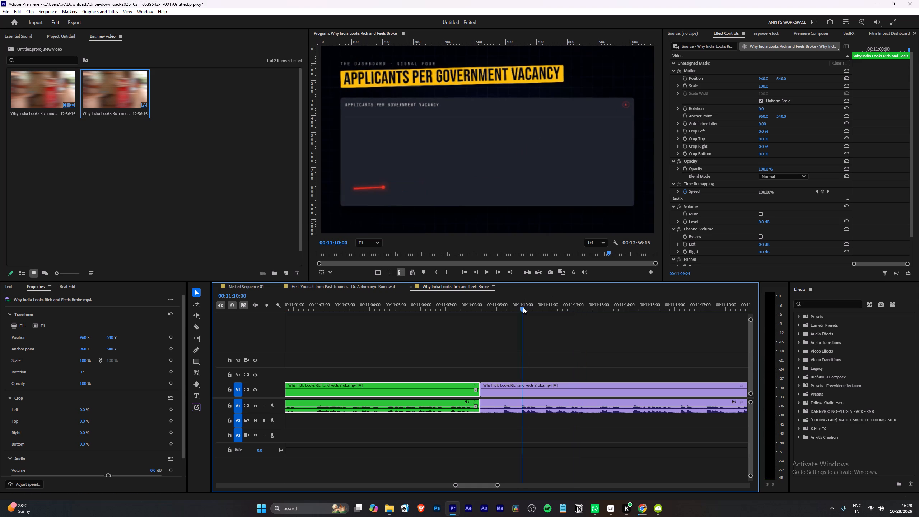
pyautogui.moveTo(523, 308); pyautogui.dragTo(520, 310)
pyautogui.press('w')
# Play on through the "Two-Wheeler Sales" graphic and the presenter footage with the "2018–2024" text, looking for the next segment boundary.
pyautogui.press('space')
pyautogui.scroll(-9, 493, 364)
pyautogui.scroll(-3, 447, 368)
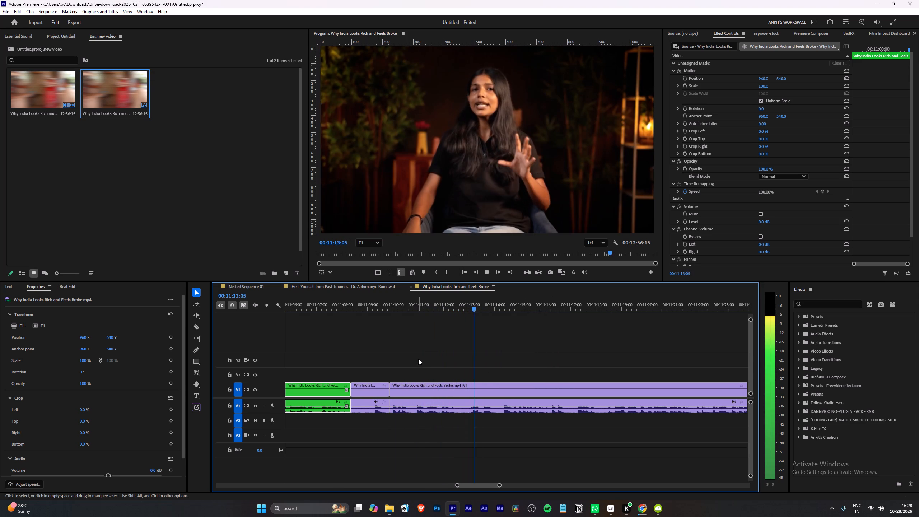
pyautogui.scroll(-4, 418, 359)
pyautogui.keyDown('alt'); pyautogui.scroll(-4, 418, 359); pyautogui.keyUp('alt')
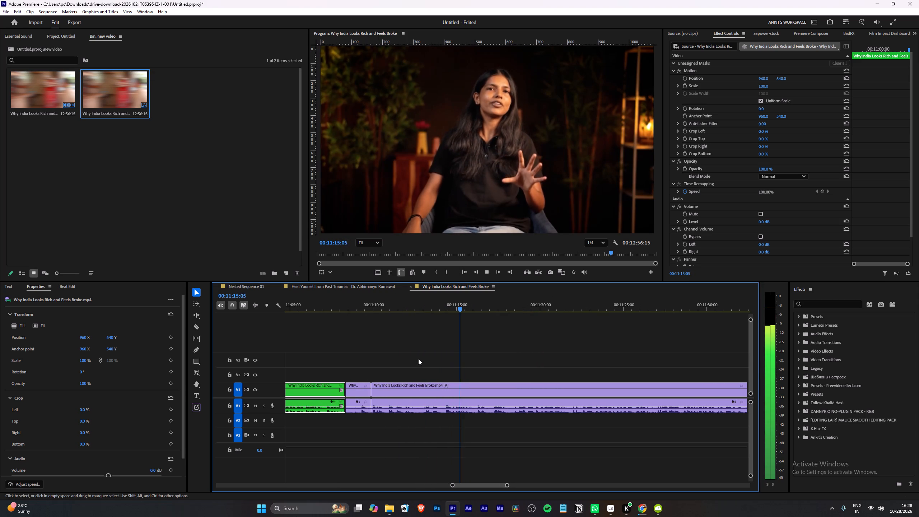
pyautogui.scroll(-2, 418, 359)
pyautogui.keyDown('alt'); pyautogui.scroll(4, 344, 360); pyautogui.keyUp('alt')
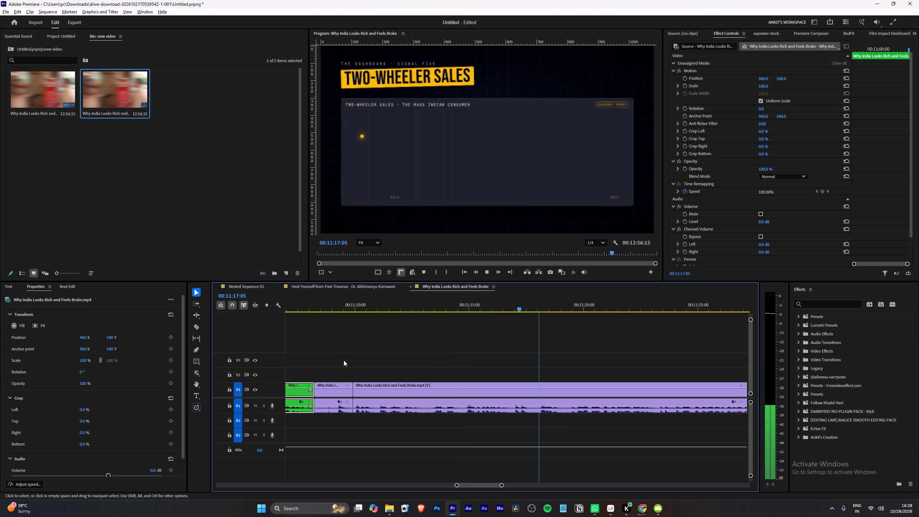
pyautogui.scroll(-4, 443, 352)
pyautogui.keyDown('alt'); pyautogui.scroll(-3, 444, 353); pyautogui.keyUp('alt')
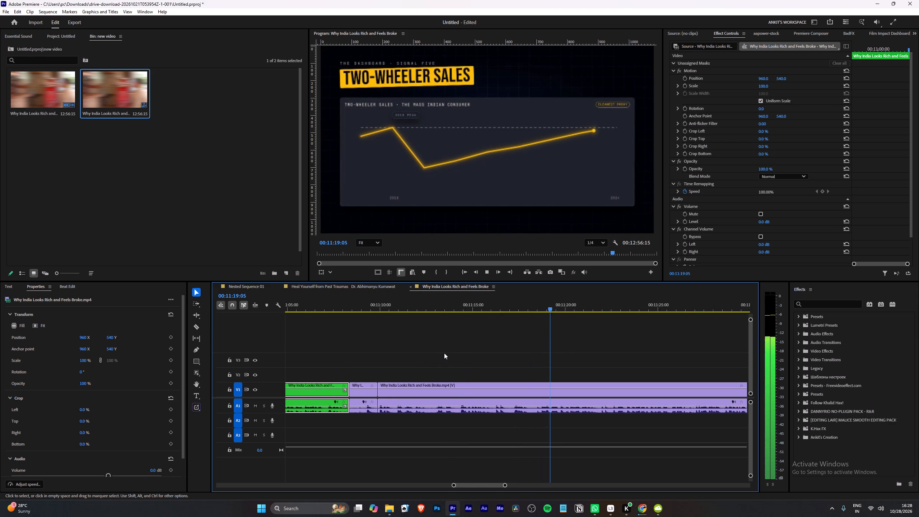
pyautogui.scroll(-5, 444, 353)
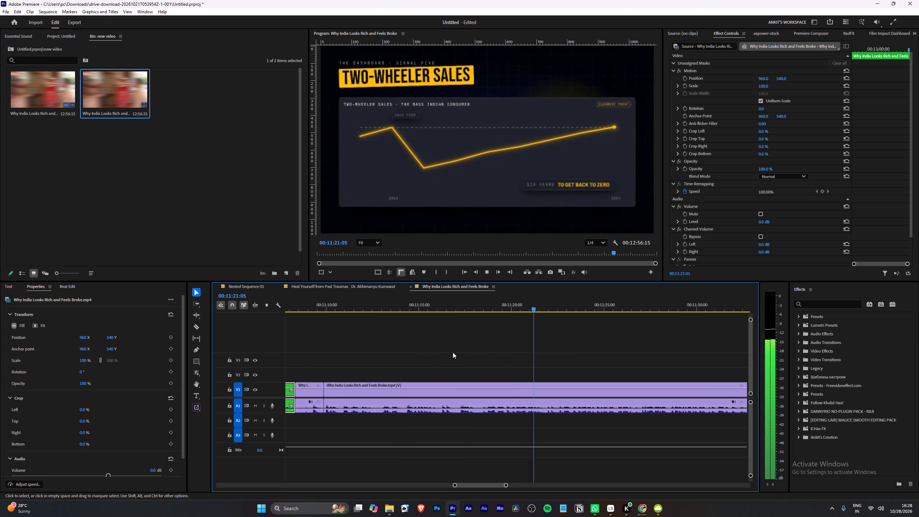
pyautogui.scroll(-2, 453, 352)
pyautogui.keyDown('alt'); pyautogui.scroll(-3, 453, 352); pyautogui.keyUp('alt')
pyautogui.keyDown('alt'); pyautogui.scroll(4, 502, 353); pyautogui.keyUp('alt')
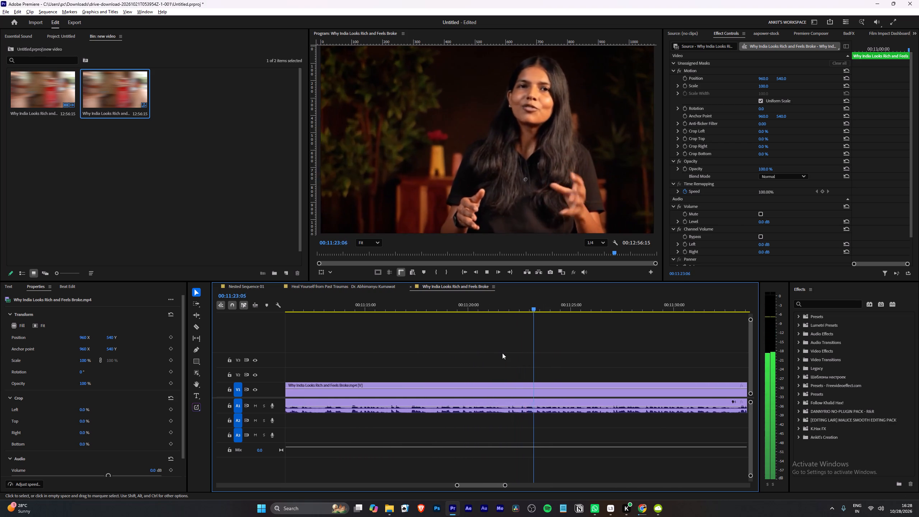
pyautogui.scroll(-13, 502, 353)
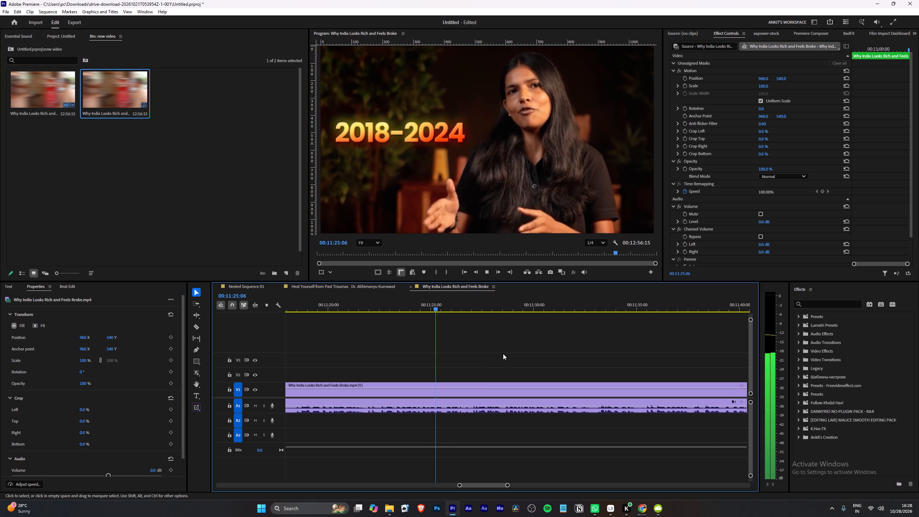
pyautogui.scroll(-4, 505, 355)
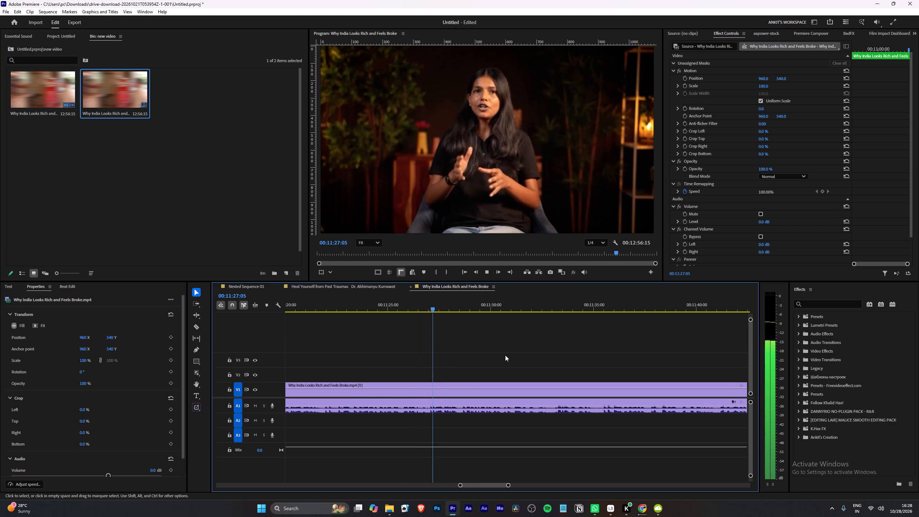
pyautogui.scroll(-8, 505, 355)
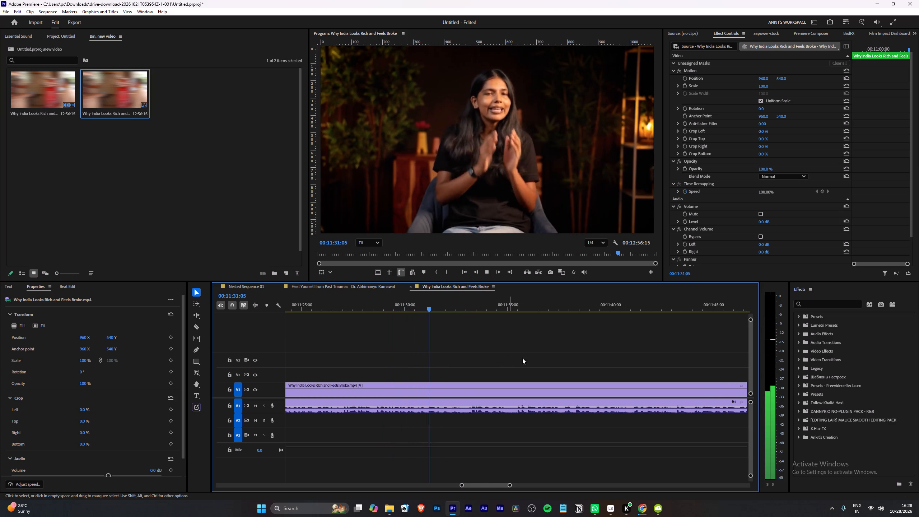
# Split the clip at 00:11:32:22, on the first frame of the "Build a Dashboard You Would Bet On" graphic.
pyautogui.keyDown('alt'); pyautogui.scroll(4, 539, 362); pyautogui.keyUp('alt')
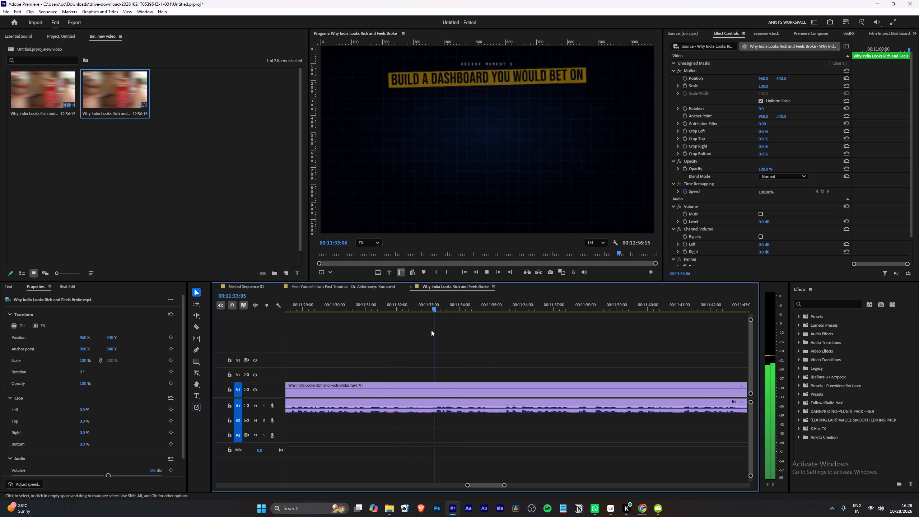
pyautogui.moveTo(420, 308); pyautogui.dragTo(425, 308)
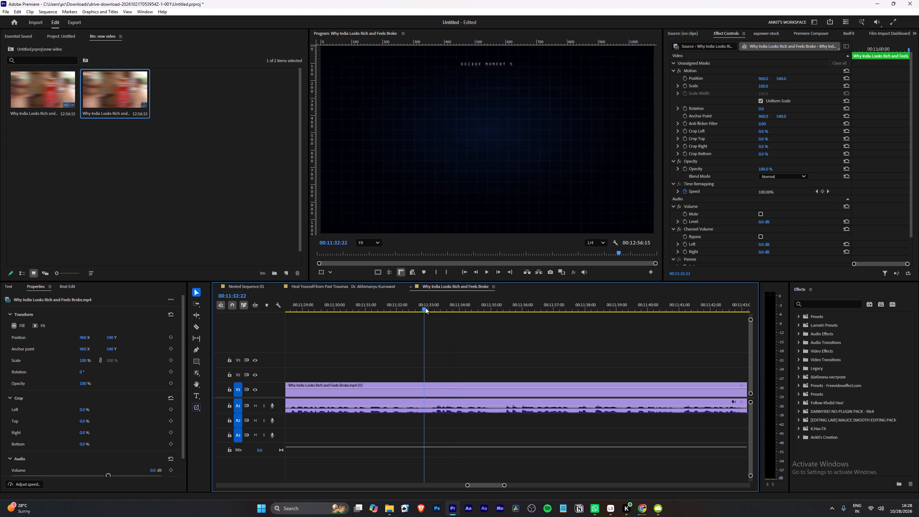
pyautogui.press('Left')
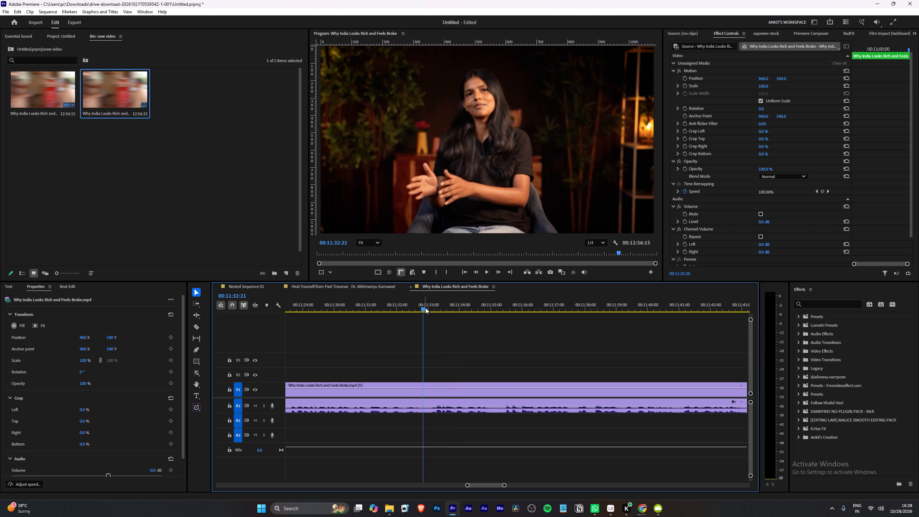
pyautogui.press('Right')
pyautogui.write('w')
# Label the segment between the cuts at about 00:11:09:23 and 00:11:32:22 green (GFX).
pyautogui.press('space')
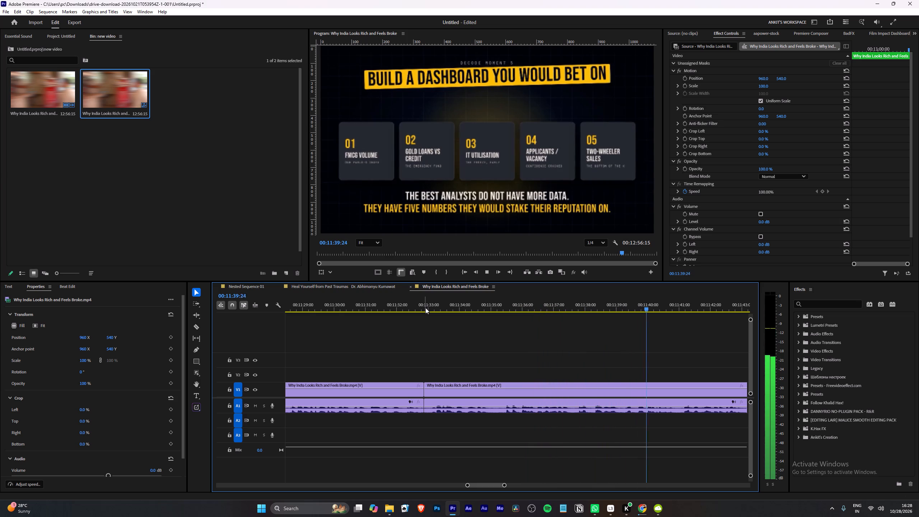
pyautogui.scroll(-10, 422, 327)
pyautogui.keyDown('alt'); pyautogui.scroll(-10, 456, 345); pyautogui.keyUp('alt')
pyautogui.rightClick(356, 397)
pyautogui.rightClick(354, 385)
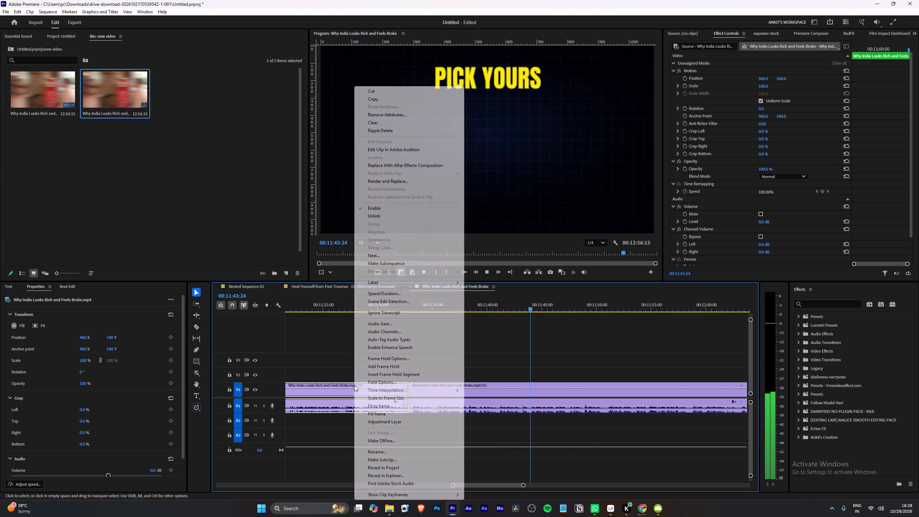
pyautogui.click(380, 281)
pyautogui.click(499, 306)
pyautogui.click(502, 319)
# Play on through the "Pick Yours for the Economy" title card and the presenter footage, looking for the next segment boundary.
pyautogui.keyDown('alt'); pyautogui.scroll(-4, 458, 349); pyautogui.keyUp('alt')
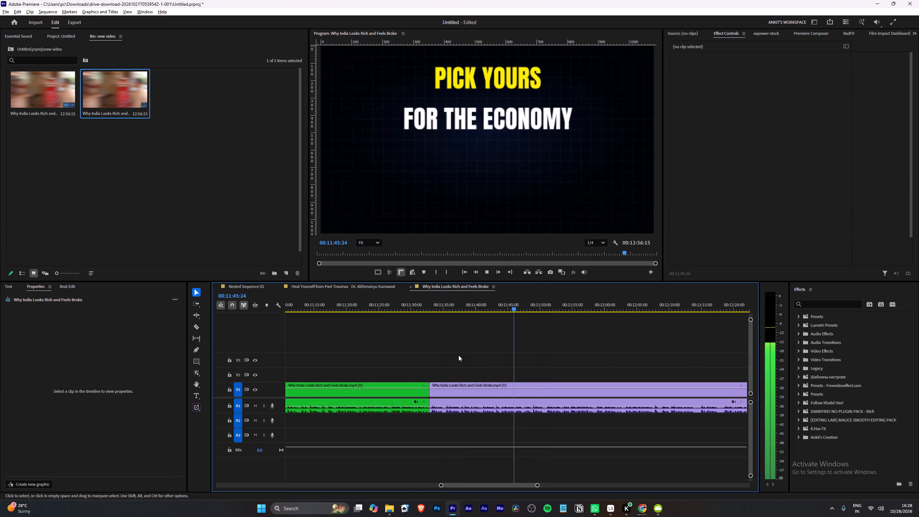
pyautogui.keyDown('alt'); pyautogui.scroll(-7, 458, 355); pyautogui.keyUp('alt')
pyautogui.keyDown('alt'); pyautogui.scroll(9, 489, 374); pyautogui.keyUp('alt')
pyautogui.scroll(-5, 482, 372)
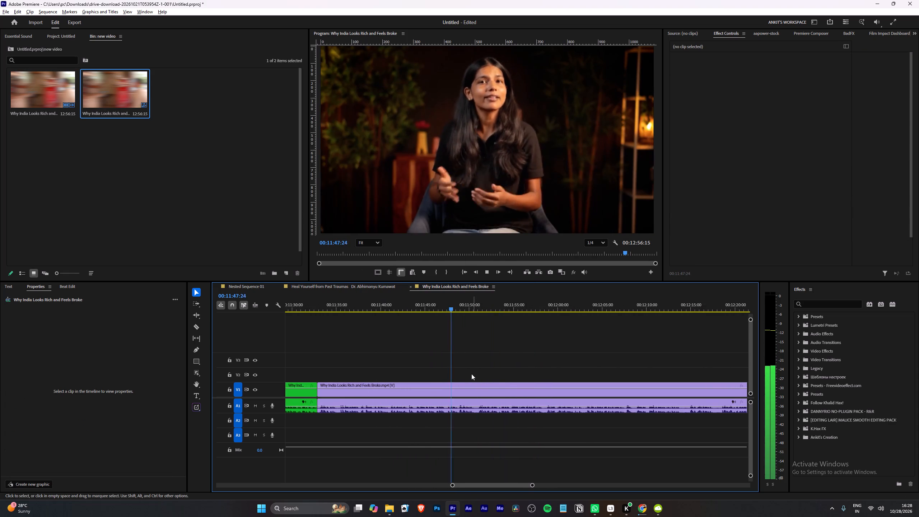
pyautogui.keyDown('alt'); pyautogui.scroll(4, 471, 374); pyautogui.keyUp('alt')
pyautogui.keyDown('alt'); pyautogui.scroll(-2, 471, 374); pyautogui.keyUp('alt')
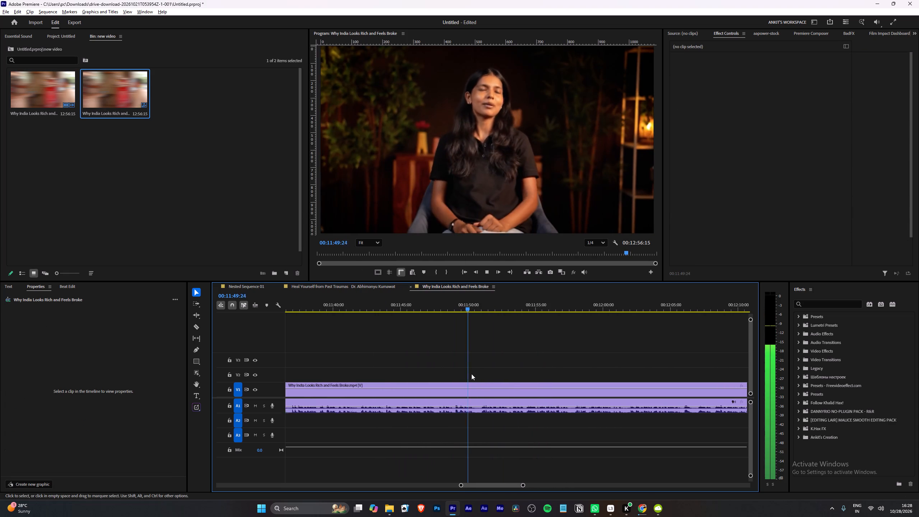
pyautogui.keyDown('alt'); pyautogui.scroll(-2, 471, 374); pyautogui.keyUp('alt')
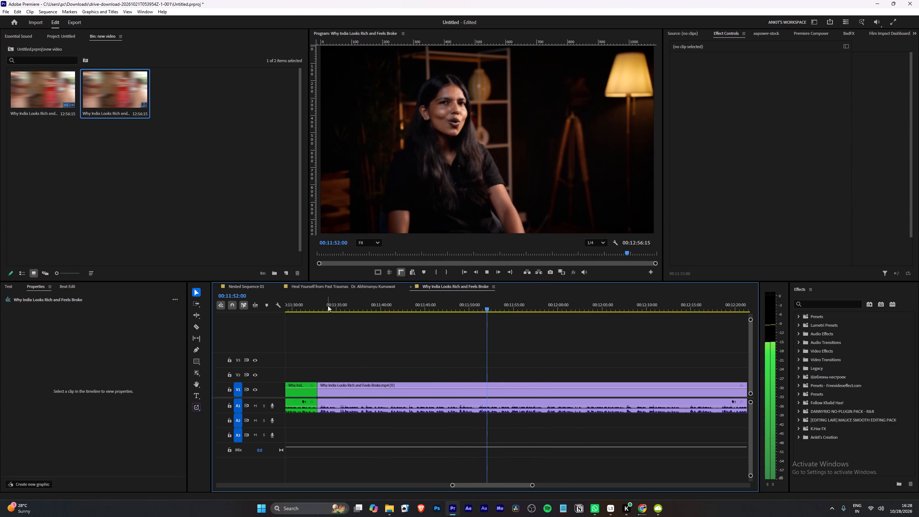
# Split the clip at about 00:11:33:03, where the "Decode Moment 5" heading opens the "Build a Dashboard You Would Bet On" graphic.
pyautogui.click(322, 303)
pyautogui.press('space')
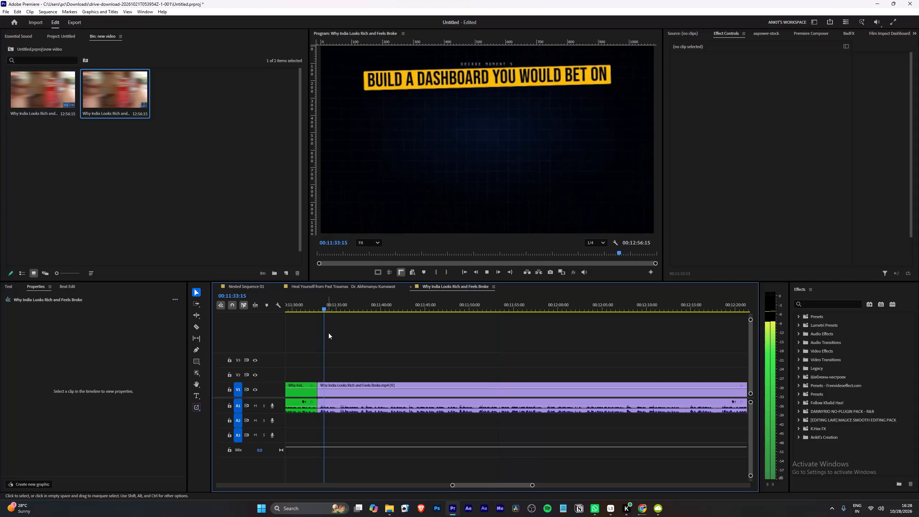
pyautogui.keyDown('alt'); pyautogui.scroll(3, 341, 339); pyautogui.keyUp('alt')
pyautogui.scroll(4, 341, 345)
pyautogui.keyDown('alt'); pyautogui.scroll(4, 354, 353); pyautogui.keyUp('alt')
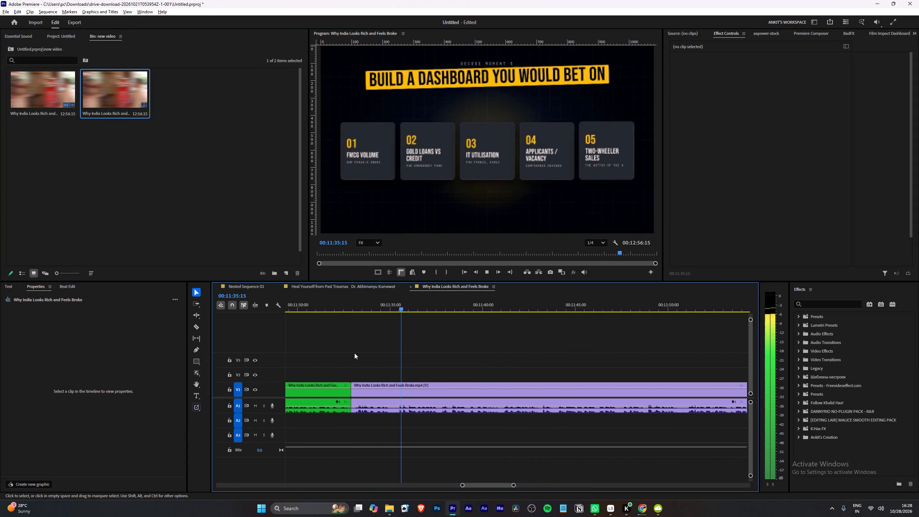
pyautogui.keyDown('alt'); pyautogui.scroll(3, 353, 357); pyautogui.keyUp('alt')
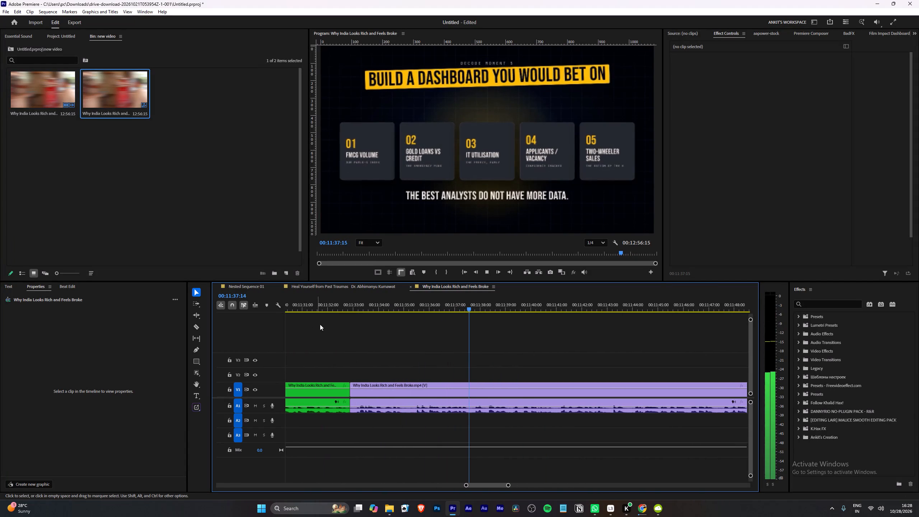
pyautogui.click(356, 307)
pyautogui.write('w')
pyautogui.press('space')
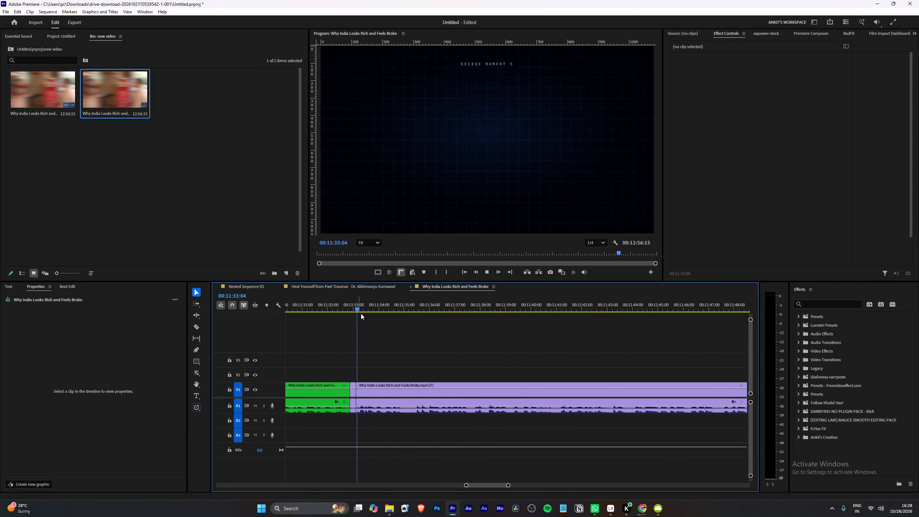
# Split the clip at about 00:11:50:09, in the presenter footage following the "Pick Yours for the Economy" title card.
pyautogui.keyDown('alt'); pyautogui.scroll(-4, 389, 357); pyautogui.keyUp('alt')
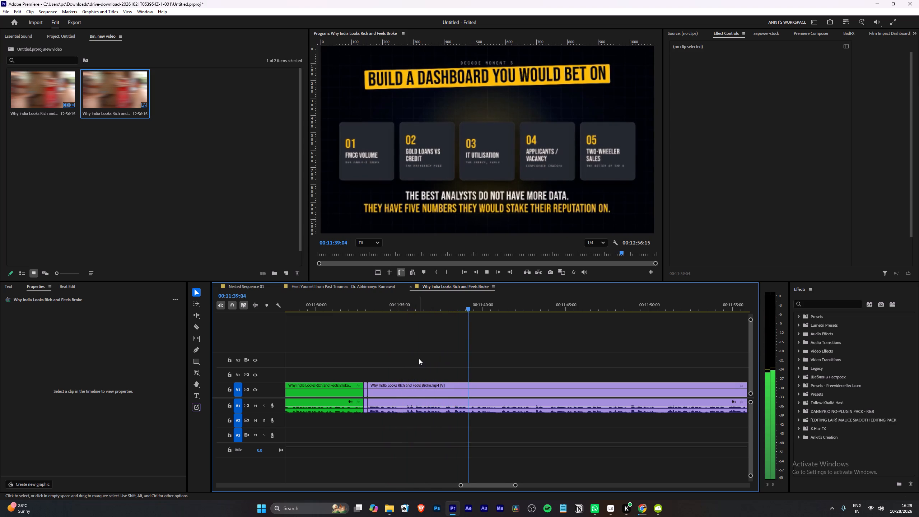
pyautogui.scroll(-5, 419, 359)
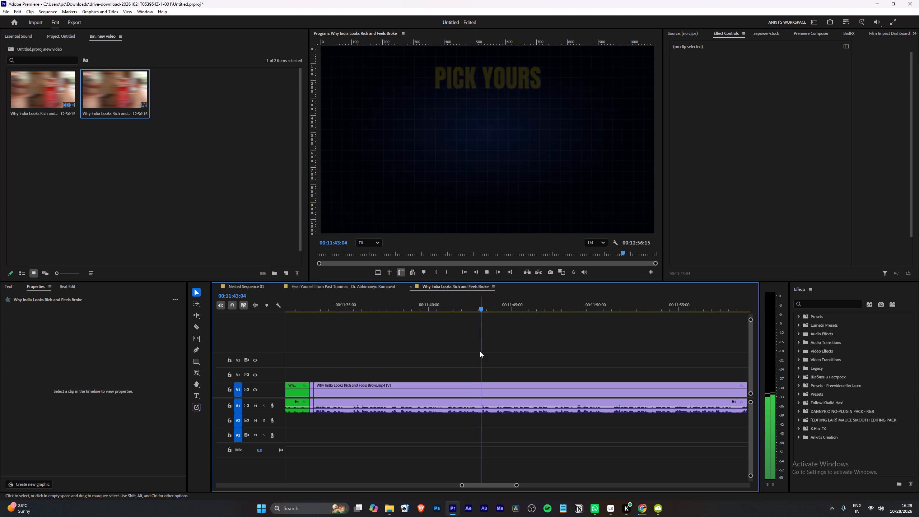
pyautogui.scroll(-4, 539, 354)
pyautogui.keyDown('alt'); pyautogui.scroll(3, 510, 362); pyautogui.keyUp('alt')
pyautogui.scroll(-5, 497, 364)
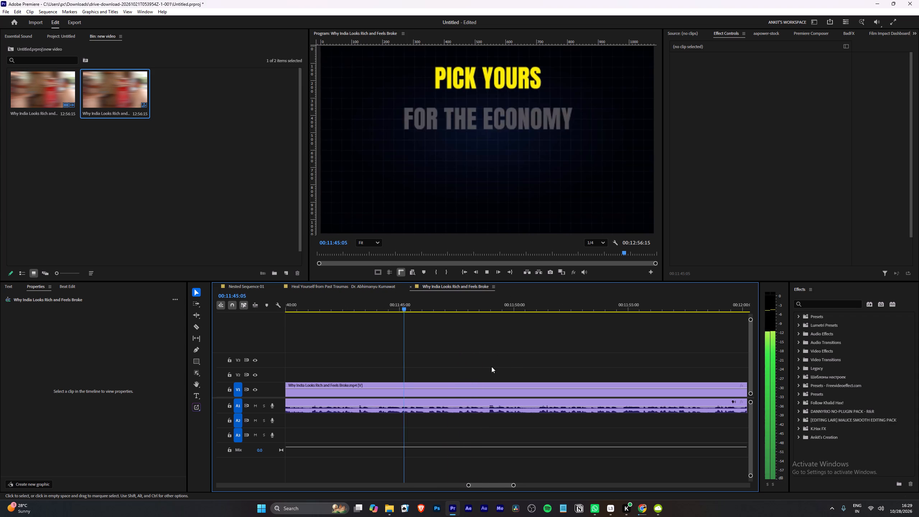
pyautogui.keyDown('alt'); pyautogui.scroll(2, 460, 364); pyautogui.keyUp('alt')
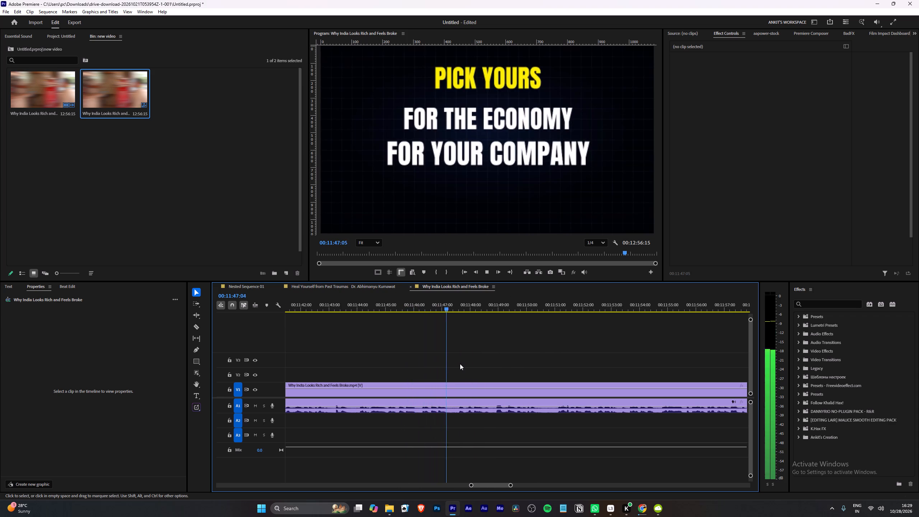
pyautogui.keyDown('alt'); pyautogui.scroll(3, 460, 364); pyautogui.keyUp('alt')
pyautogui.scroll(-5, 460, 364)
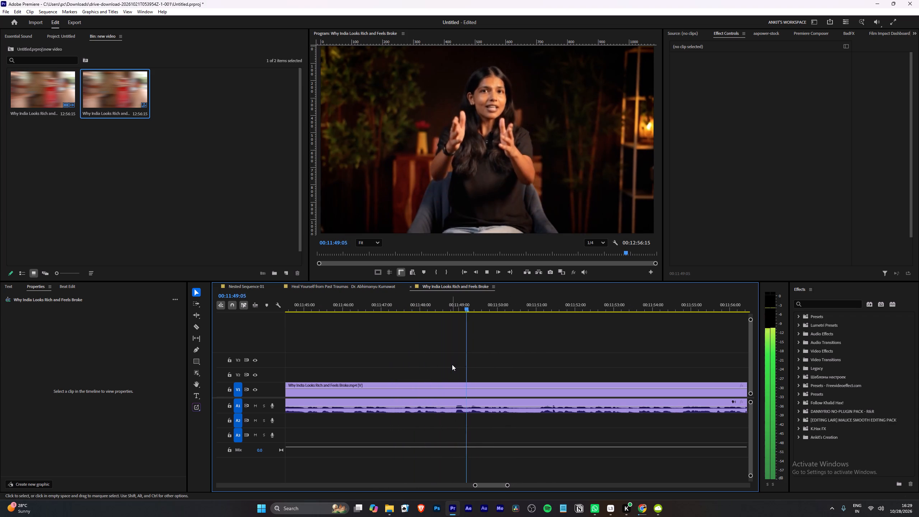
pyautogui.press('space')
pyautogui.write('w')
pyautogui.press('space')
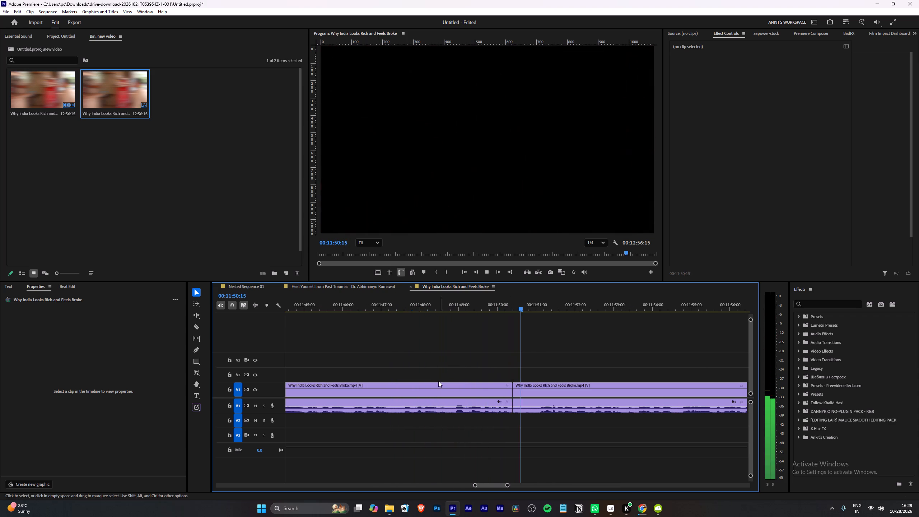
# Label the segment between the cuts at about 00:11:33:03 and 00:11:50:09 green (GFX).
pyautogui.keyDown('alt'); pyautogui.scroll(-6, 435, 384); pyautogui.keyUp('alt')
pyautogui.rightClick(420, 385)
pyautogui.click(452, 283)
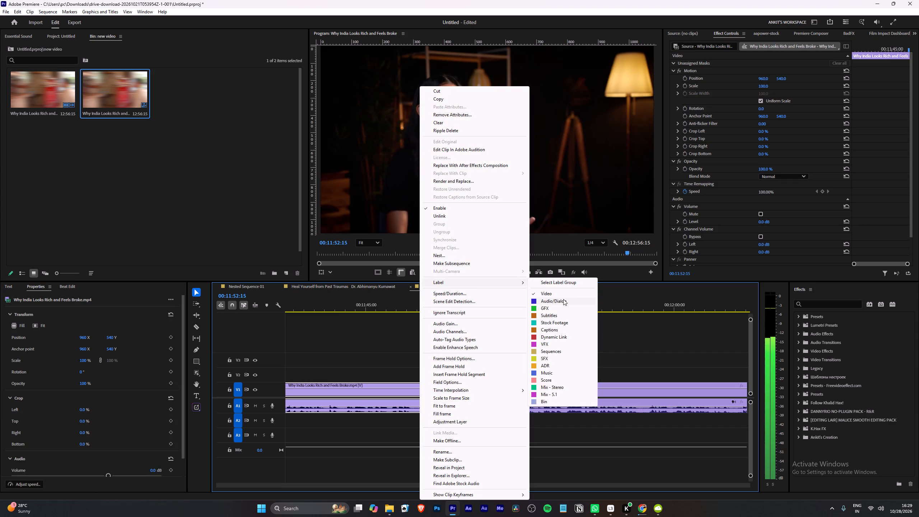
pyautogui.click(570, 306)
pyautogui.click(549, 326)
# Play on through the presenter footage to the "2 Don't Quit Without the Next Offer Letter Signed" title card, looking for the next segment boundary.
pyautogui.keyDown('alt'); pyautogui.scroll(-10, 493, 340); pyautogui.keyUp('alt')
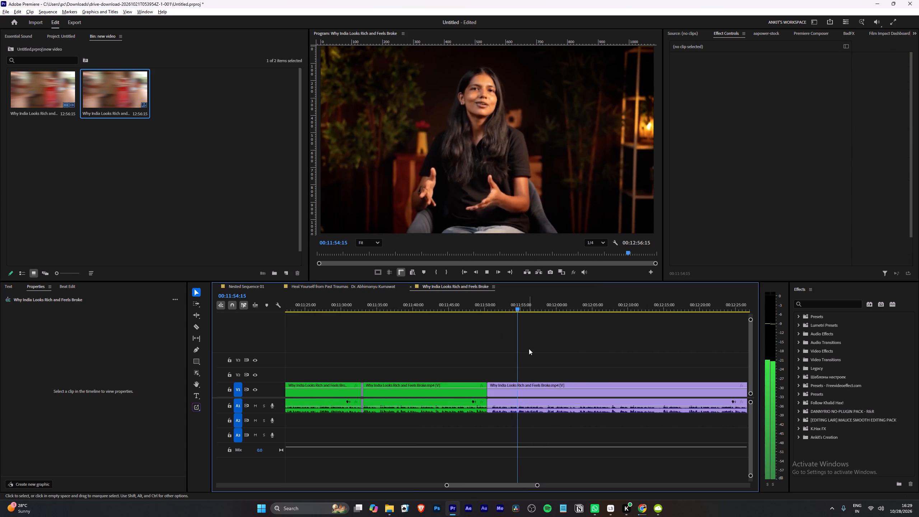
pyautogui.keyDown('alt'); pyautogui.scroll(3, 531, 348); pyautogui.keyUp('alt')
pyautogui.scroll(-5, 502, 349)
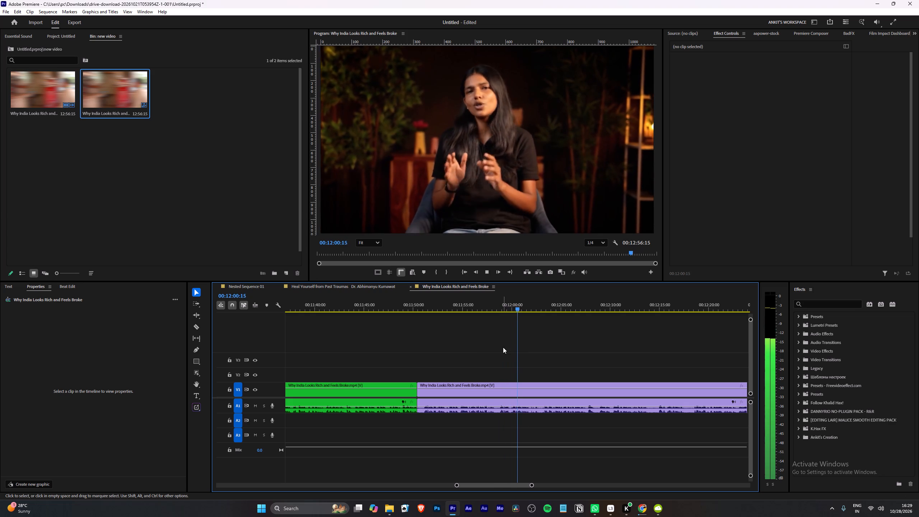
pyautogui.scroll(-5, 501, 337)
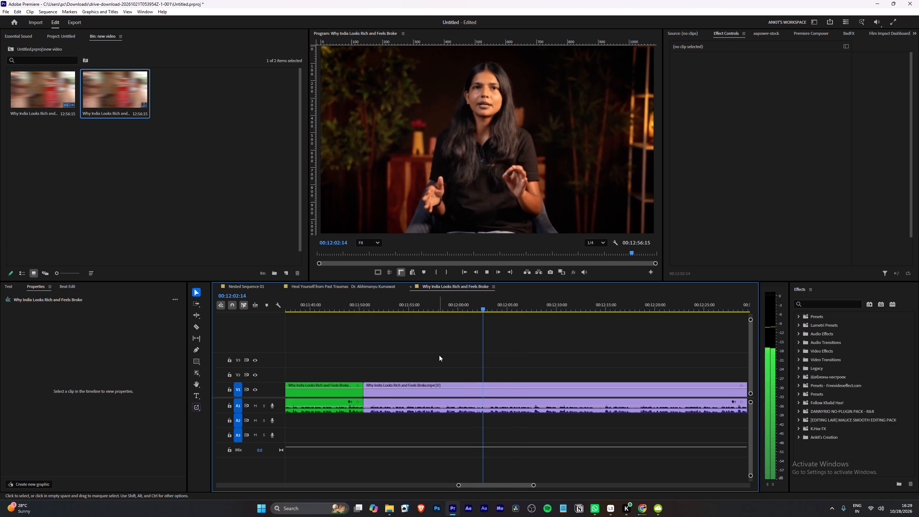
pyautogui.keyDown('alt'); pyautogui.scroll(3, 470, 341); pyautogui.keyUp('alt')
pyautogui.scroll(-4, 473, 344)
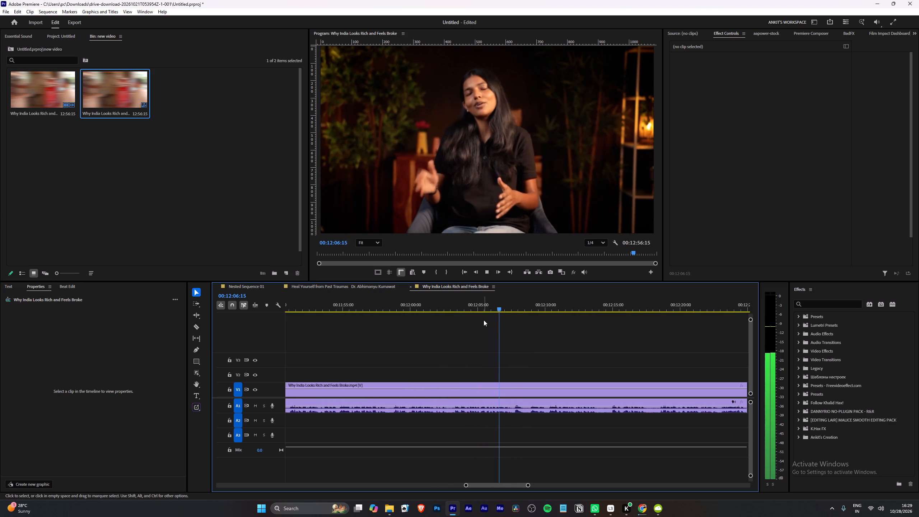
pyautogui.scroll(-7, 486, 347)
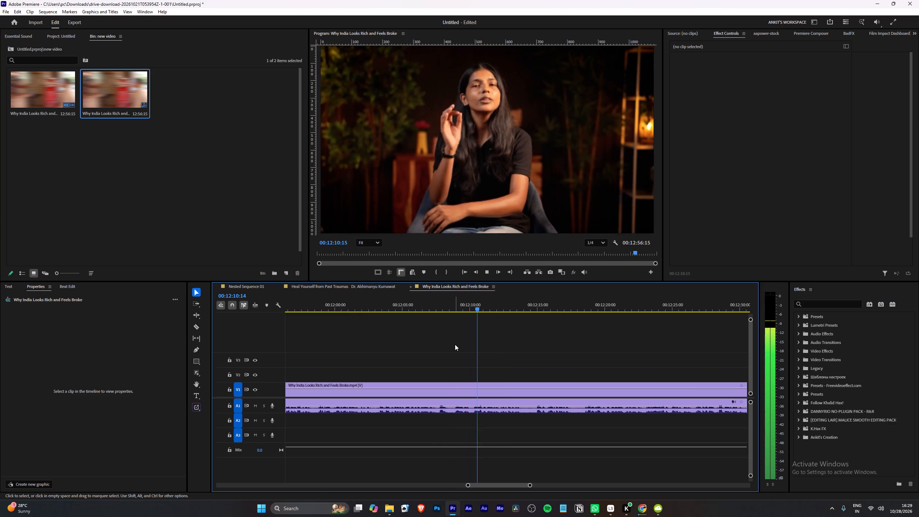
pyautogui.keyDown('alt'); pyautogui.scroll(-4, 455, 344); pyautogui.keyUp('alt')
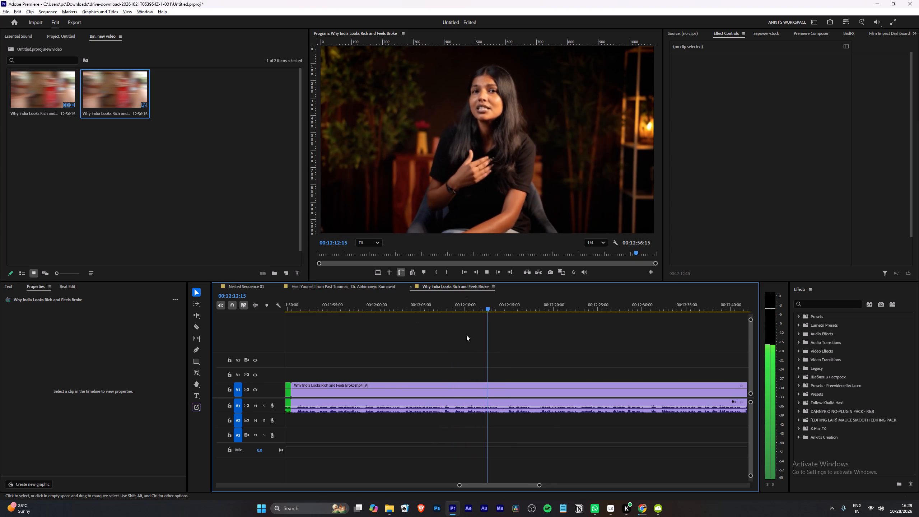
pyautogui.keyDown('alt'); pyautogui.scroll(-4, 471, 339); pyautogui.keyUp('alt')
pyautogui.scroll(-4, 479, 360)
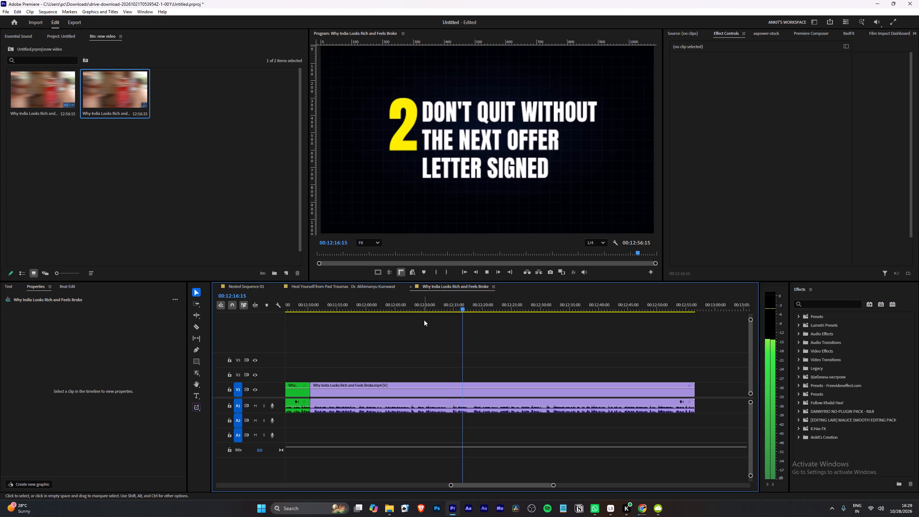
# Split the clip at about 00:12:08:22, where the "1 No New EMI" title card begins.
pyautogui.click(423, 309)
pyautogui.keyDown('alt'); pyautogui.scroll(17, 422, 336); pyautogui.keyUp('alt')
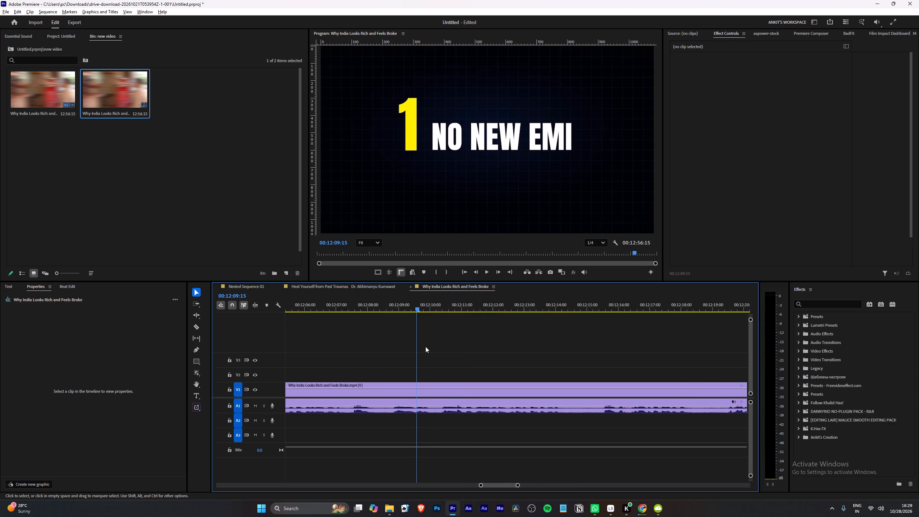
pyautogui.moveTo(407, 305); pyautogui.dragTo(392, 308)
pyautogui.press('space')
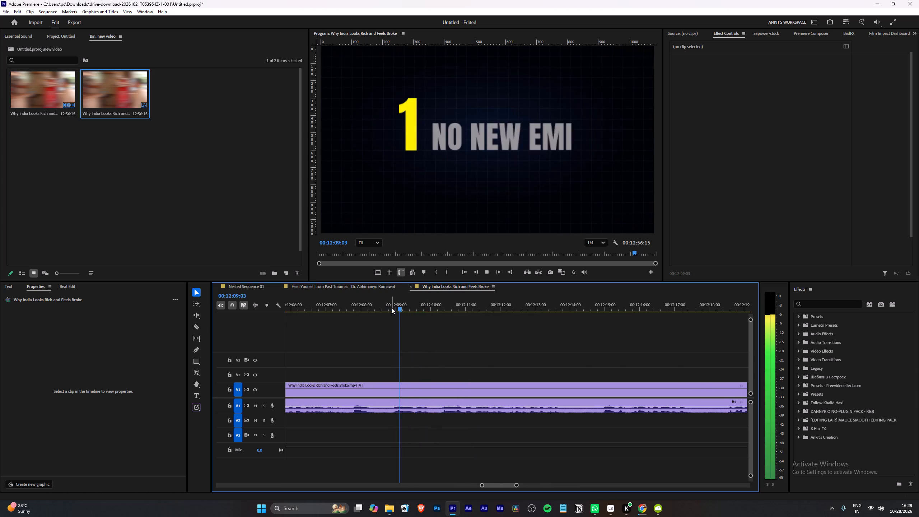
pyautogui.click(392, 308)
pyautogui.write('w')
pyautogui.press('space')
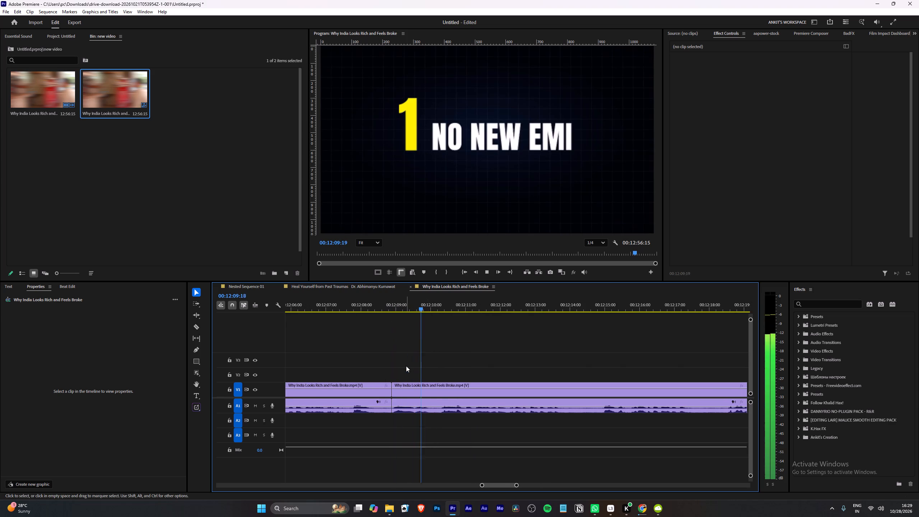
# Play on from the "1 No New EMI" card to the "2 Don't Quit" title card, looking for the next boundary.
pyautogui.keyDown('alt'); pyautogui.scroll(-5, 412, 359); pyautogui.keyUp('alt')
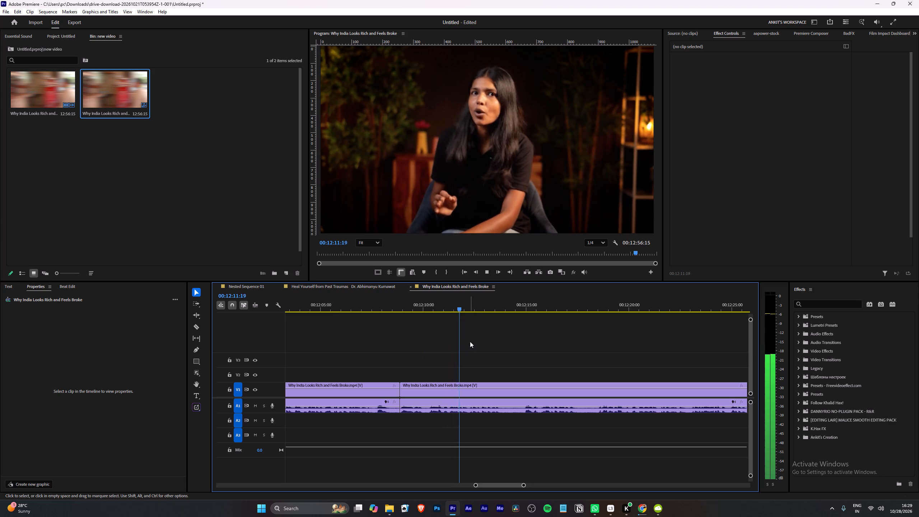
pyautogui.keyDown('alt'); pyautogui.scroll(3, 496, 371); pyautogui.keyUp('alt')
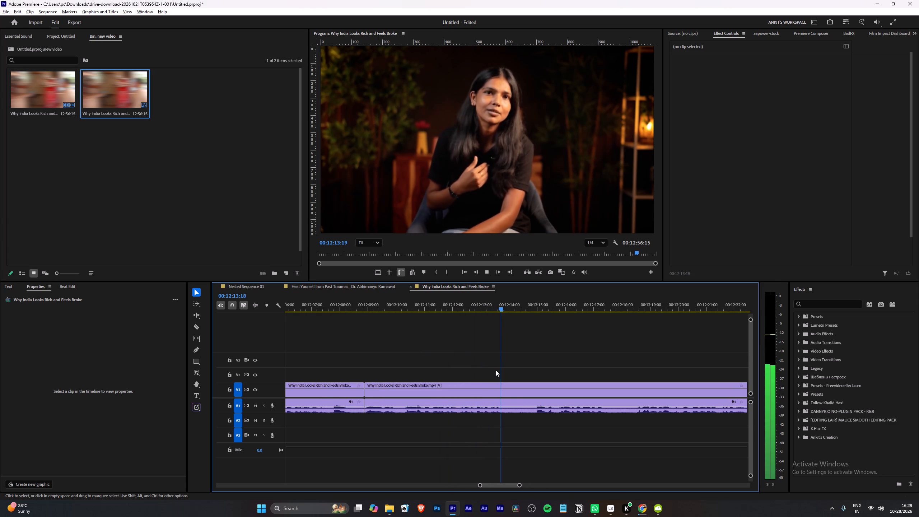
pyautogui.scroll(-5, 498, 361)
pyautogui.click(498, 362)
pyautogui.keyDown('alt'); pyautogui.scroll(-3, 489, 362); pyautogui.keyUp('alt')
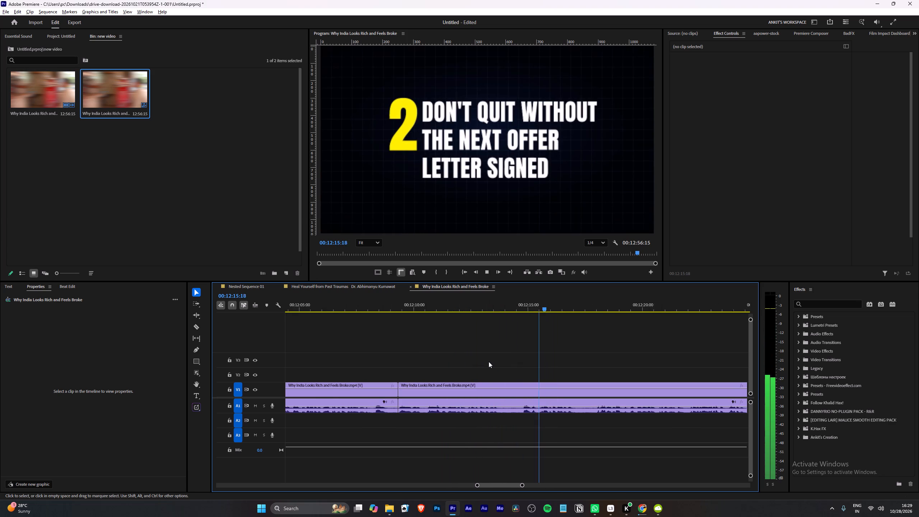
# Review the "03 Rules" shot and the presenter footage from about 00:12:03:00 up to the cut before "1 No New EMI".
pyautogui.moveTo(387, 308); pyautogui.dragTo(374, 307)
pyautogui.press('space')
pyautogui.scroll(2, 402, 344)
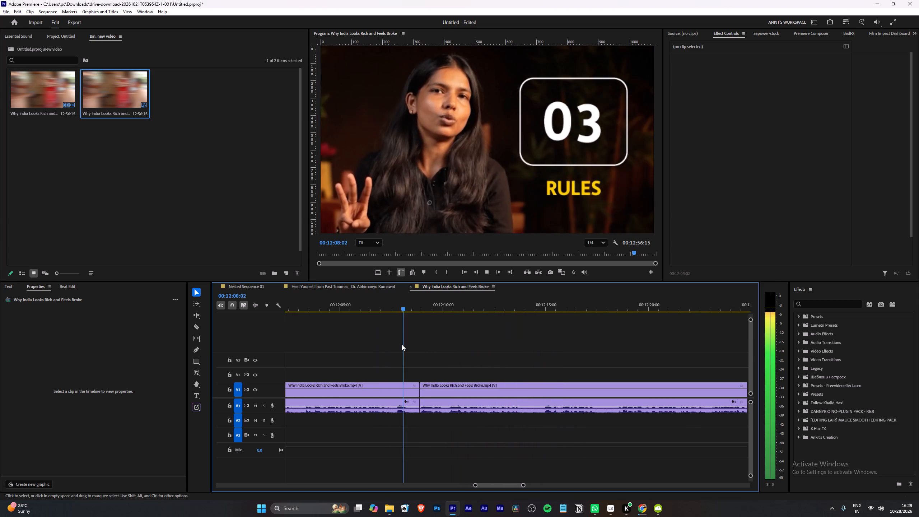
pyautogui.scroll(1, 402, 344)
pyautogui.keyDown('alt'); pyautogui.scroll(1, 407, 353); pyautogui.keyUp('alt')
pyautogui.click(299, 309)
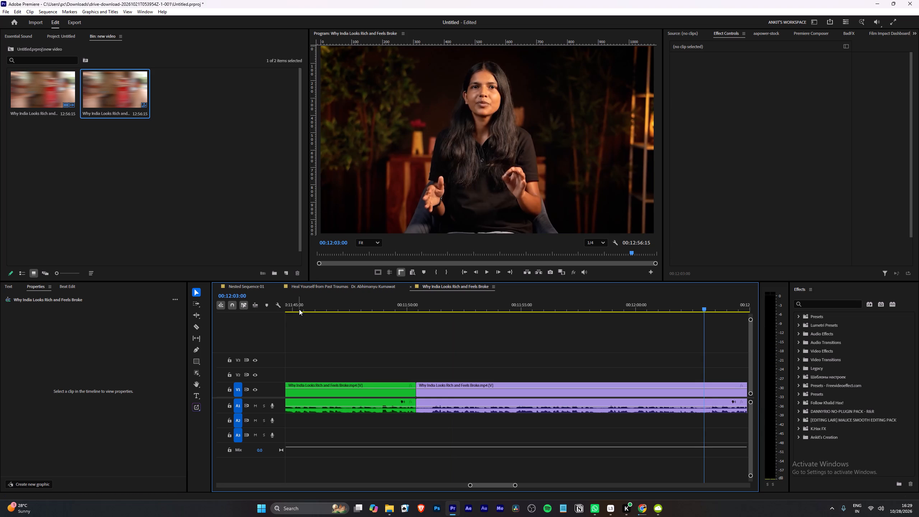
pyautogui.press('space')
pyautogui.scroll(-20, 425, 347)
pyautogui.scroll(-3, 425, 347)
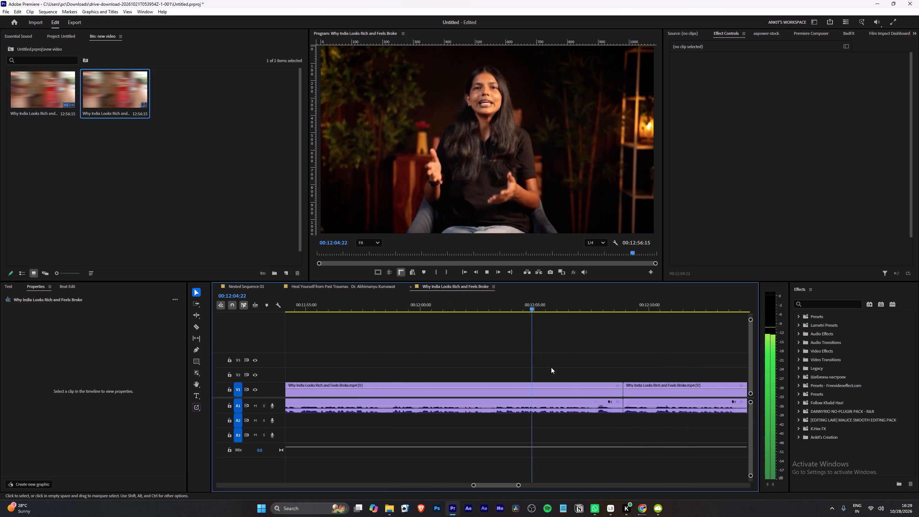
pyautogui.scroll(-9, 551, 367)
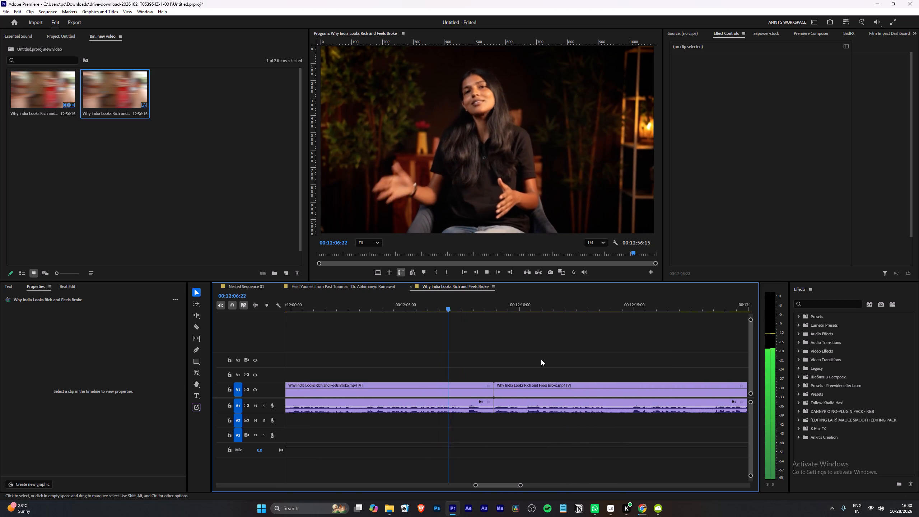
pyautogui.scroll(-5, 499, 354)
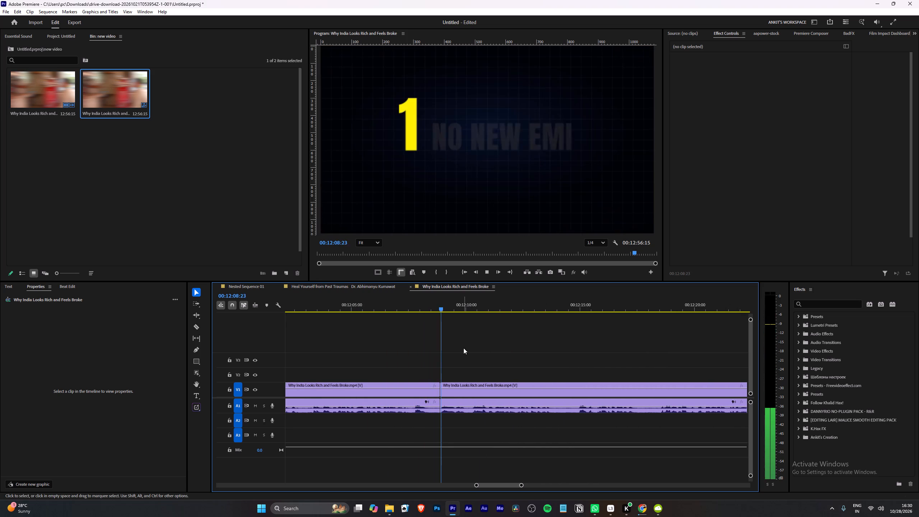
# Play on from the "1 No New EMI" card past the "2 Don't Quit" and "Every Great Indian Company" cards to the logo graphics.
pyautogui.keyDown('alt'); pyautogui.scroll(-2, 463, 348); pyautogui.keyUp('alt')
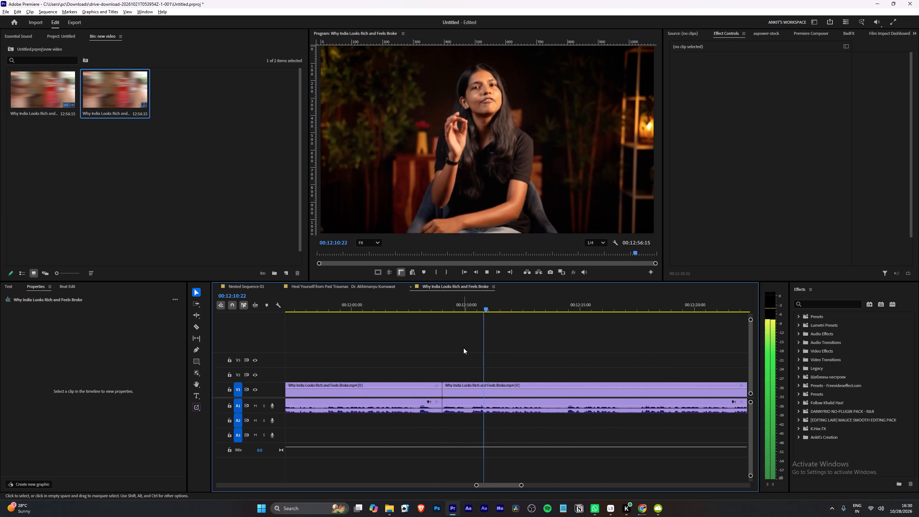
pyautogui.keyDown('alt'); pyautogui.scroll(-2, 463, 348); pyautogui.keyUp('alt')
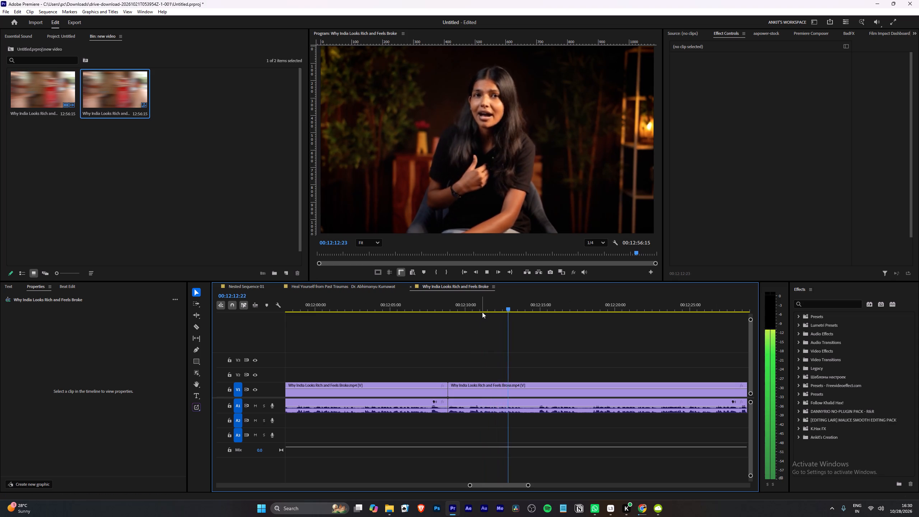
pyautogui.scroll(-5, 489, 313)
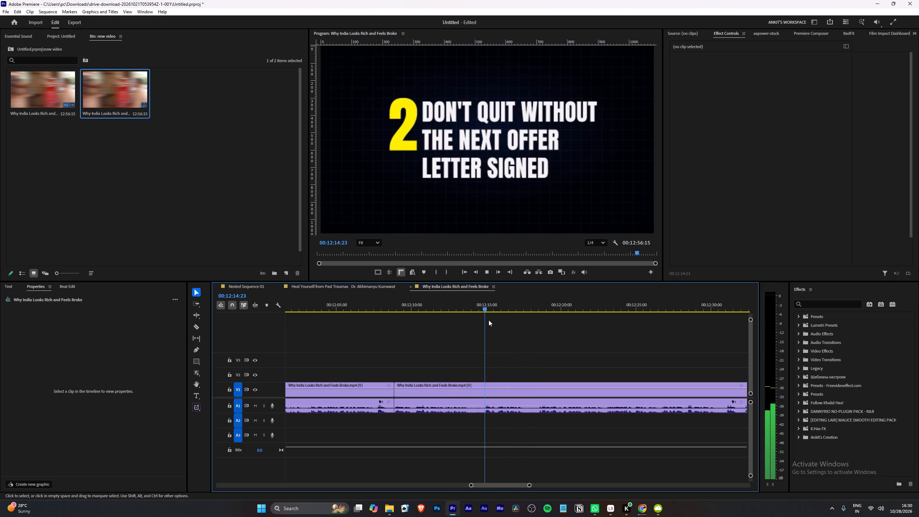
pyautogui.scroll(-4, 481, 318)
pyautogui.scroll(-3, 504, 347)
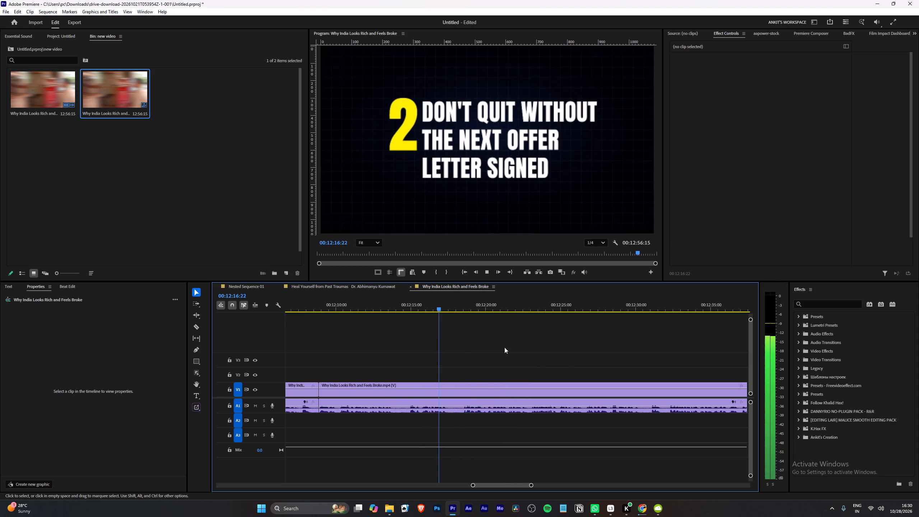
pyautogui.scroll(-2, 504, 347)
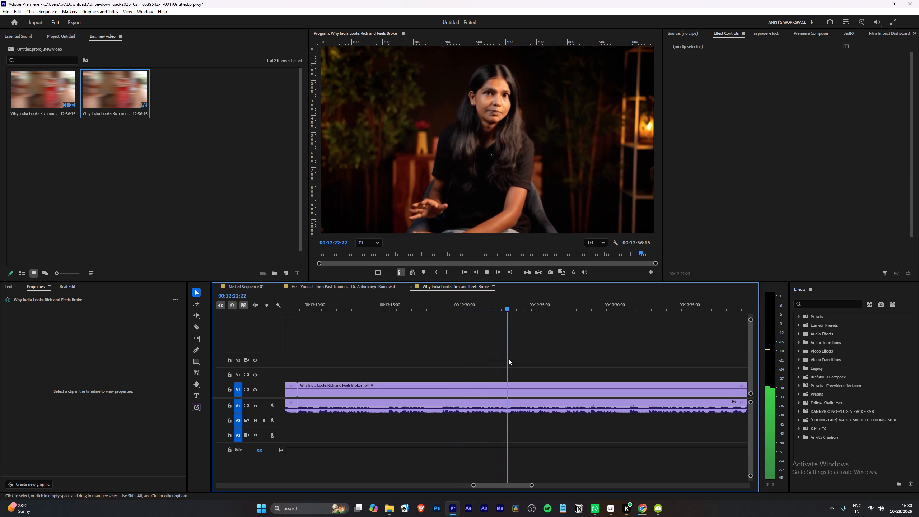
pyautogui.scroll(4, 509, 359)
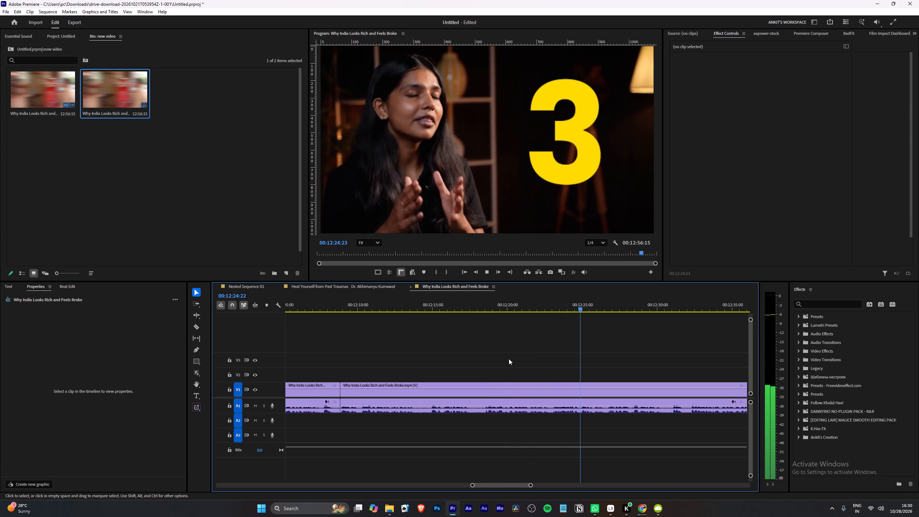
pyautogui.scroll(-4, 509, 359)
pyautogui.keyDown('alt'); pyautogui.scroll(-3, 509, 359); pyautogui.keyUp('alt')
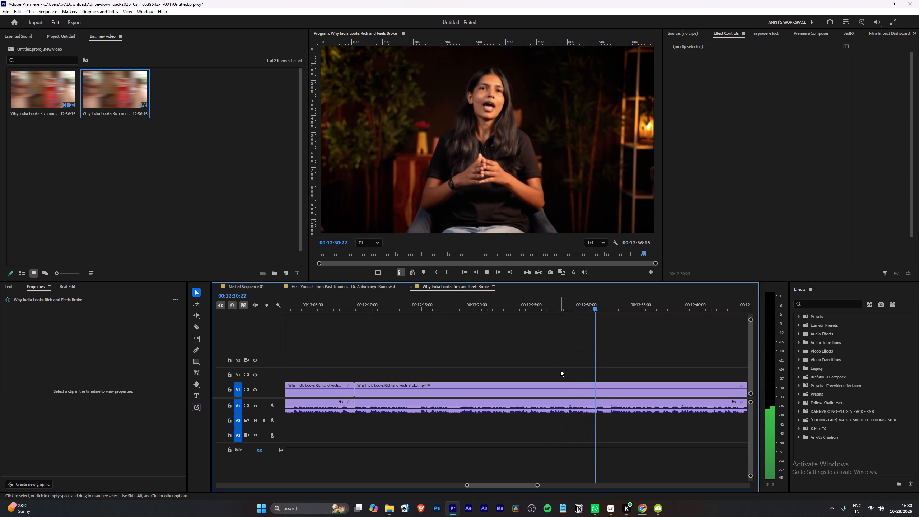
pyautogui.scroll(-3, 560, 370)
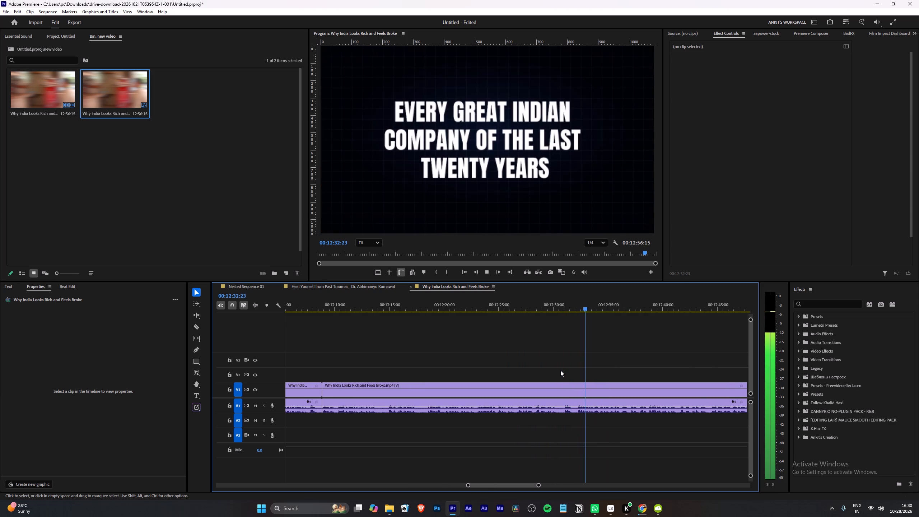
pyautogui.keyDown('alt'); pyautogui.scroll(-4, 560, 370); pyautogui.keyUp('alt')
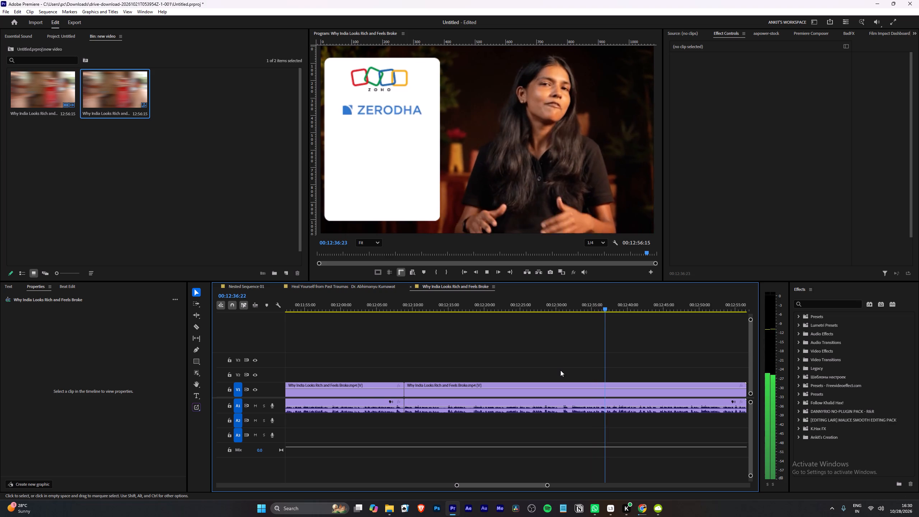
# Play on through the presenter footage after the logo graphics up to about 00:12:50:00, looking for the next segment boundary.
pyautogui.keyDown('alt'); pyautogui.scroll(2, 560, 370); pyautogui.keyUp('alt')
pyautogui.scroll(-7, 560, 370)
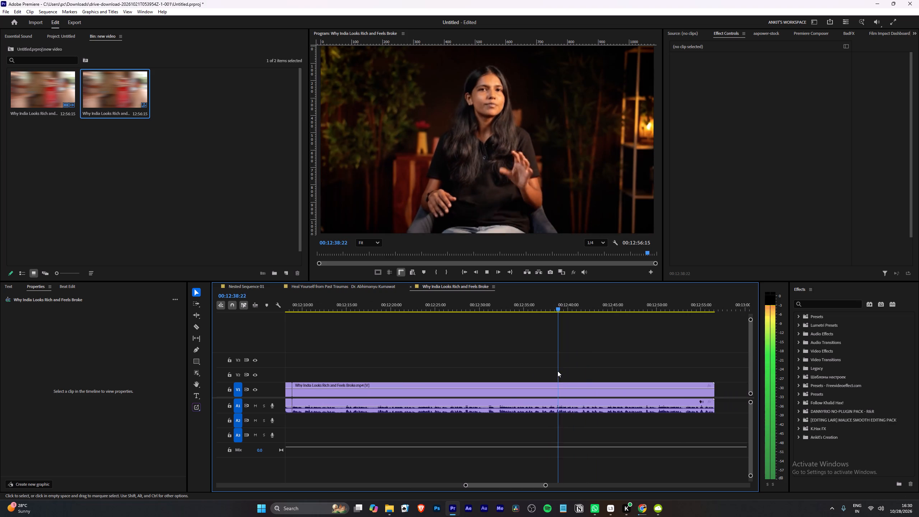
pyautogui.scroll(-4, 587, 374)
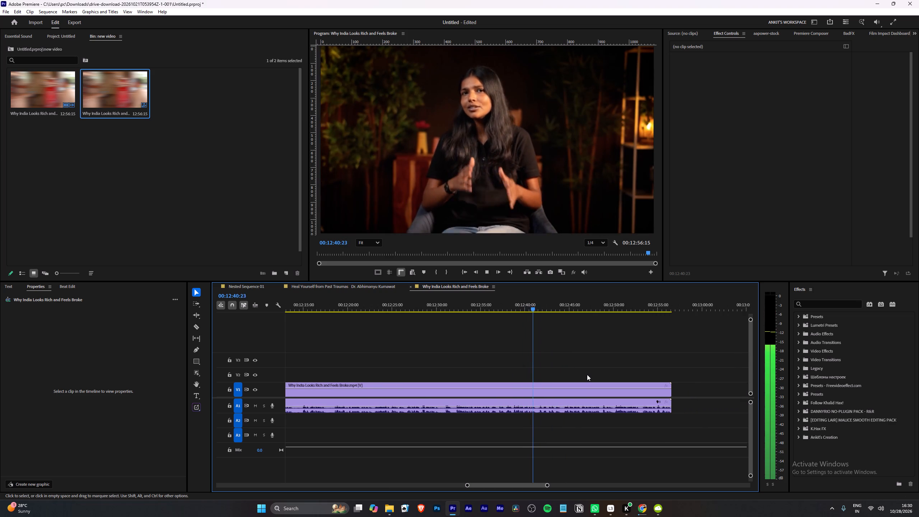
pyautogui.keyDown('alt'); pyautogui.scroll(-4, 587, 374); pyautogui.keyUp('alt')
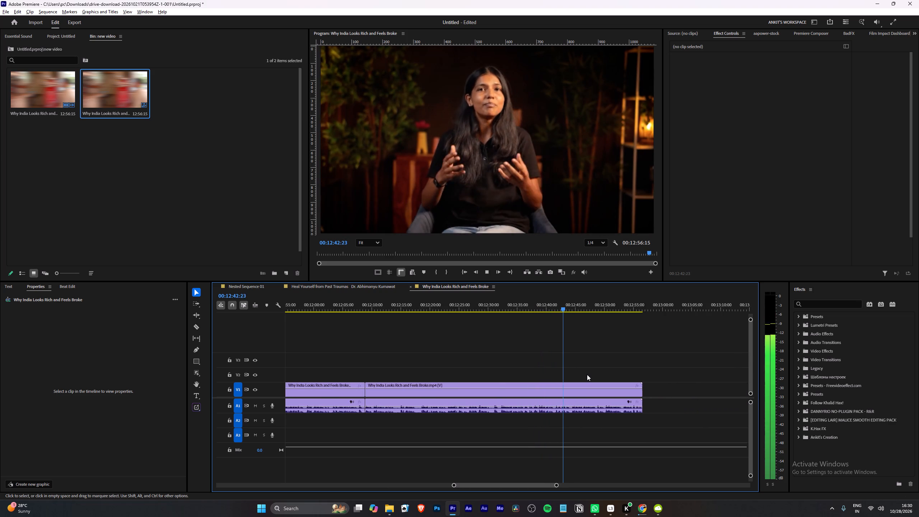
pyautogui.keyDown('alt'); pyautogui.scroll(-5, 587, 374); pyautogui.keyUp('alt')
pyautogui.keyDown('alt'); pyautogui.scroll(7, 587, 374); pyautogui.keyUp('alt')
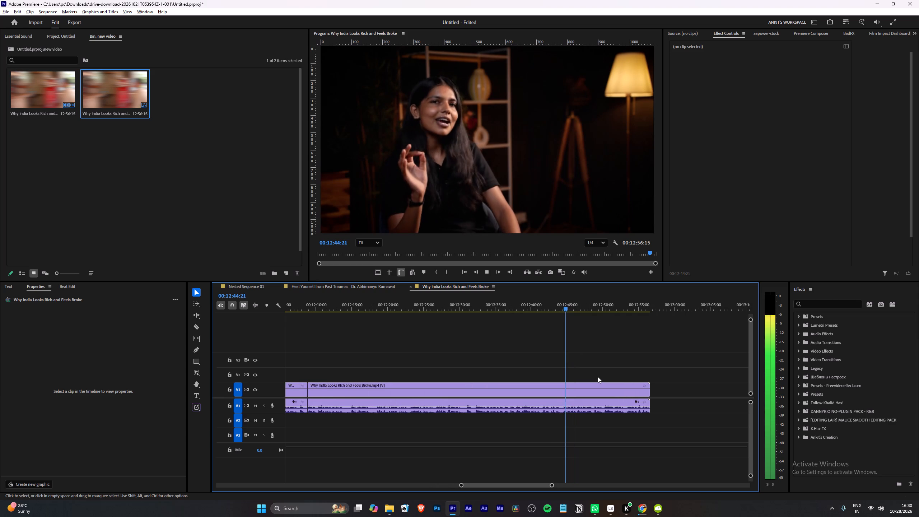
pyautogui.keyDown('alt'); pyautogui.scroll(3, 598, 377); pyautogui.keyUp('alt')
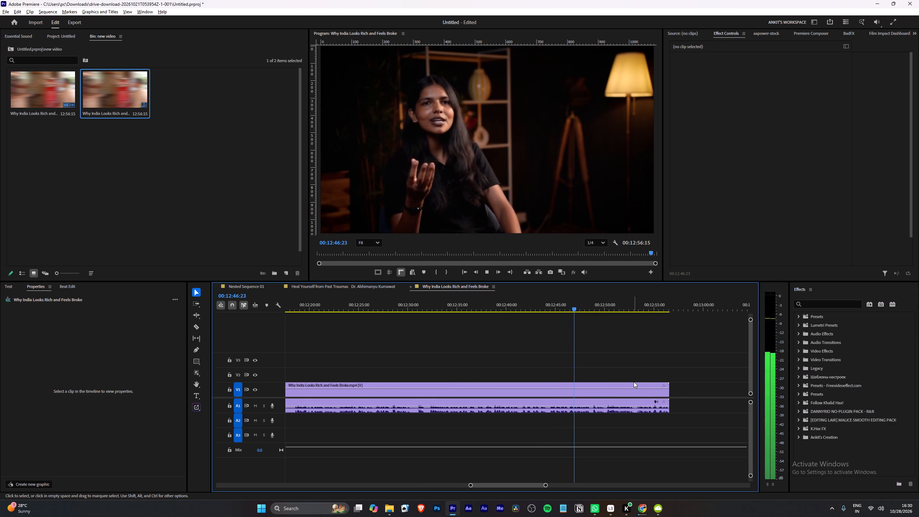
pyautogui.keyDown('alt'); pyautogui.scroll(3, 634, 382); pyautogui.keyUp('alt')
pyautogui.scroll(-3, 581, 376)
pyautogui.keyDown('alt'); pyautogui.scroll(3, 587, 376); pyautogui.keyUp('alt')
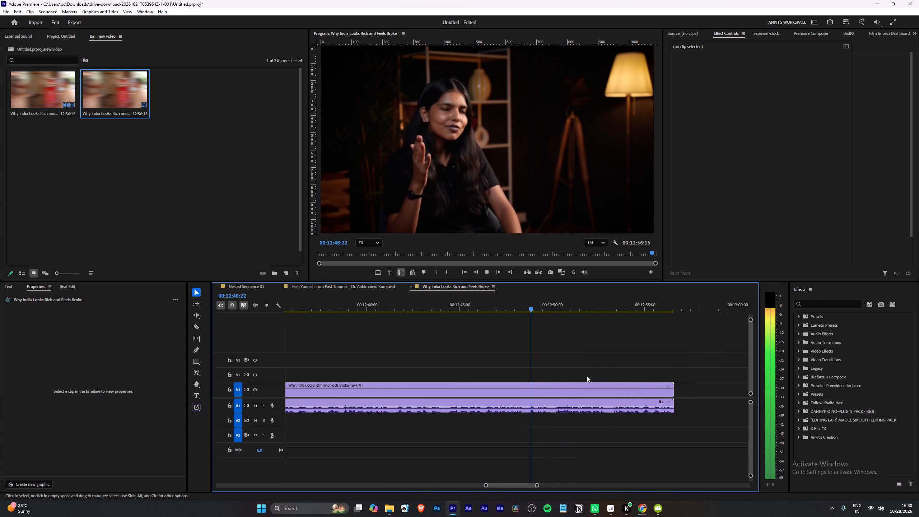
pyautogui.keyDown('alt'); pyautogui.scroll(4, 587, 376); pyautogui.keyUp('alt')
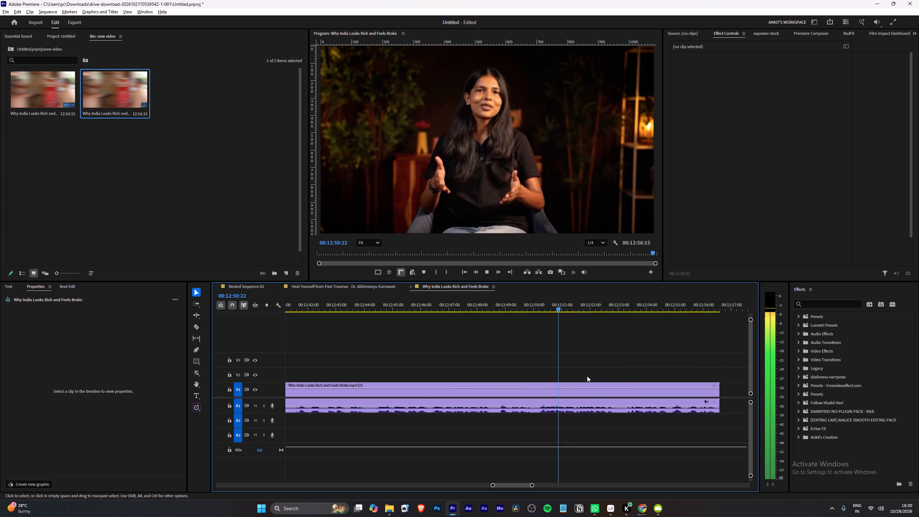
# Split the clip at about 00:12:50:00, near the end of the side-angle presenter shot by the lamp.
pyautogui.keyDown('alt'); pyautogui.scroll(3, 587, 376); pyautogui.keyUp('alt')
pyautogui.click(461, 307)
pyautogui.press('space')
pyautogui.keyDown('alt'); pyautogui.scroll(4, 524, 355); pyautogui.keyUp('alt')
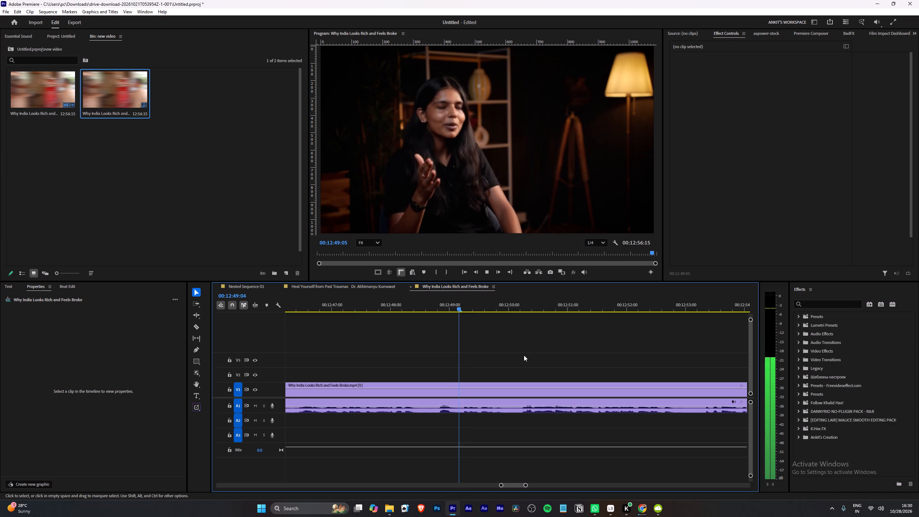
pyautogui.press('space')
pyautogui.write('w')
pyautogui.keyDown('alt'); pyautogui.scroll(-11, 507, 394); pyautogui.keyUp('alt')
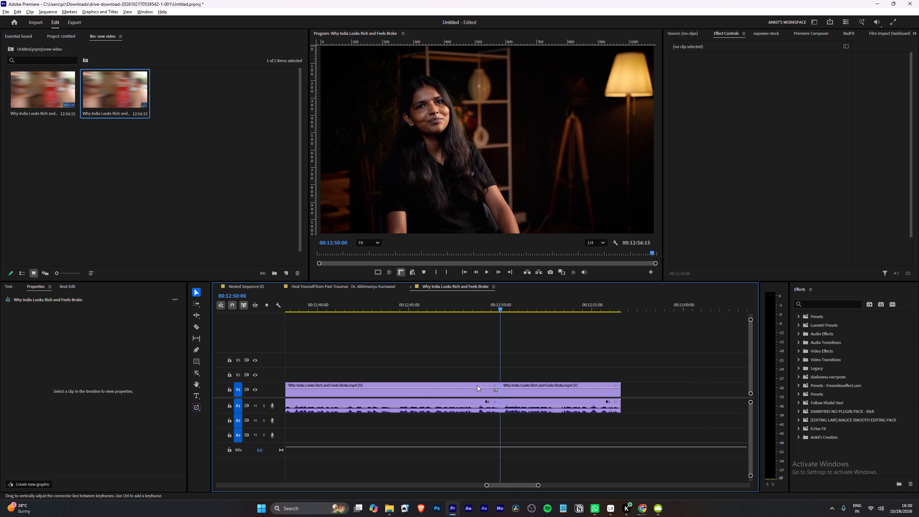
# Label the segment running from the "1 No New EMI" card to the 00:12:50:00 cut as GFX (green).
pyautogui.press('space')
pyautogui.rightClick(415, 387)
pyautogui.click(459, 279)
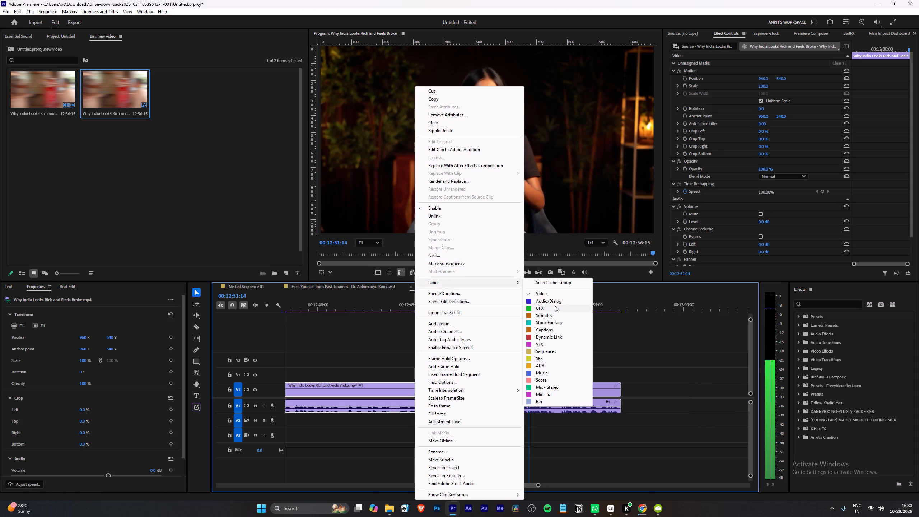
pyautogui.click(555, 306)
pyautogui.click(535, 329)
# Select all clips in the green GFX label group and copy them.
pyautogui.keyDown('alt'); pyautogui.scroll(-20, 506, 334); pyautogui.keyUp('alt')
pyautogui.keyDown('alt'); pyautogui.scroll(-1, 506, 334); pyautogui.keyUp('alt')
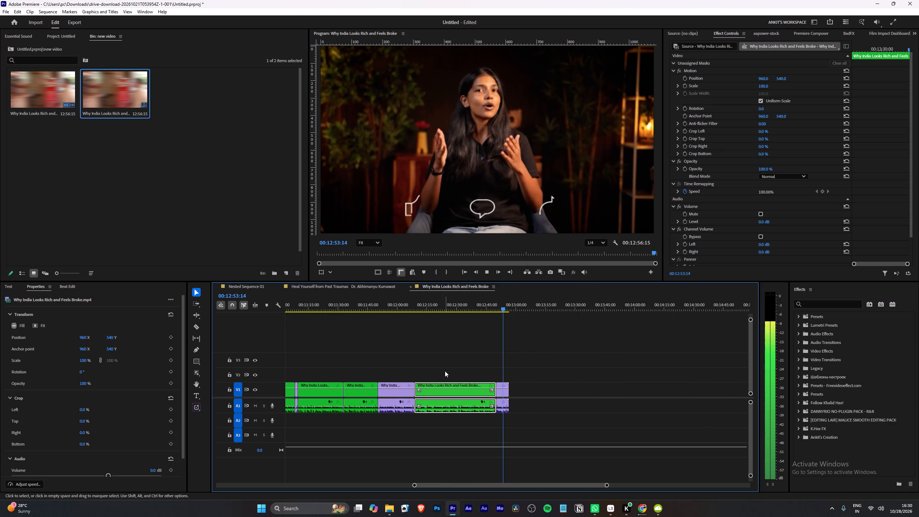
pyautogui.rightClick(459, 385)
pyautogui.rightClick(459, 385)
pyautogui.click(508, 284)
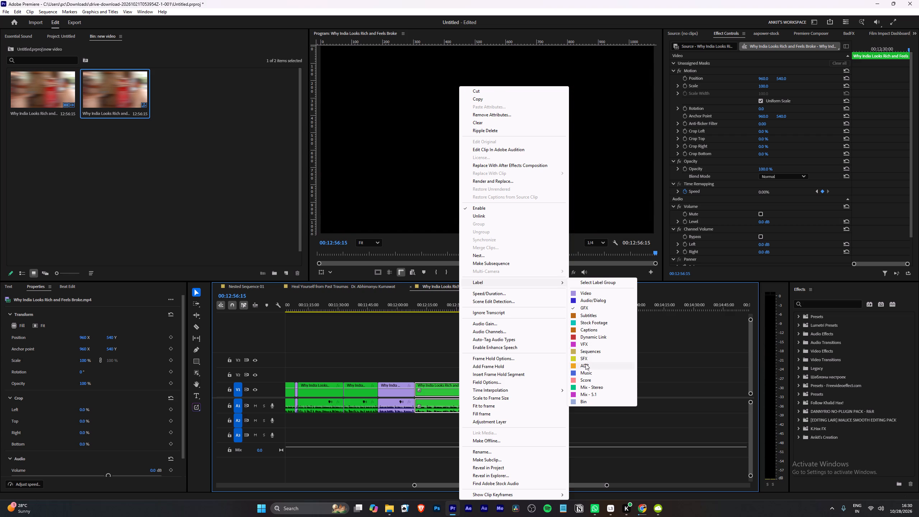
pyautogui.click(586, 281)
pyautogui.hotkey('ctrl', 'c')
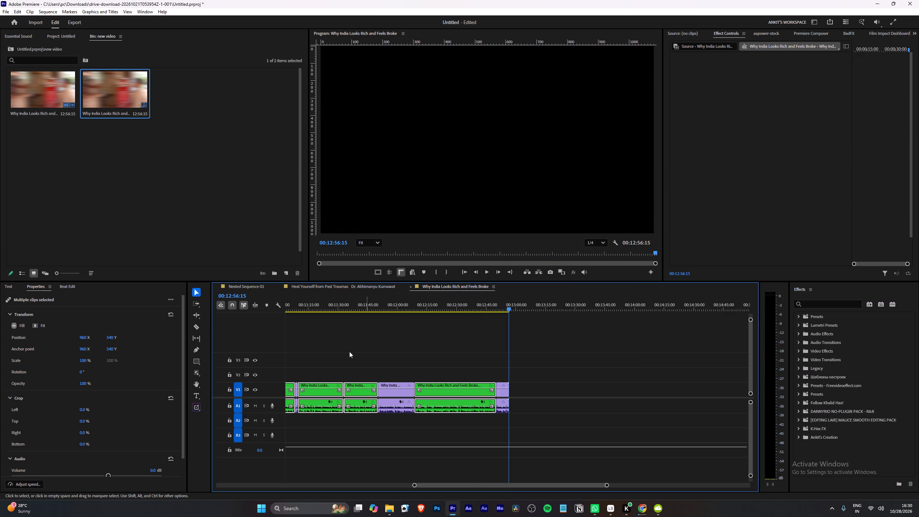
pyautogui.click(349, 351)
# Look through the open sequences and project bins, and open sequence "100" from the SEQUENCES bin.
pyautogui.click(245, 285)
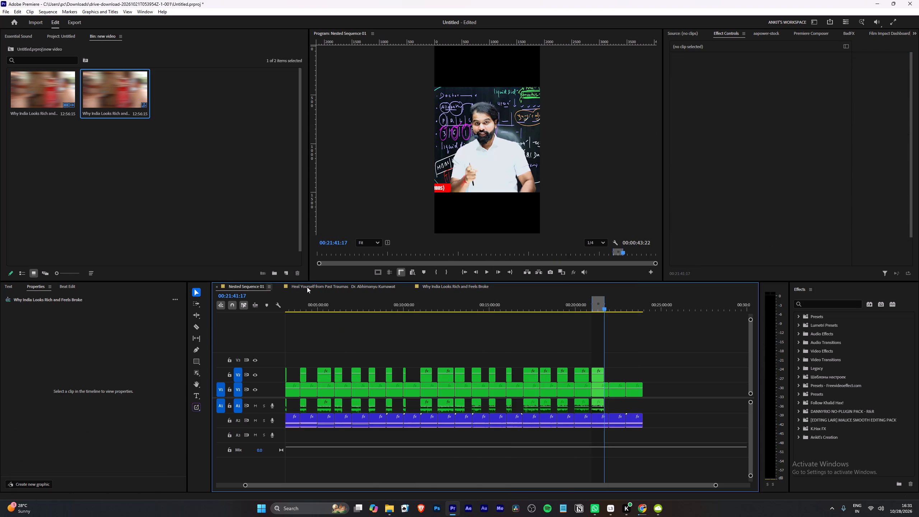
pyautogui.click(307, 287)
pyautogui.click(432, 286)
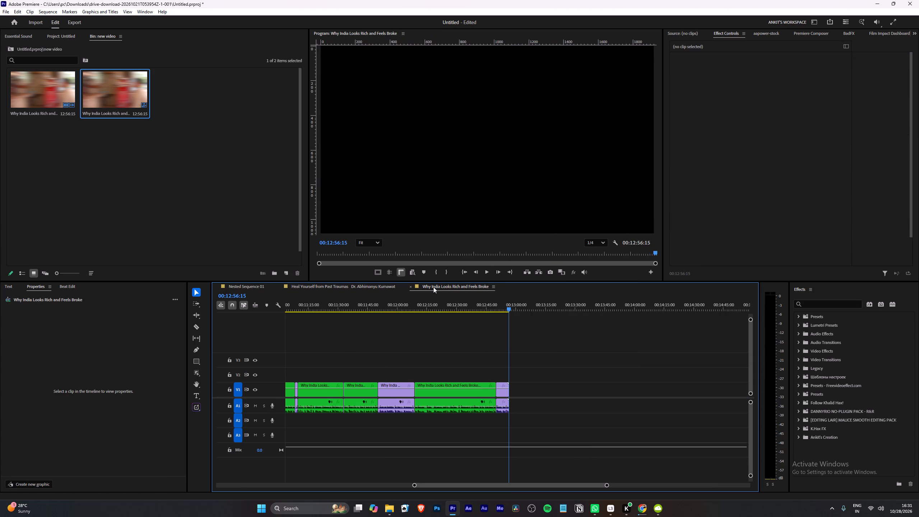
pyautogui.click(412, 331)
pyautogui.click(55, 38)
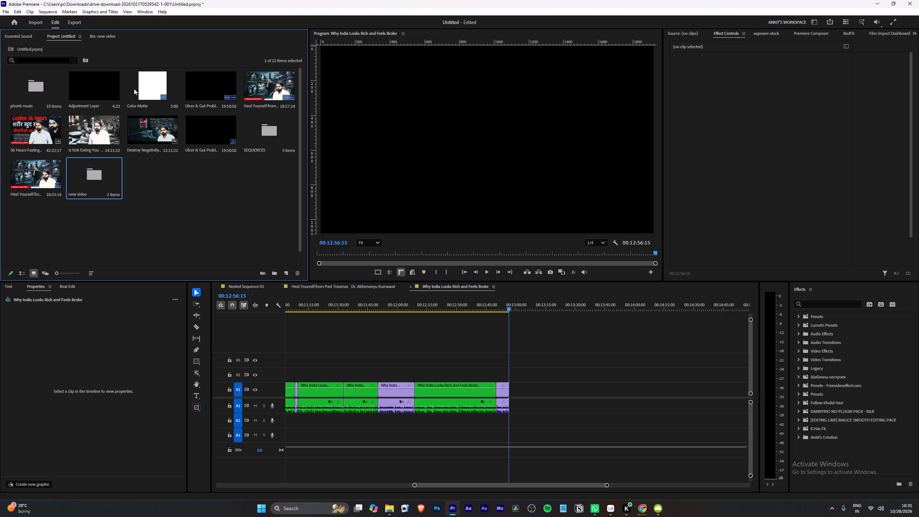
pyautogui.doubleClick(90, 192)
pyautogui.click(111, 259)
pyautogui.doubleClick(263, 135)
pyautogui.doubleClick(55, 89)
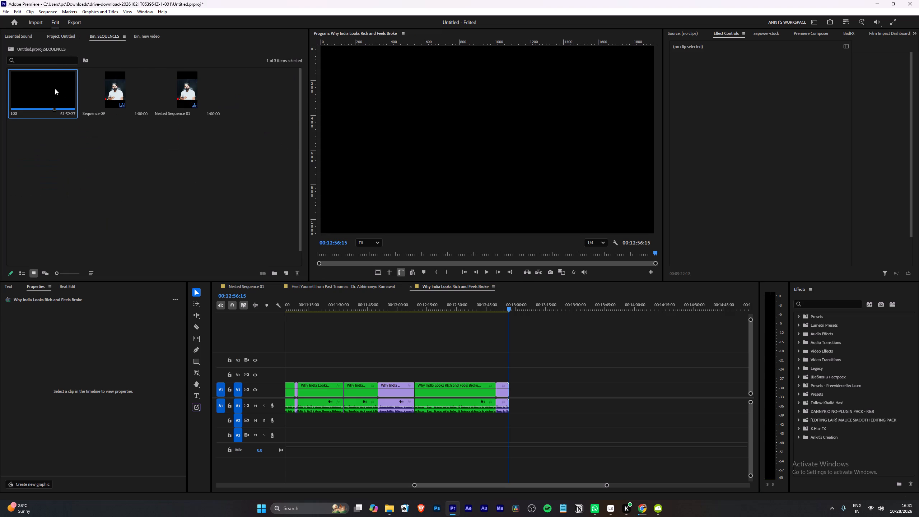
# Paste the copied GFX clips at the start of sequence "100", on Video 1 and Audio 1.
pyautogui.moveTo(332, 302); pyautogui.dragTo(242, 316)
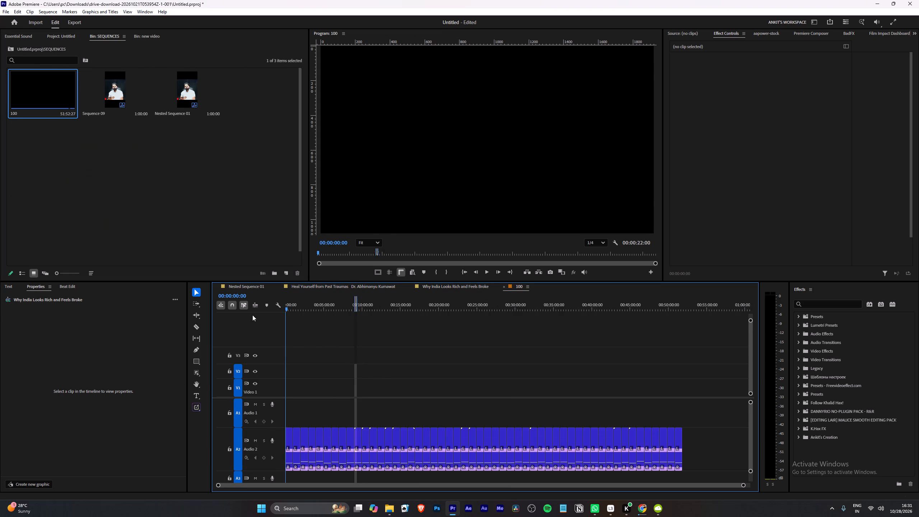
pyautogui.hotkey('ctrl', 'v')
pyautogui.click(311, 349)
pyautogui.keyDown('alt'); pyautogui.scroll(18, 312, 351); pyautogui.keyUp('alt')
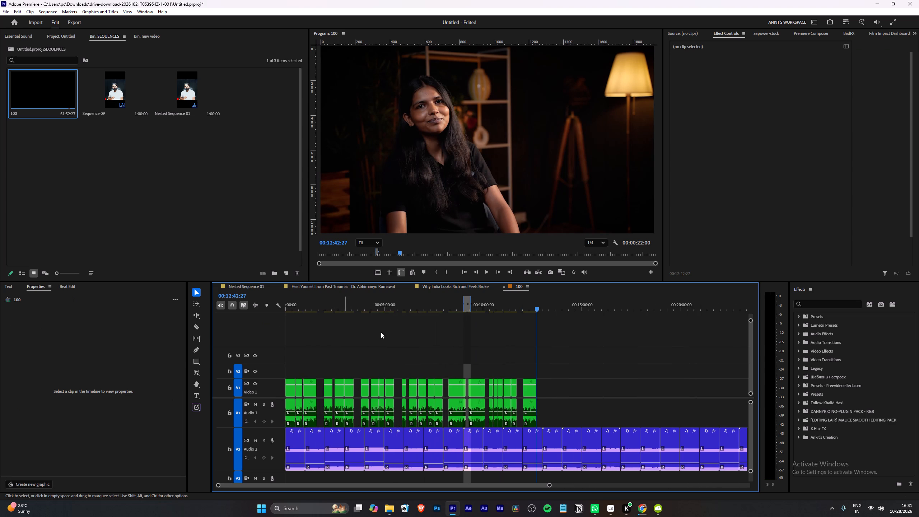
pyautogui.keyDown('alt'); pyautogui.scroll(5, 381, 332); pyautogui.keyUp('alt')
pyautogui.keyDown('alt'); pyautogui.scroll(4, 315, 369); pyautogui.keyUp('alt')
pyautogui.scroll(2, 313, 367)
pyautogui.keyDown('alt'); pyautogui.scroll(-5, 311, 361); pyautogui.keyUp('alt')
pyautogui.scroll(5, 311, 361)
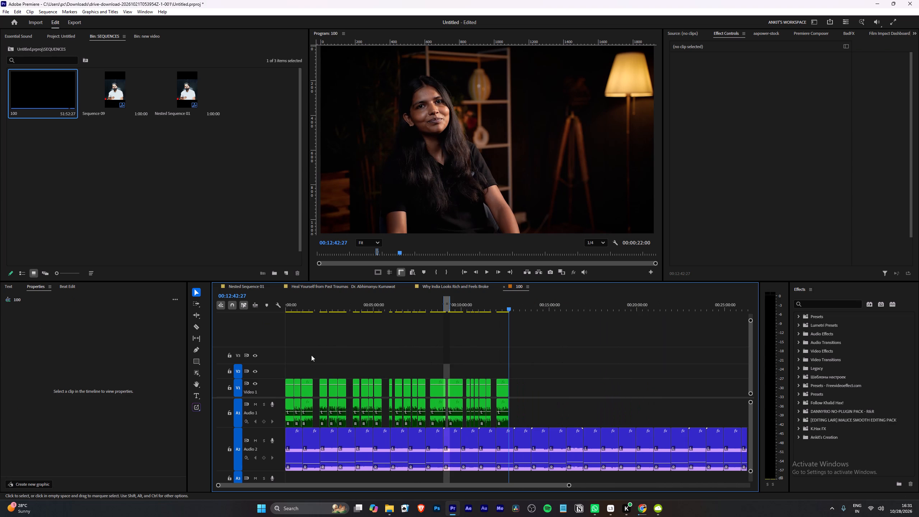
# Shift all pasted clips except the first one later in the sequence, so they start near 00:10:00:00.
pyautogui.moveTo(557, 352); pyautogui.dragTo(297, 405)
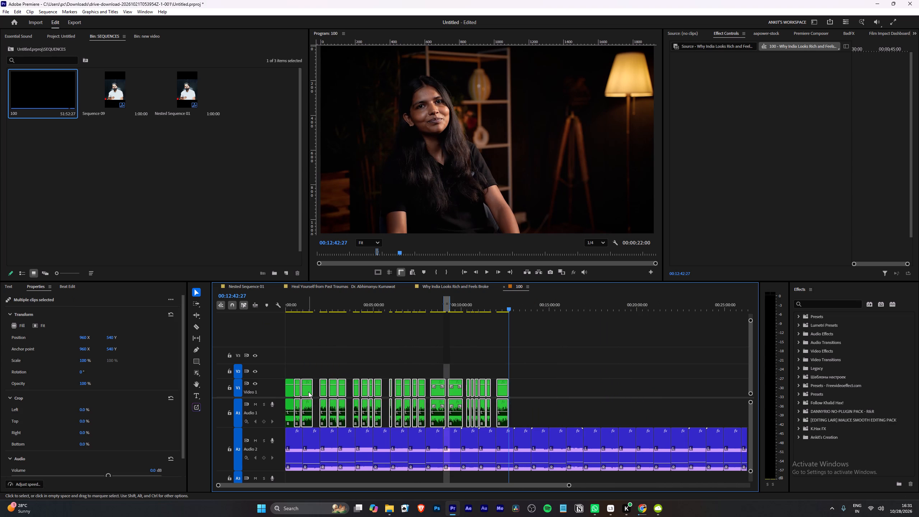
pyautogui.moveTo(309, 391); pyautogui.dragTo(474, 391)
pyautogui.click(355, 357)
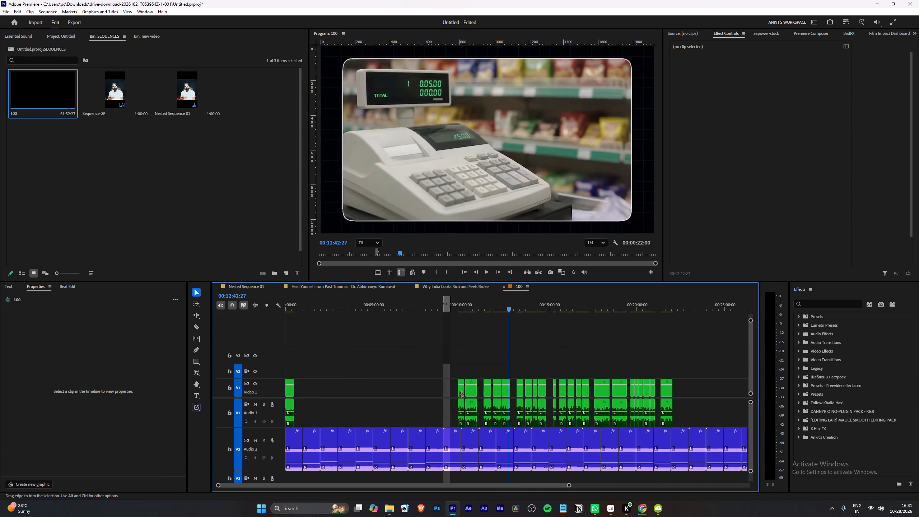
# Move the next five GFX clips after the first back to start at the 1, 2, 3, 4 and 5 minute marks, one per mark.
pyautogui.moveTo(462, 394); pyautogui.dragTo(306, 397)
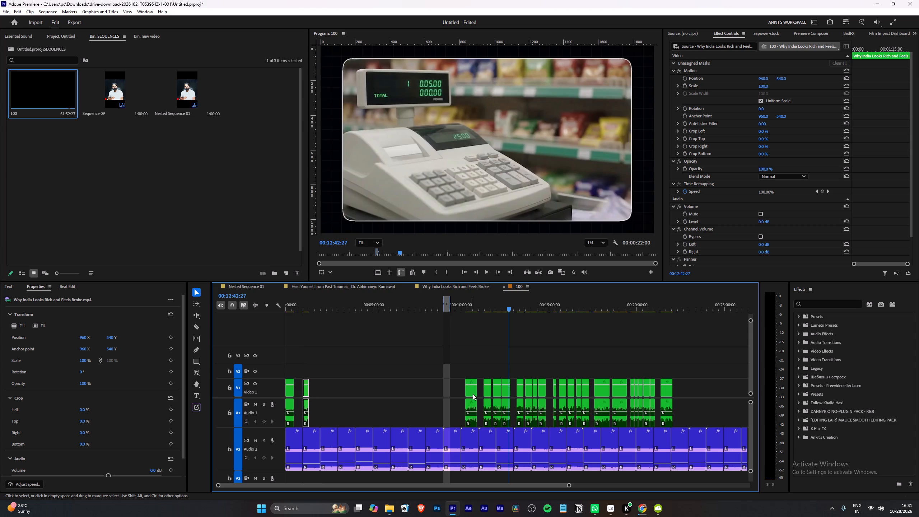
pyautogui.moveTo(469, 393); pyautogui.dragTo(325, 392)
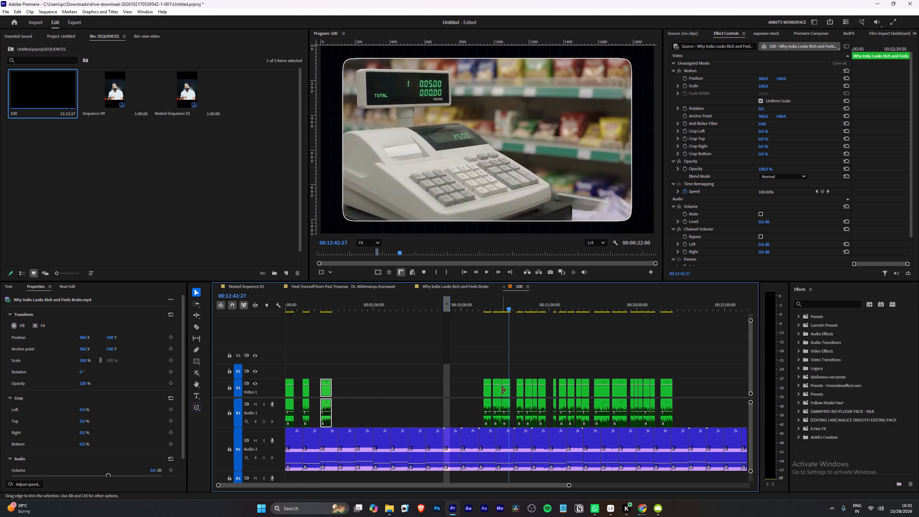
pyautogui.moveTo(489, 393); pyautogui.dragTo(351, 396)
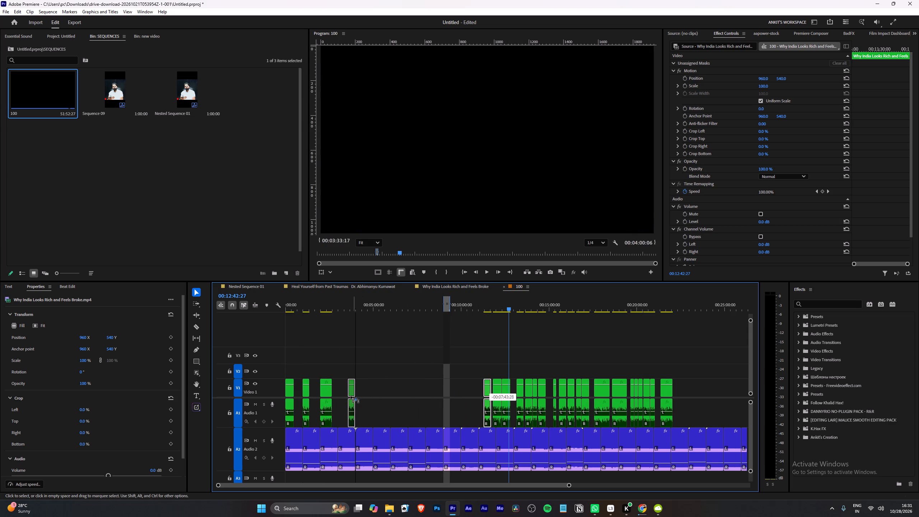
pyautogui.moveTo(351, 396); pyautogui.dragTo(344, 397)
pyautogui.moveTo(497, 392); pyautogui.dragTo(482, 394)
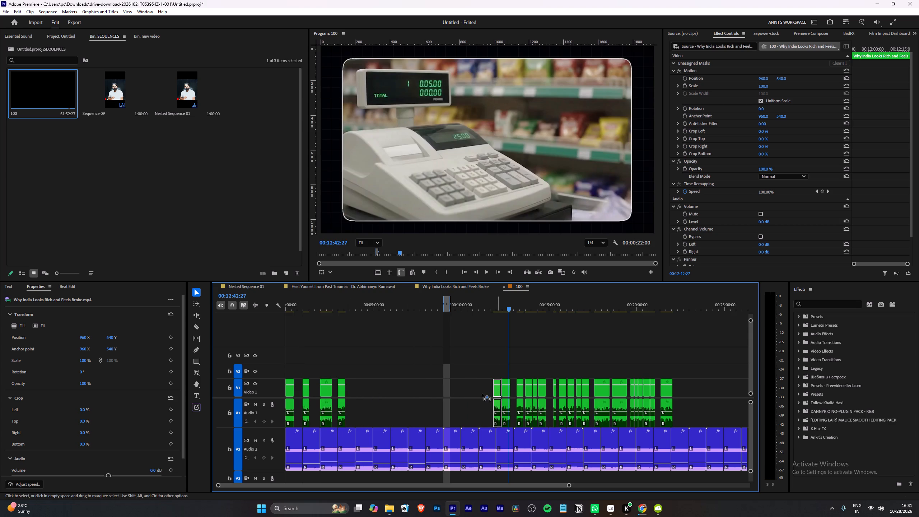
pyautogui.moveTo(482, 394); pyautogui.dragTo(359, 396)
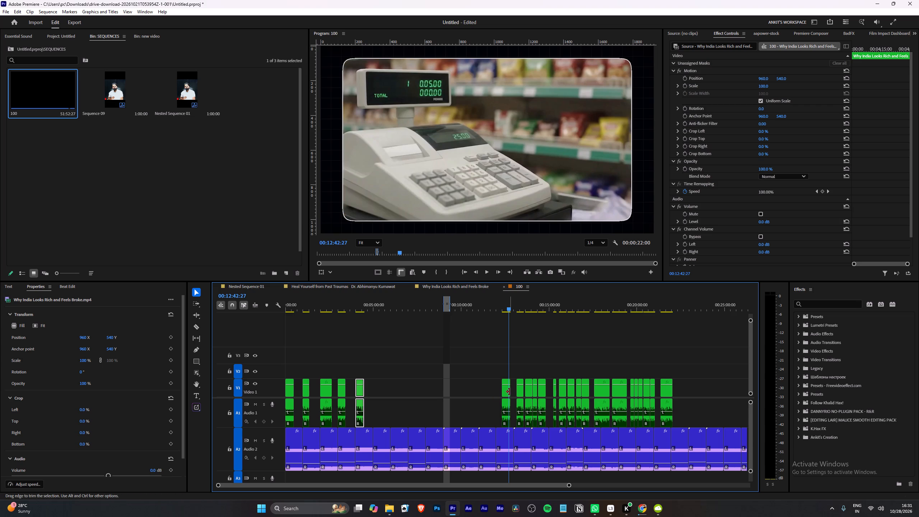
pyautogui.click(509, 392)
pyautogui.moveTo(506, 391); pyautogui.dragTo(381, 392)
# Move the next four GFX clips back to start at 00:06:00:00, 00:07:00:00, 00:08:00:00 and 00:09:00:00.
pyautogui.moveTo(522, 392); pyautogui.dragTo(391, 392)
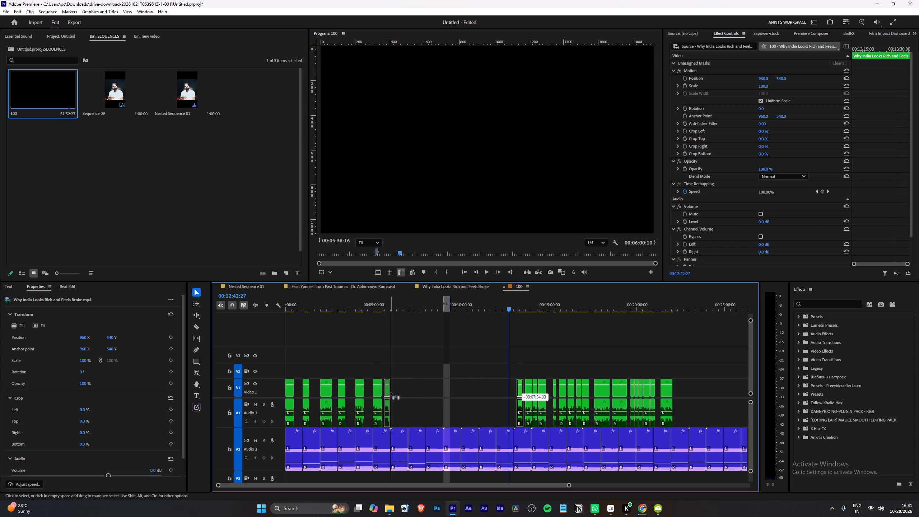
pyautogui.moveTo(391, 392); pyautogui.dragTo(393, 394)
pyautogui.moveTo(529, 394); pyautogui.dragTo(417, 394)
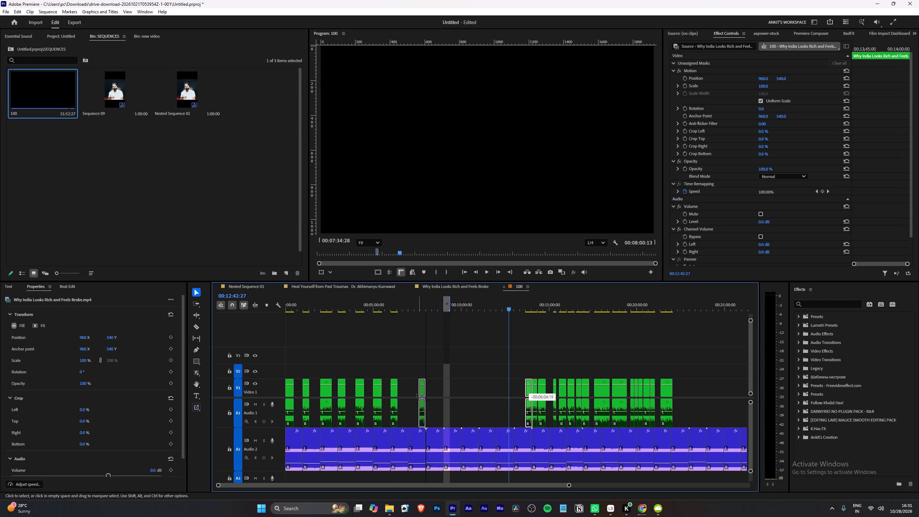
pyautogui.moveTo(417, 394); pyautogui.dragTo(412, 395)
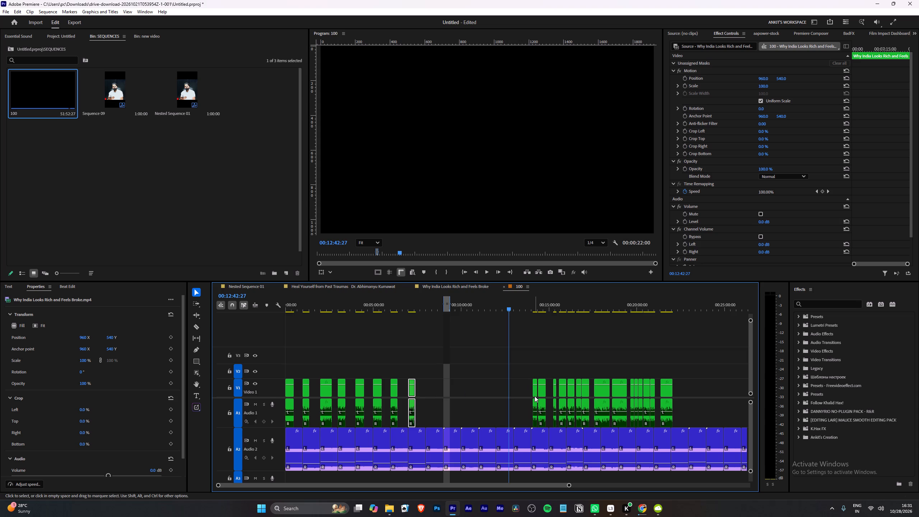
pyautogui.moveTo(535, 396); pyautogui.dragTo(429, 396)
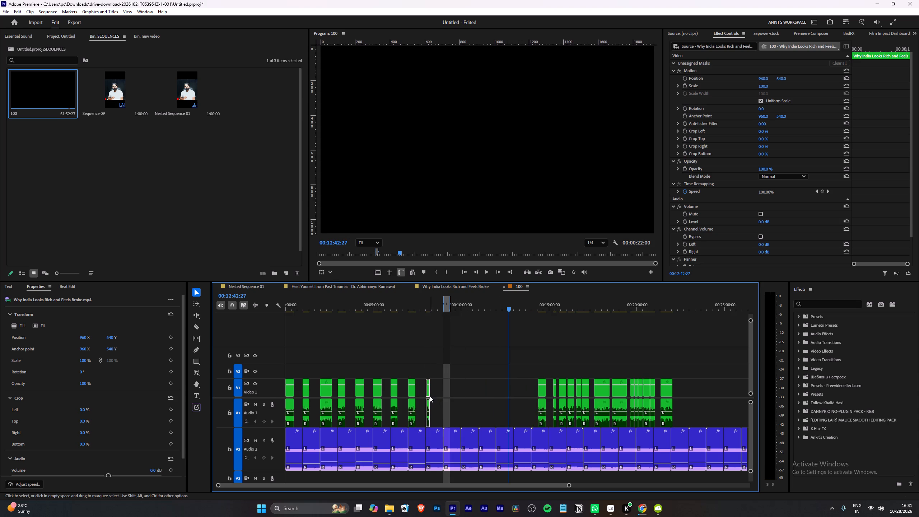
pyautogui.moveTo(543, 390); pyautogui.dragTo(440, 390)
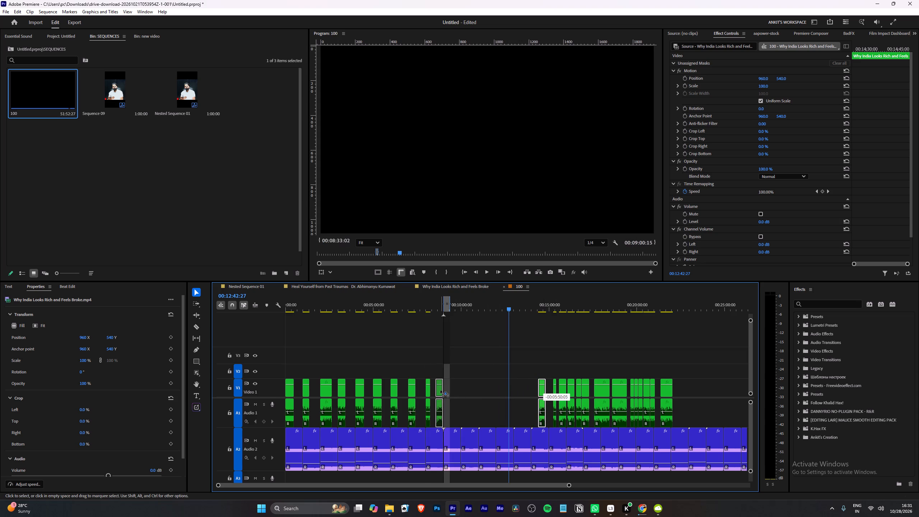
pyautogui.moveTo(440, 390); pyautogui.dragTo(448, 390)
# Place the next six GFX clips one per minute mark, from 00:10:00:00 through 00:15:00:00.
pyautogui.keyDown('alt'); pyautogui.scroll(5, 448, 392); pyautogui.keyUp('alt')
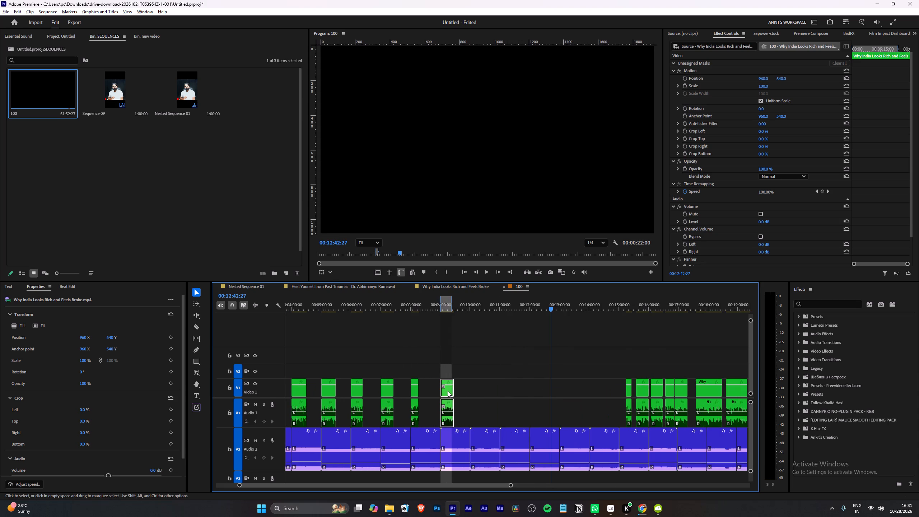
pyautogui.click(633, 392)
pyautogui.click(627, 392)
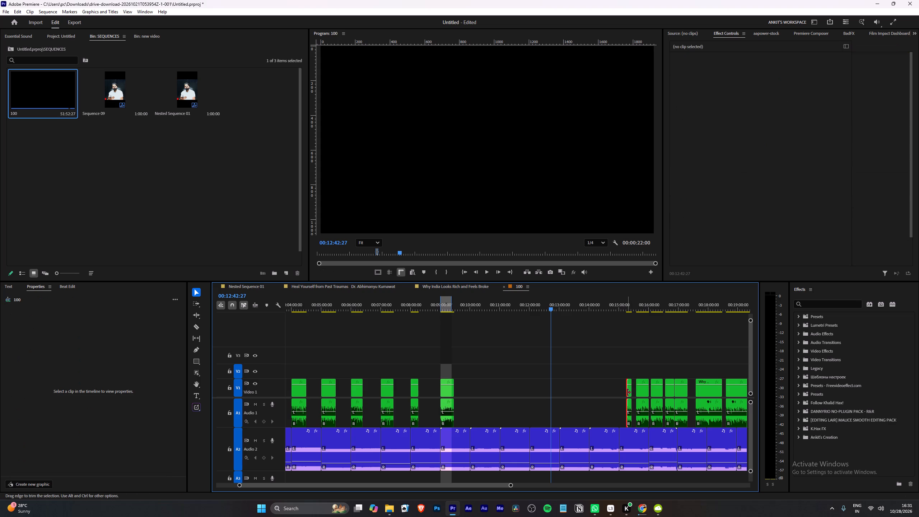
pyautogui.keyDown('alt'); pyautogui.scroll(4, 630, 392); pyautogui.keyUp('alt')
pyautogui.moveTo(629, 392); pyautogui.dragTo(453, 391)
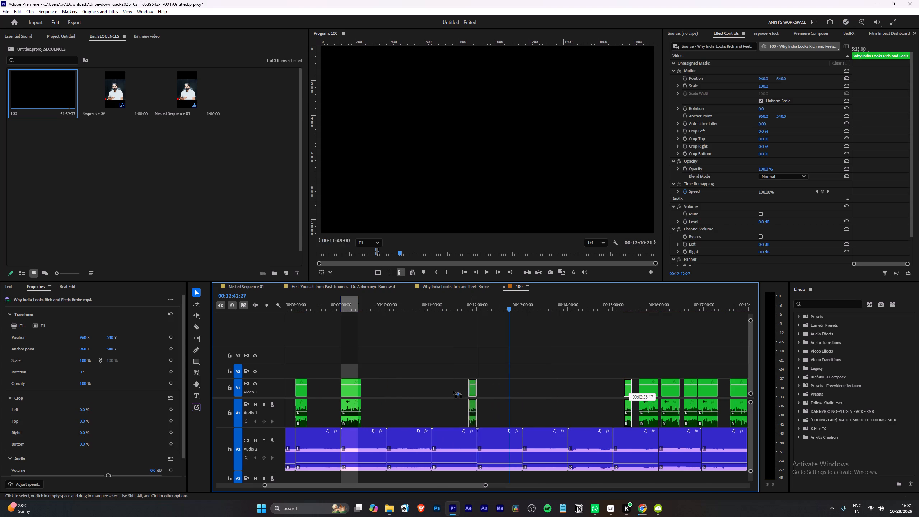
pyautogui.moveTo(453, 391); pyautogui.dragTo(394, 390)
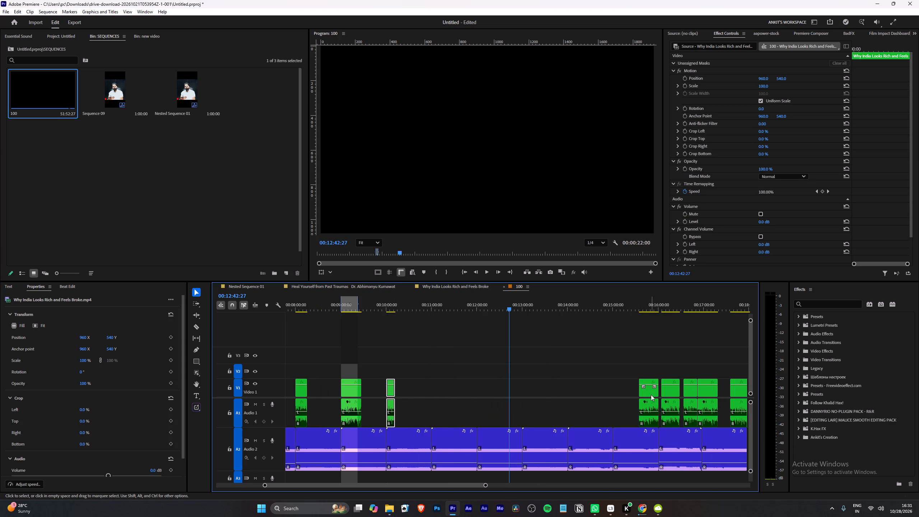
pyautogui.moveTo(651, 395); pyautogui.dragTo(444, 385)
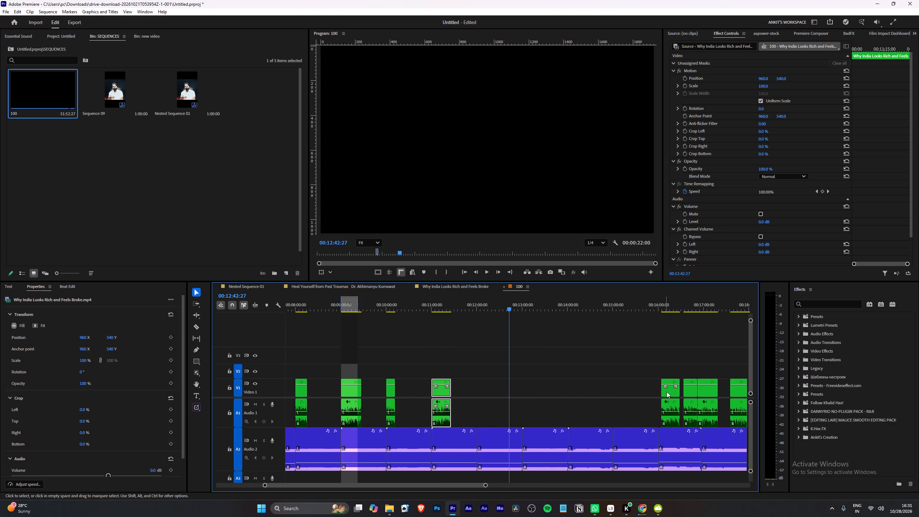
pyautogui.moveTo(669, 391); pyautogui.dragTo(487, 385)
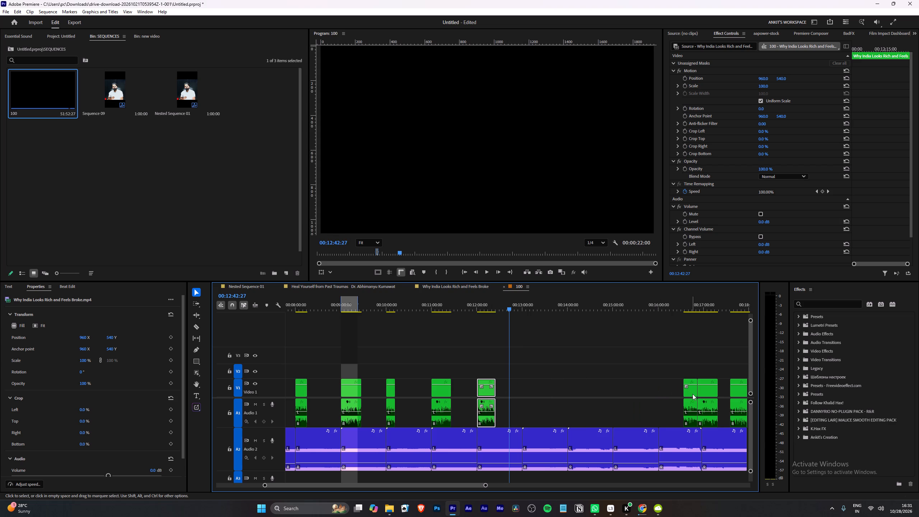
pyautogui.moveTo(694, 394); pyautogui.dragTo(536, 389)
pyautogui.moveTo(710, 392); pyautogui.dragTo(659, 392)
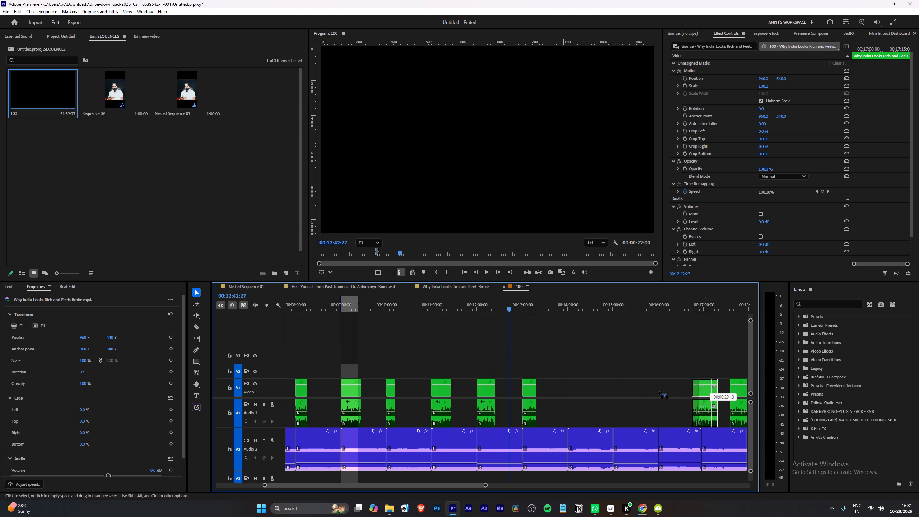
pyautogui.moveTo(659, 392); pyautogui.dragTo(578, 390)
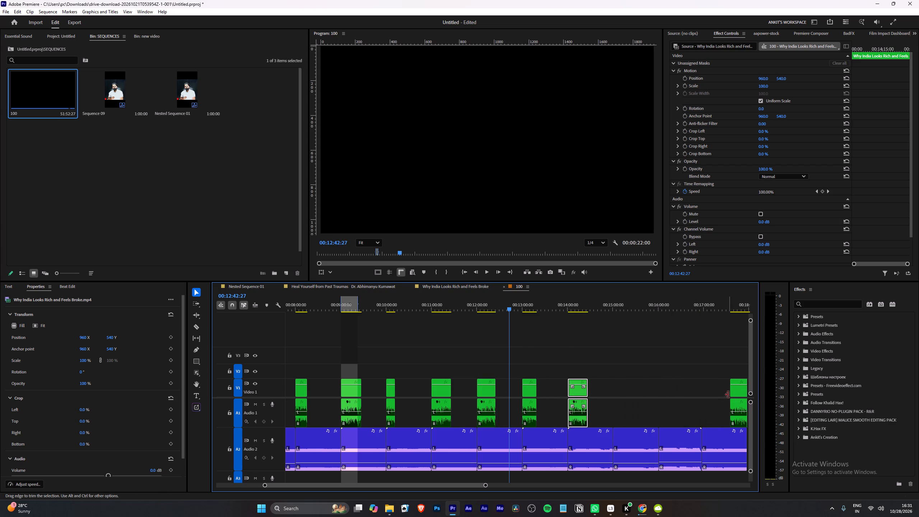
pyautogui.moveTo(740, 391); pyautogui.dragTo(624, 392)
# Move the next three GFX clips back to start at 00:16:00:00, 00:17:00:00 and 00:18:00:00.
pyautogui.keyDown('alt'); pyautogui.scroll(-11, 623, 392); pyautogui.keyUp('alt')
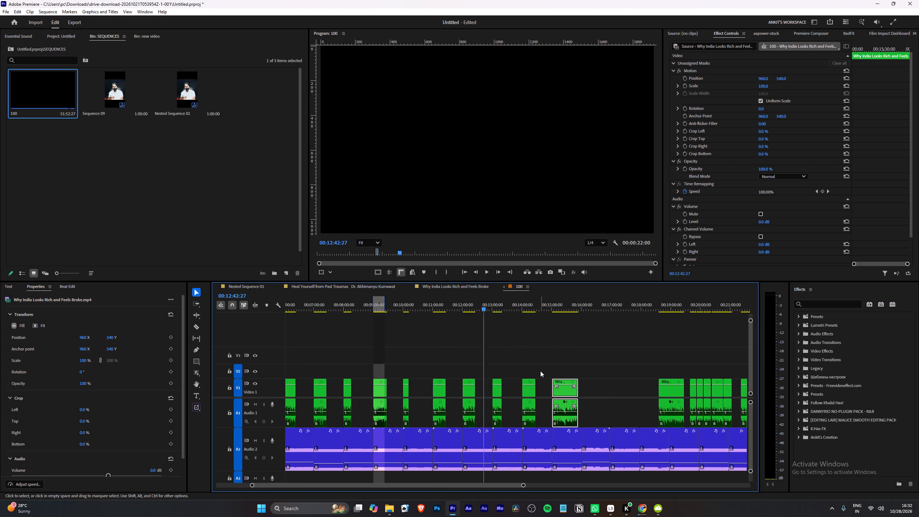
pyautogui.keyDown('alt'); pyautogui.scroll(-4, 540, 371); pyautogui.keyUp('alt')
pyautogui.keyDown('alt'); pyautogui.scroll(4, 626, 392); pyautogui.keyUp('alt')
pyautogui.moveTo(619, 392); pyautogui.dragTo(508, 388)
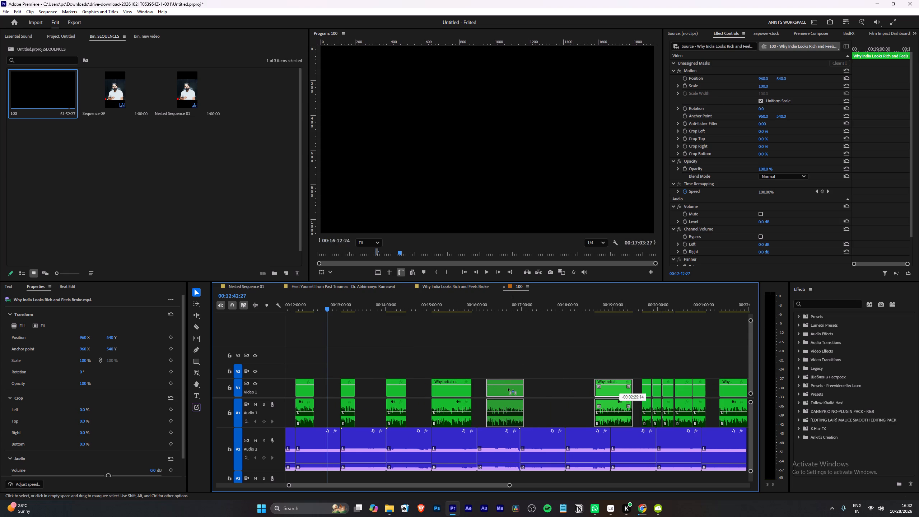
pyautogui.moveTo(508, 388); pyautogui.dragTo(502, 390)
pyautogui.moveTo(646, 394); pyautogui.dragTo(534, 392)
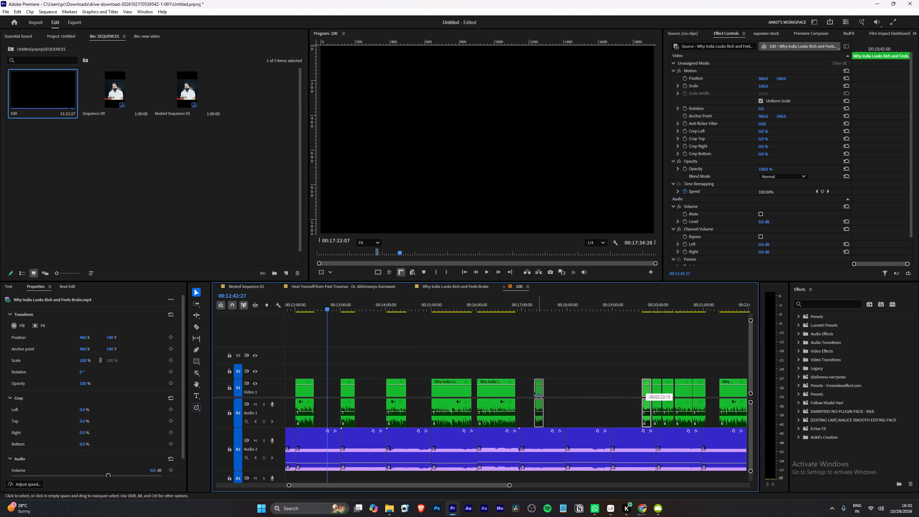
pyautogui.moveTo(534, 392); pyautogui.dragTo(525, 392)
pyautogui.moveTo(656, 390); pyautogui.dragTo(573, 383)
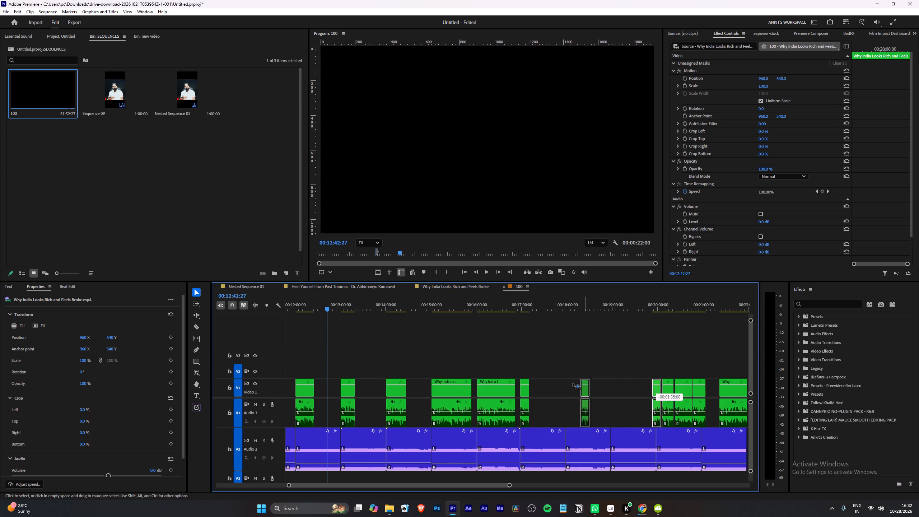
pyautogui.moveTo(573, 383); pyautogui.dragTo(565, 384)
# Space the last four GFX clips one minute apart, starting at 00:19:00:00, 00:20:00:00, 00:21:00:00 and about 00:22:00:00.
pyautogui.scroll(-5, 560, 382)
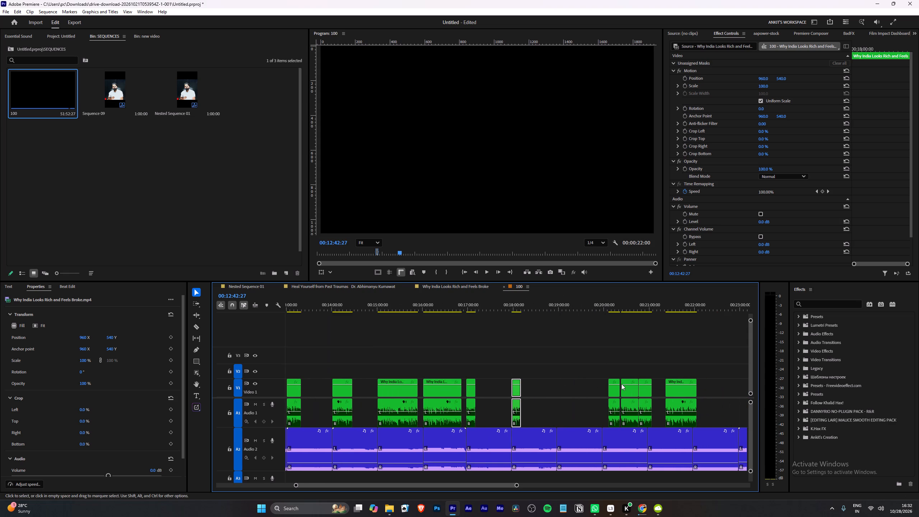
pyautogui.moveTo(615, 390); pyautogui.dragTo(560, 396)
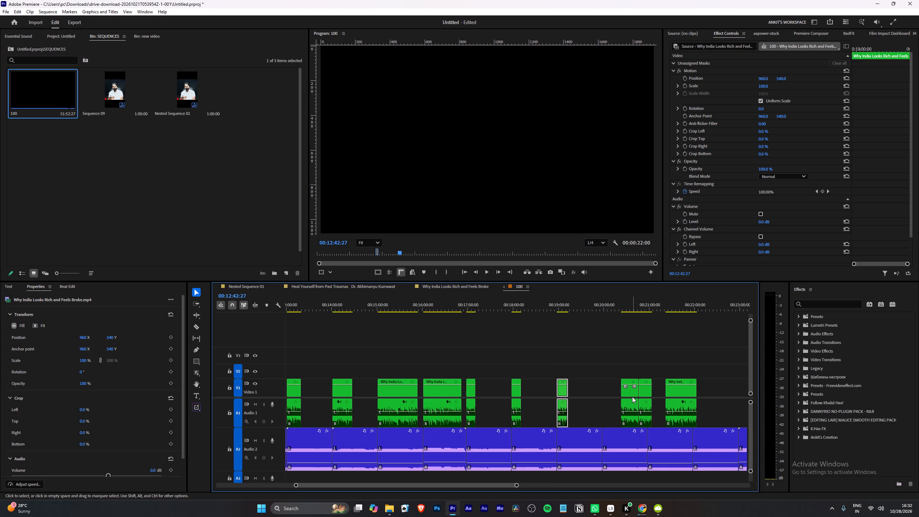
pyautogui.moveTo(633, 395); pyautogui.dragTo(615, 394)
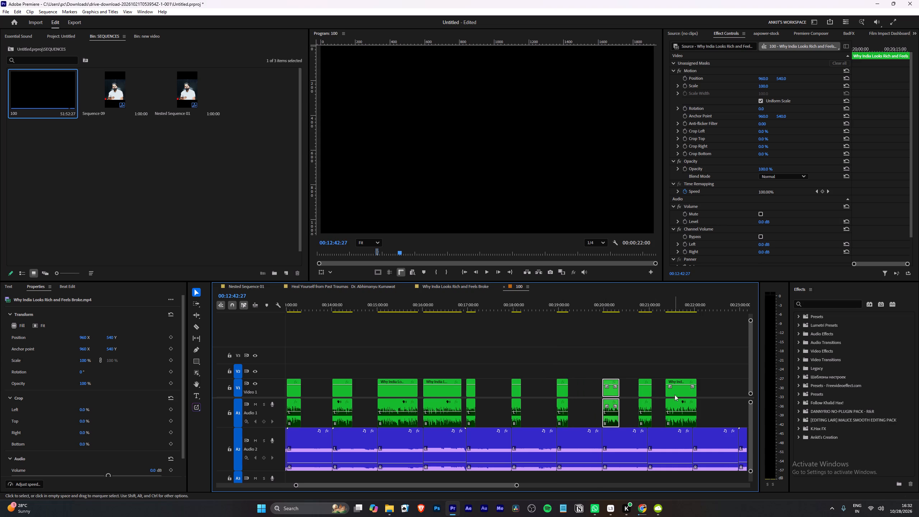
pyautogui.scroll(-5, 633, 384)
pyautogui.moveTo(634, 391); pyautogui.dragTo(657, 387)
pyautogui.moveTo(589, 392); pyautogui.dragTo(601, 389)
# Mark the Out point at the first GFX clip's last frame, 00:00:30:17, and send that range to Media Encoder.
pyautogui.keyDown('alt'); pyautogui.scroll(-12, 586, 377); pyautogui.keyUp('alt')
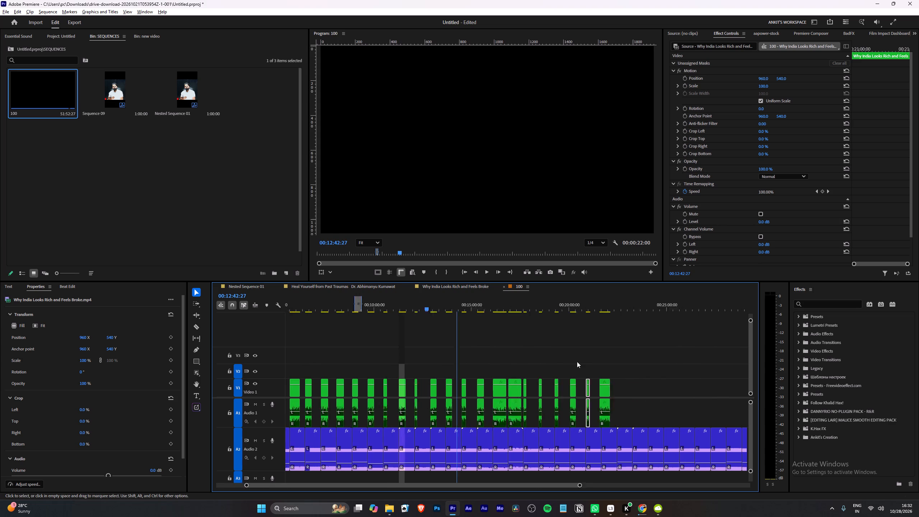
pyautogui.moveTo(314, 308); pyautogui.dragTo(267, 310)
pyautogui.press('Down')
pyautogui.press('Left')
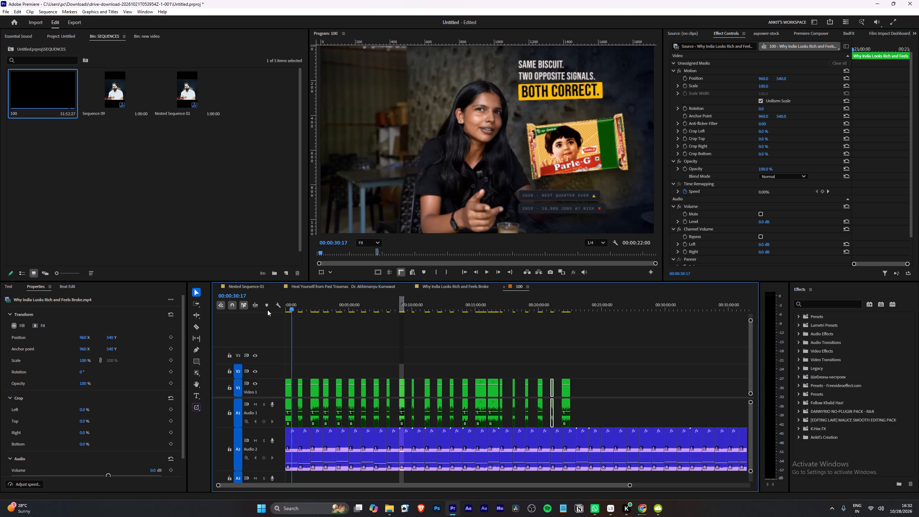
pyautogui.press('o')
pyautogui.hotkey('ctrl', 'm')
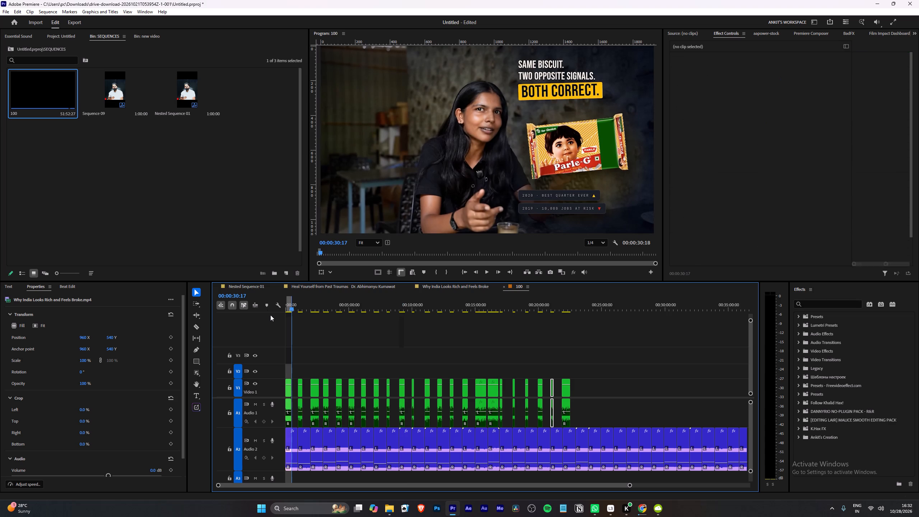
pyautogui.click(826, 476)
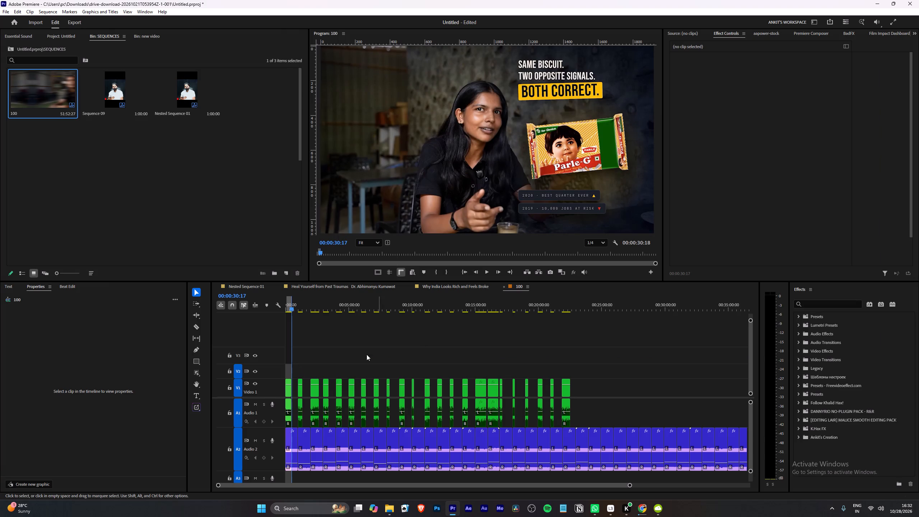
# Mark In and Out around the second GFX clip, ending at 00:01:22:07, and send 100.mp4 to Media Encoder.
pyautogui.press('Down')
pyautogui.press('Down')
pyautogui.press('i')
pyautogui.press('Down')
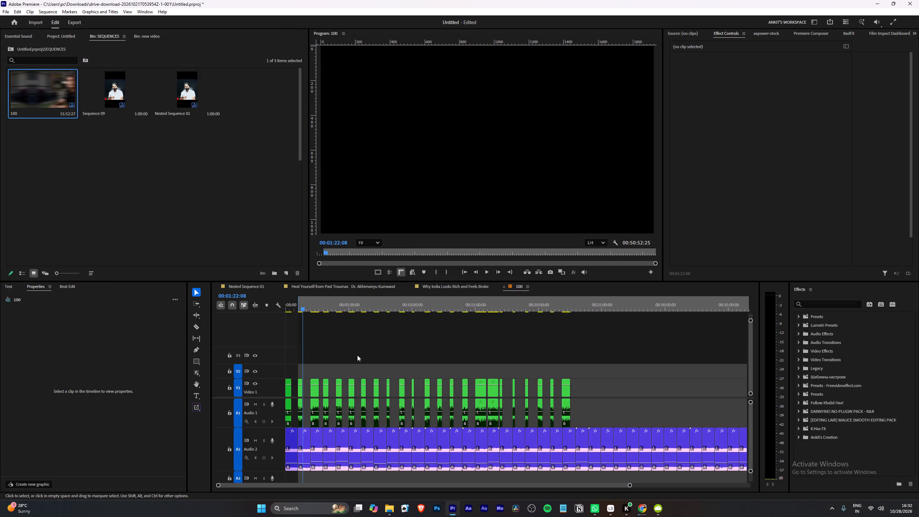
pyautogui.press('Left')
pyautogui.press('o')
pyautogui.hotkey('ctrl', 'm')
pyautogui.click(825, 473)
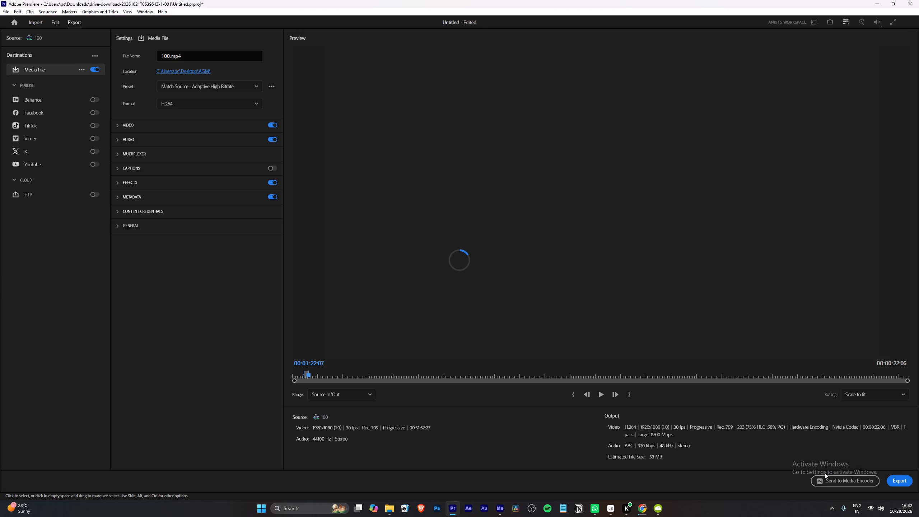
pyautogui.click(828, 481)
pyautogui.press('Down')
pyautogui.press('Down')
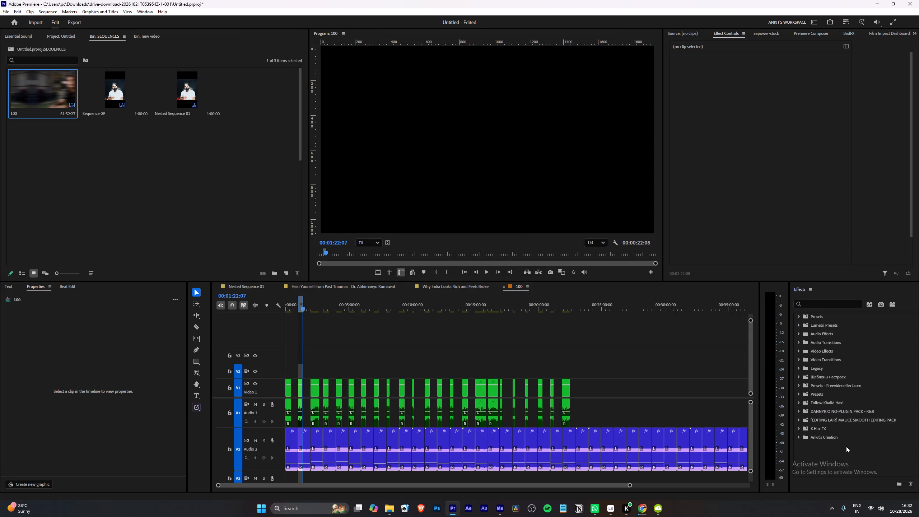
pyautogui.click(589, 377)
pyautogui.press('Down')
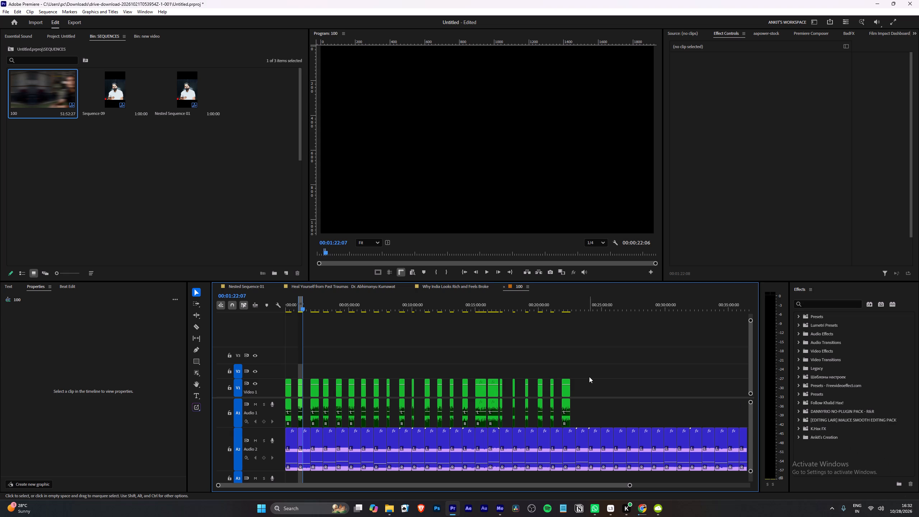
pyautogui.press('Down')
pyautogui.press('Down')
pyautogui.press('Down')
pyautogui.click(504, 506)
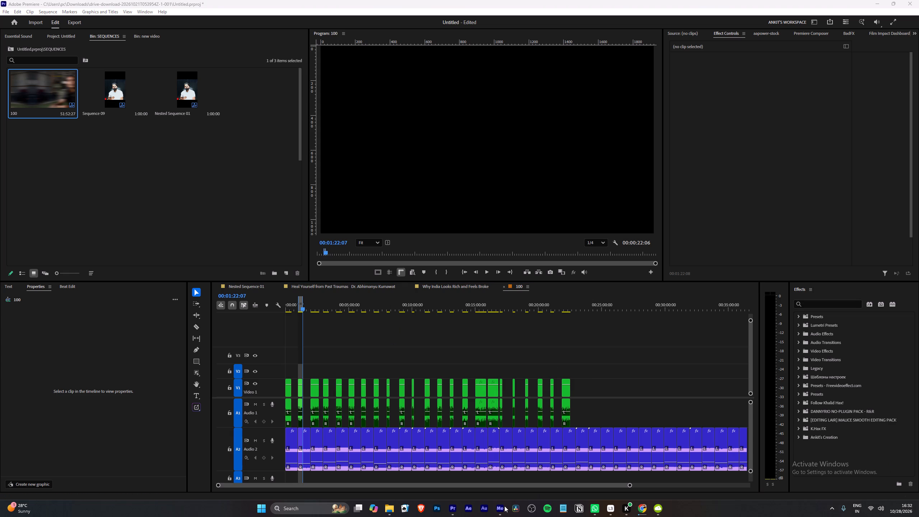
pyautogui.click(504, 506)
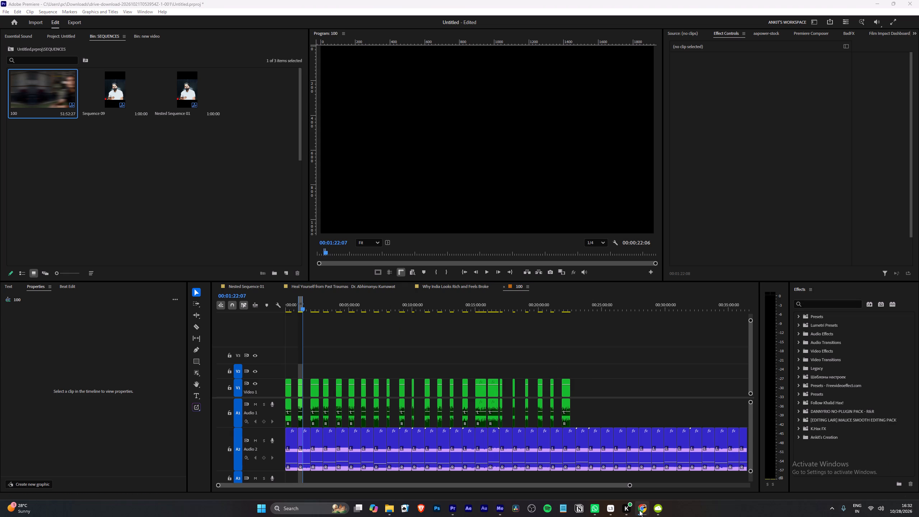
pyautogui.click(639, 510)
pyautogui.click(661, 55)
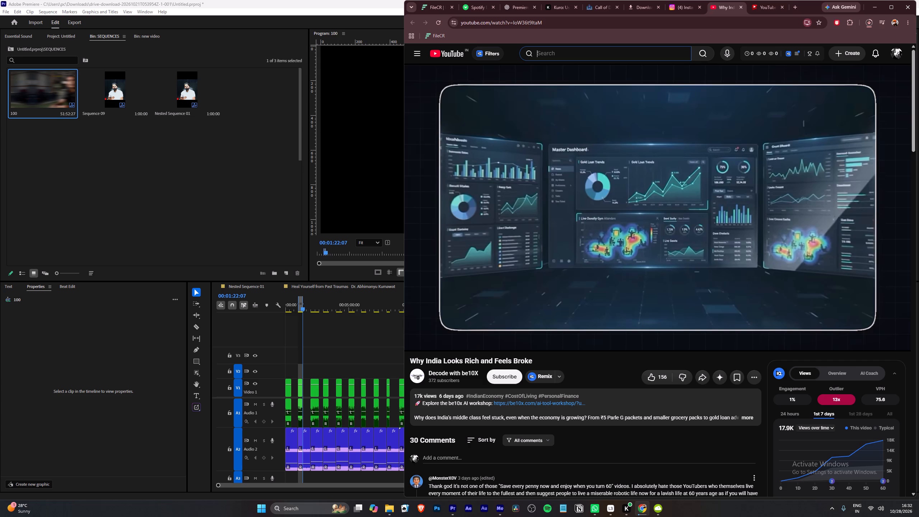
pyautogui.write('how to edit')
pyautogui.press('space')
pyautogui.write('vide')
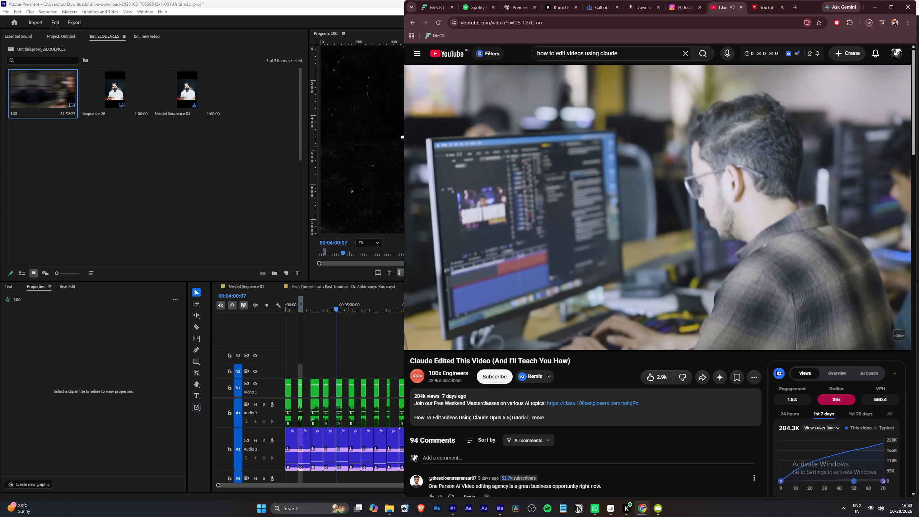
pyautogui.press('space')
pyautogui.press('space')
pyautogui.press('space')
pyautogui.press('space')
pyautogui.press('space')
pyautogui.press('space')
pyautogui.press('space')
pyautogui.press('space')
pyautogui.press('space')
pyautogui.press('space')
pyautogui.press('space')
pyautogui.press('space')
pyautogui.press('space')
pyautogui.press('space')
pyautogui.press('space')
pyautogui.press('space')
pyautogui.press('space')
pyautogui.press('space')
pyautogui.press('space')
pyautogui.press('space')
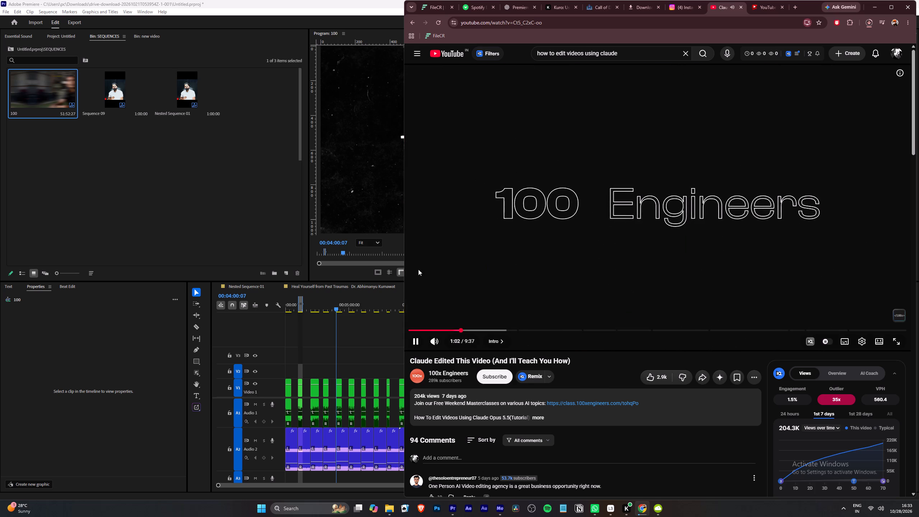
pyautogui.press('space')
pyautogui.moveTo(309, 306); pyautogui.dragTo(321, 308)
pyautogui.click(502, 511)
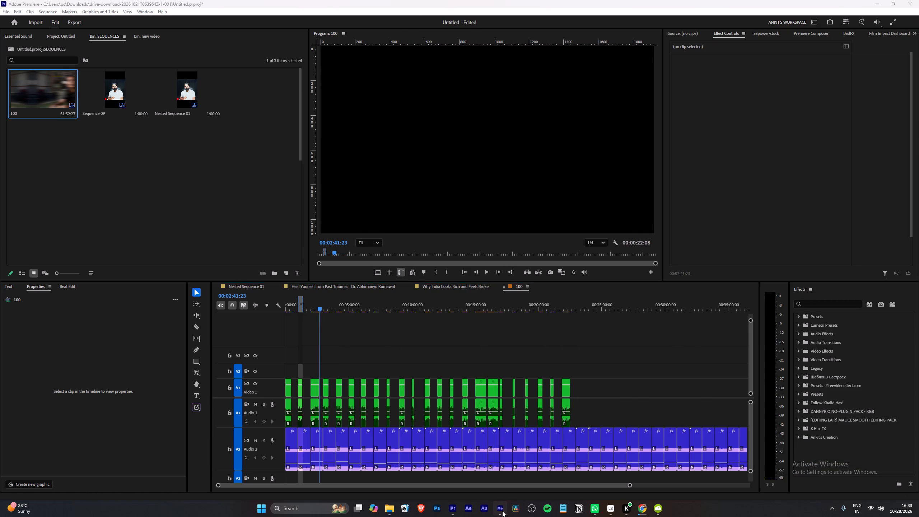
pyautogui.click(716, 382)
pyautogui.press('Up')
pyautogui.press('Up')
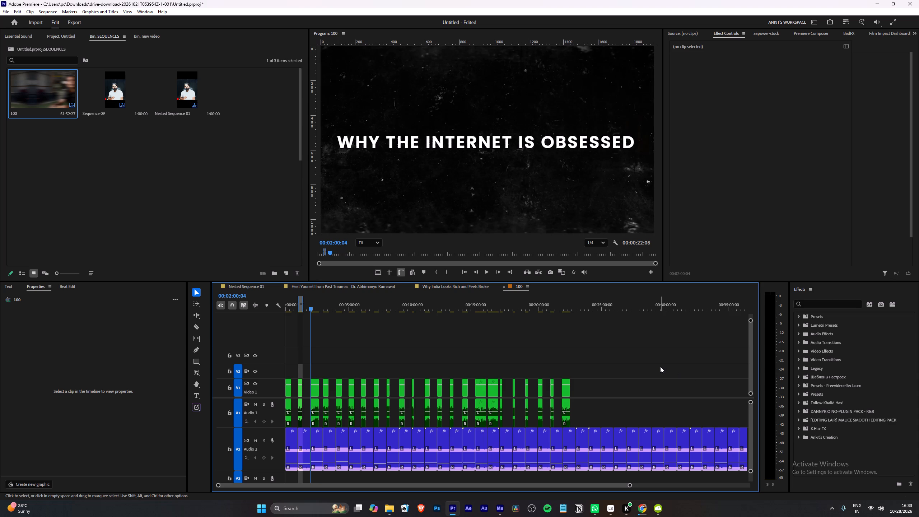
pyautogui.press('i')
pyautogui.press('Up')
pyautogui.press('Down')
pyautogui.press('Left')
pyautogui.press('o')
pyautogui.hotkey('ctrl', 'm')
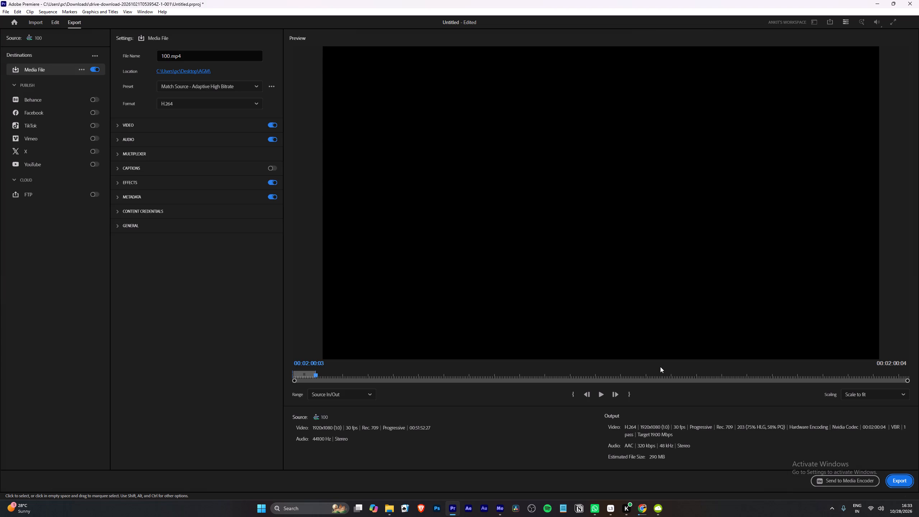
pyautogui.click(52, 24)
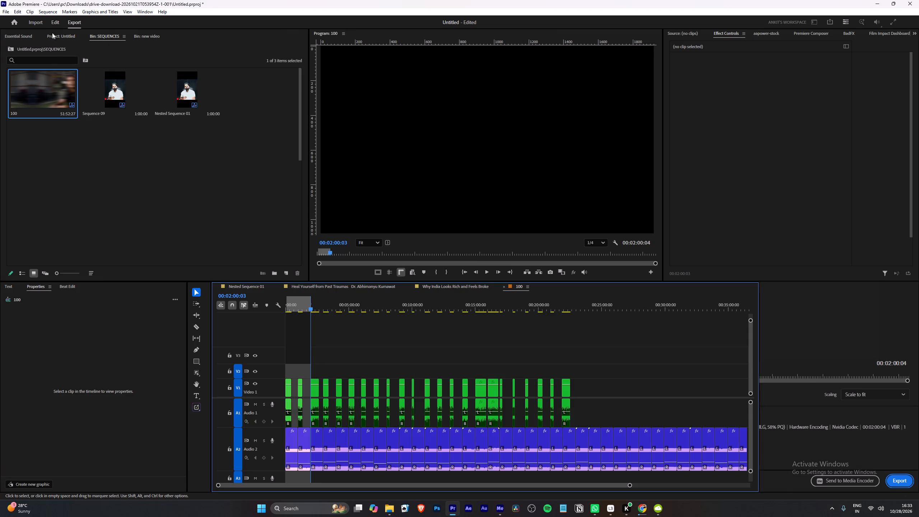
# Mark In at 00:02:00:04 and Out at 00:02:40:07 around the third GFX clip, and send 100.mp4 to Media Encoder.
pyautogui.press('Up')
pyautogui.press('Up')
pyautogui.press('Down')
pyautogui.press('Down')
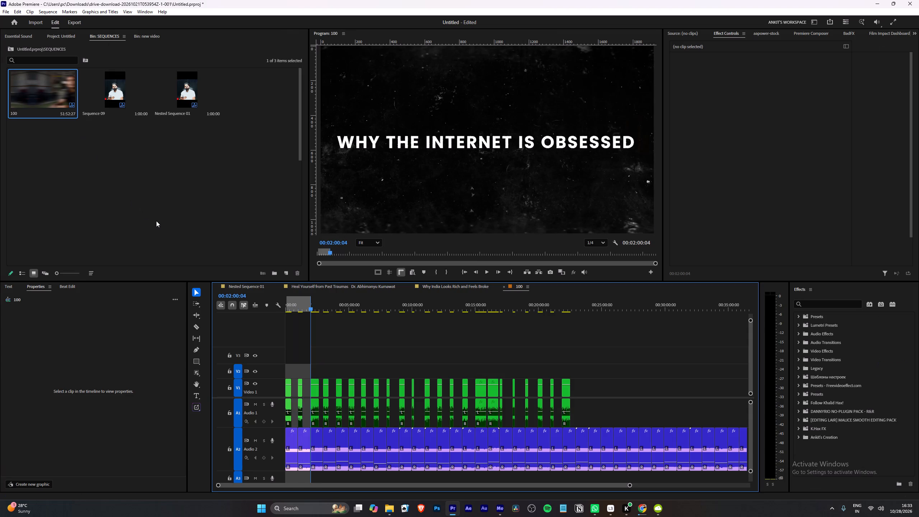
pyautogui.press('i')
pyautogui.press('Down')
pyautogui.press('Left')
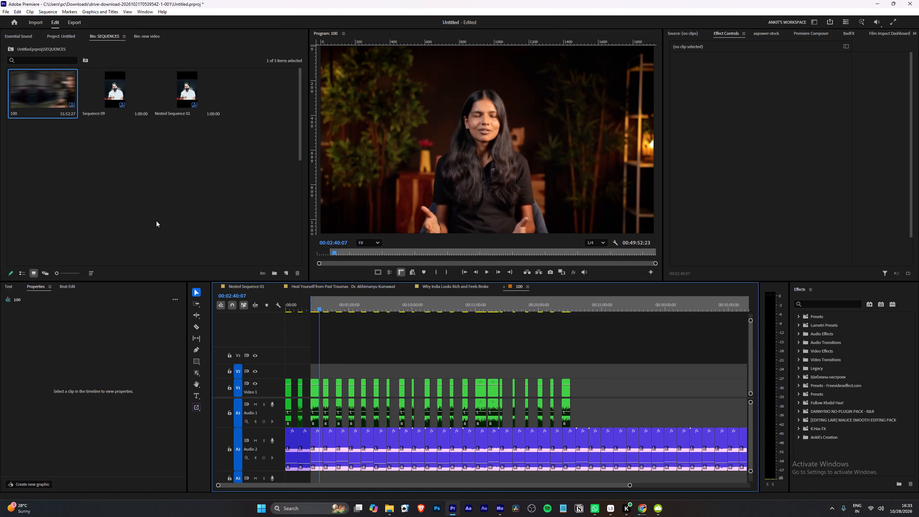
pyautogui.press('o')
pyautogui.hotkey('ctrl', 'm')
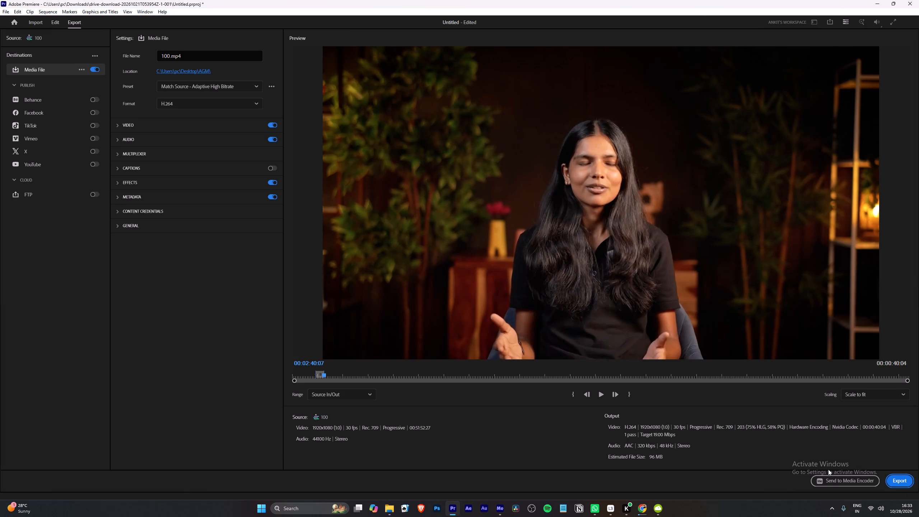
pyautogui.click(830, 477)
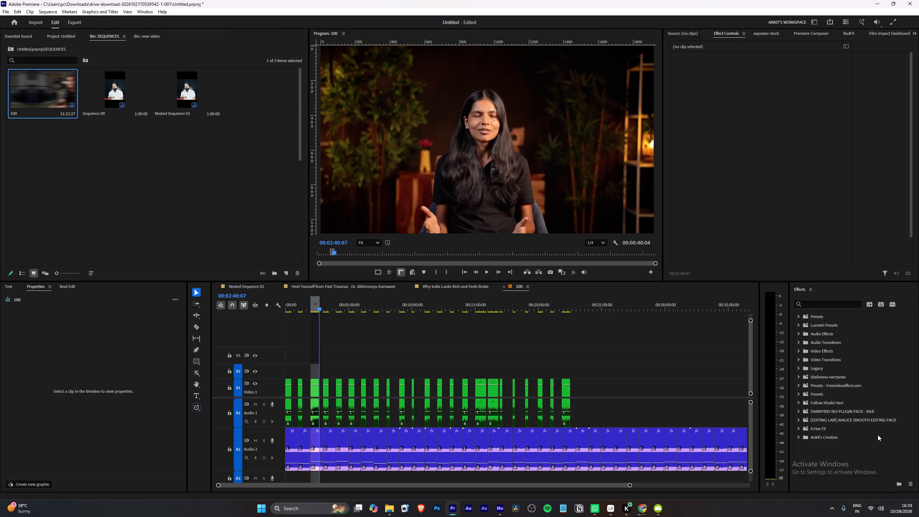
# Mark In and Out around the fourth GFX clip, ending at 00:03:26:24, and send 100.mp4 to Media Encoder.
pyautogui.press('Down')
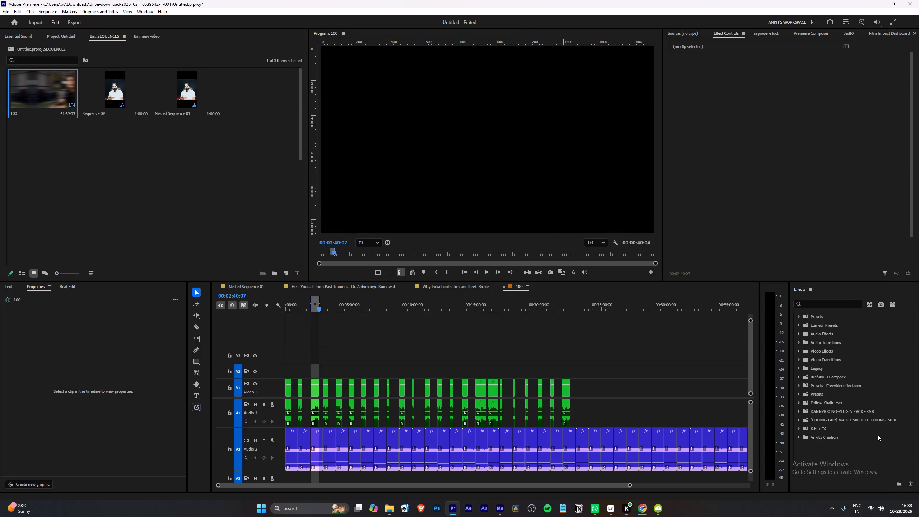
pyautogui.press('Down')
pyautogui.press('i')
pyautogui.press('Down')
pyautogui.press('Left')
pyautogui.press('o')
pyautogui.hotkey('ctrl', 'm')
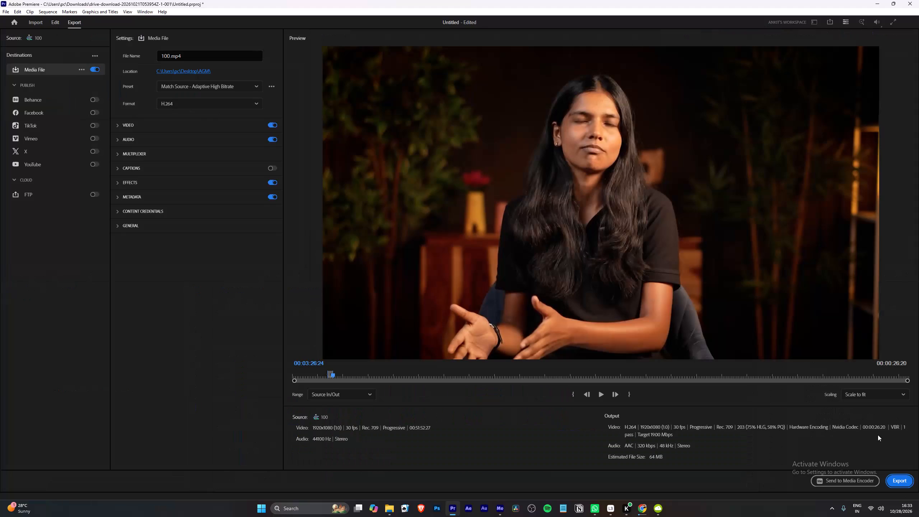
pyautogui.click(820, 480)
# Mark In and Out around the fifth GFX clip, ending at its last frame, 00:04:30:08.
pyautogui.press('Down')
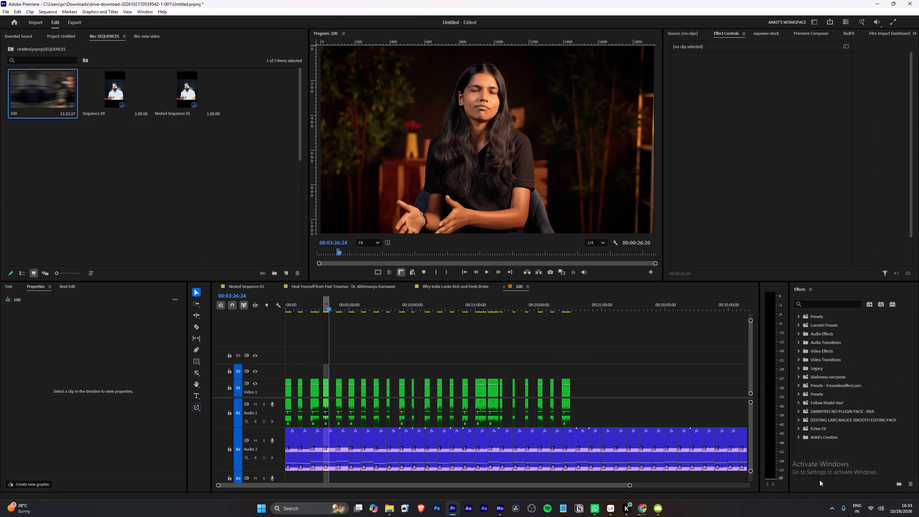
pyautogui.press('Down')
pyautogui.press('i')
pyautogui.press('Down')
pyautogui.press('Left')
pyautogui.press('o')
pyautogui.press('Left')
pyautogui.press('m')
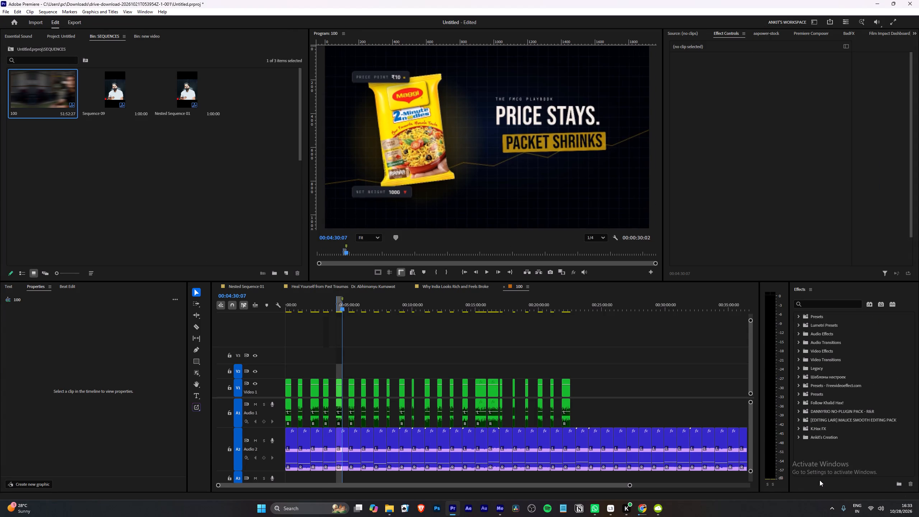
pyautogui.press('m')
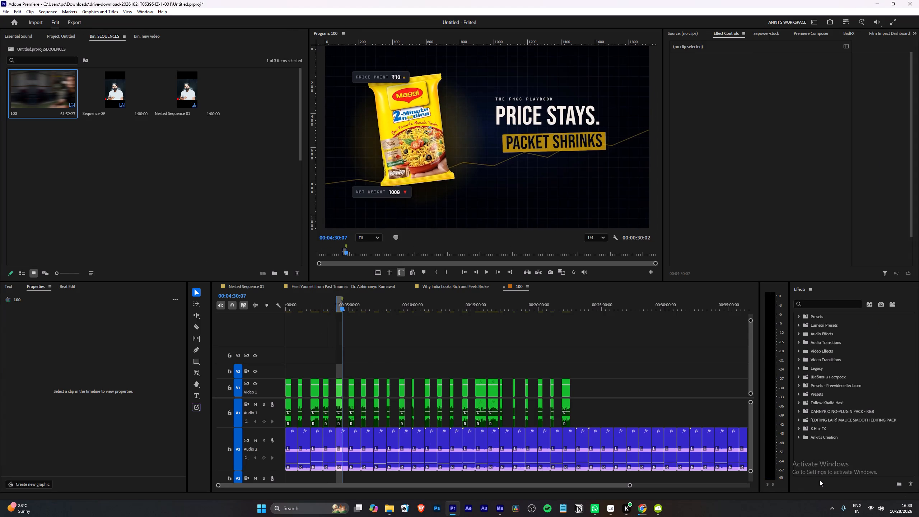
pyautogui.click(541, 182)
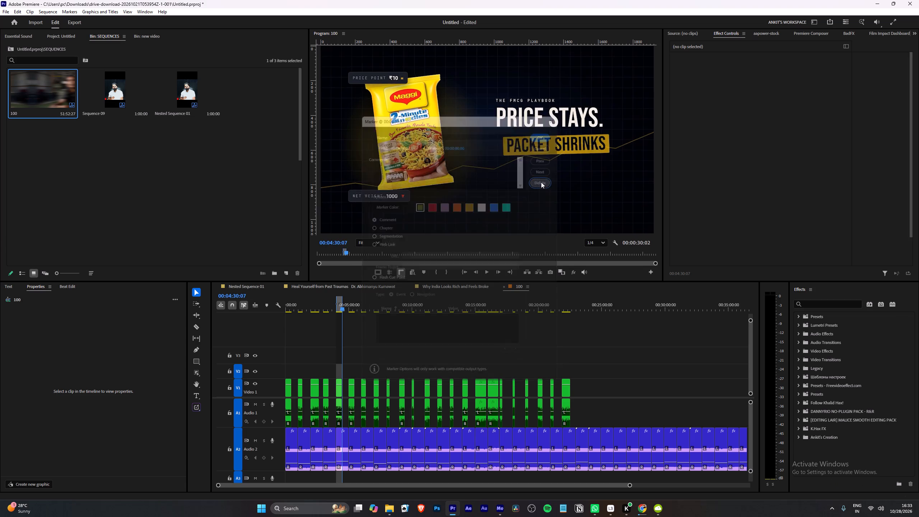
# Set the Out point again at the fifth GFX clip's last frame, 00:04:30:08, and send 100.mp4 to Media Encoder.
pyautogui.press('Up')
pyautogui.press('Up')
pyautogui.press('Down')
pyautogui.press('Down')
pyautogui.press('Left')
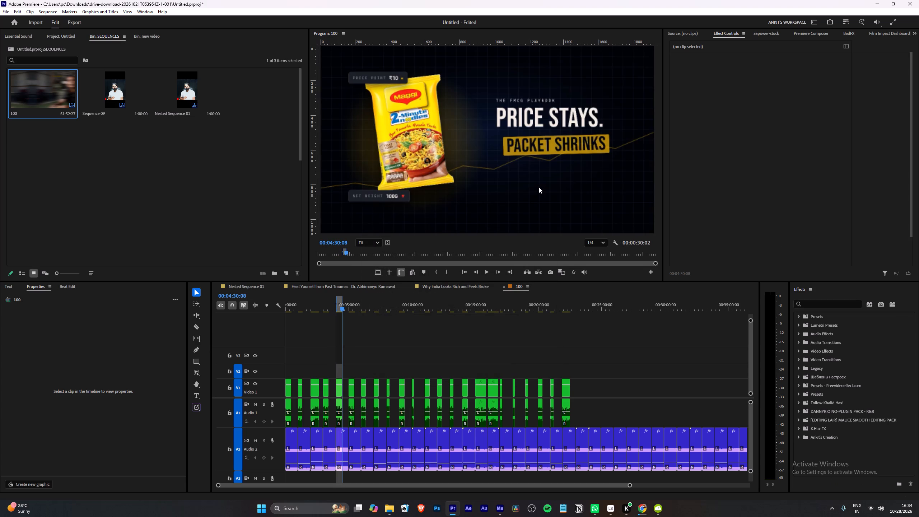
pyautogui.press('o')
pyautogui.hotkey('ctrl', 'm')
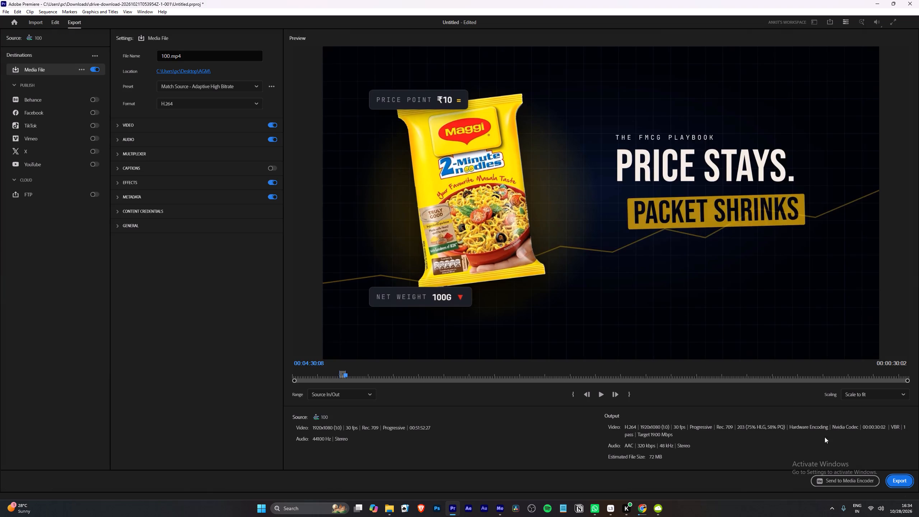
pyautogui.click(852, 479)
# Mark In at 00:05:00:09 and Out at 00:05:29:29 around the sixth GFX clip, and send 100.mp4 to Media Encoder.
pyautogui.press('Down')
pyautogui.press('Down')
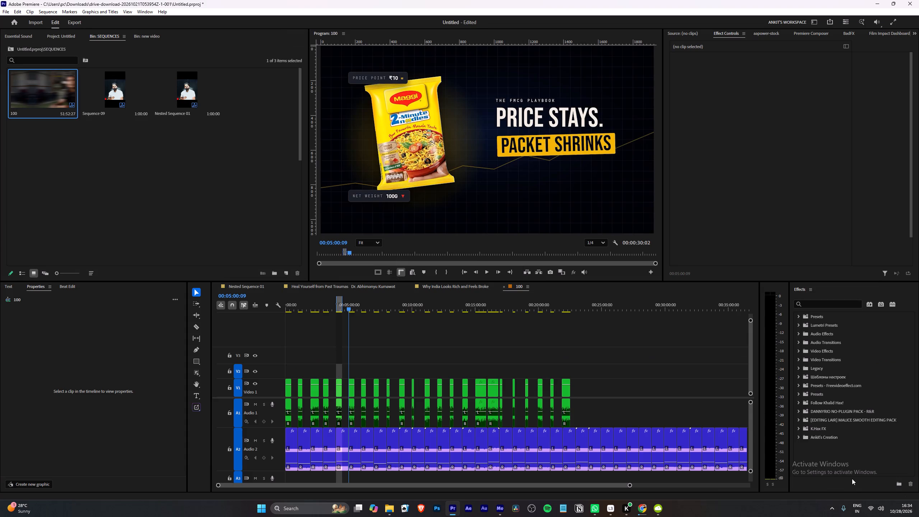
pyautogui.press('i')
pyautogui.press('Down')
pyautogui.press('Left')
pyautogui.press('o')
pyautogui.hotkey('ctrl', 'm')
pyautogui.click(852, 479)
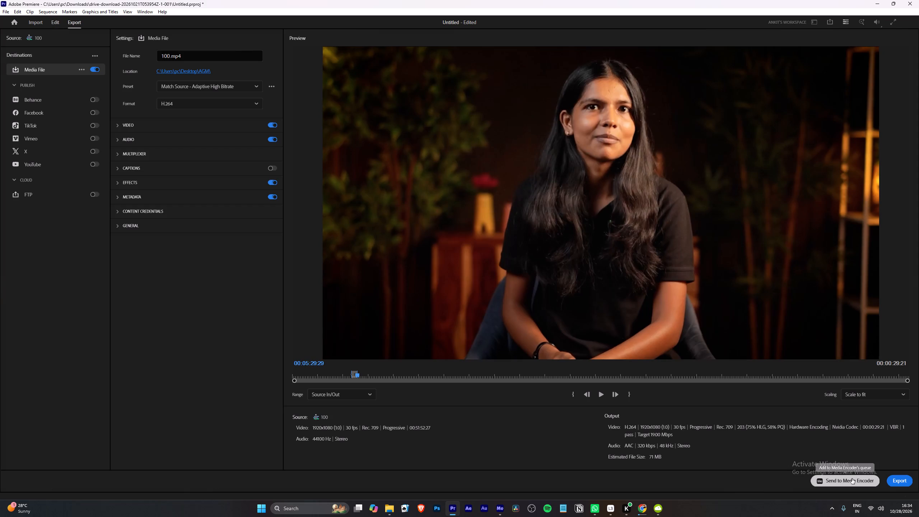
# Mark In and Out around the seventh GFX clip, ending at 00:06:24:05, and send that range to Media Encoder.
pyautogui.press('Down')
pyautogui.press('Down')
pyautogui.press('i')
pyautogui.press('Down')
pyautogui.press('Left')
pyautogui.press('o')
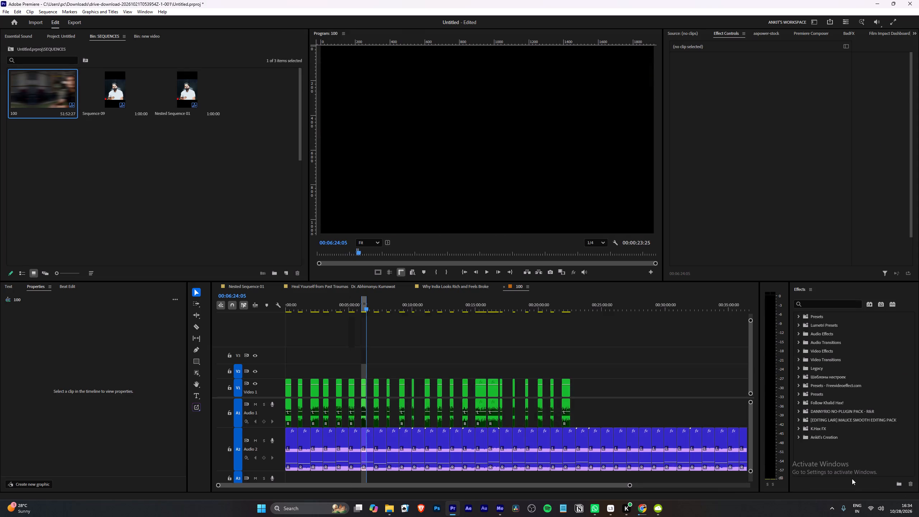
pyautogui.hotkey('ctrl', 'm')
pyautogui.click(852, 479)
# Mark In at 00:07:00:13 and Out at 00:07:25:28 around the eighth GFX clip, and send 100.mp4 to Media Encoder.
pyautogui.press('Down')
pyautogui.press('Down')
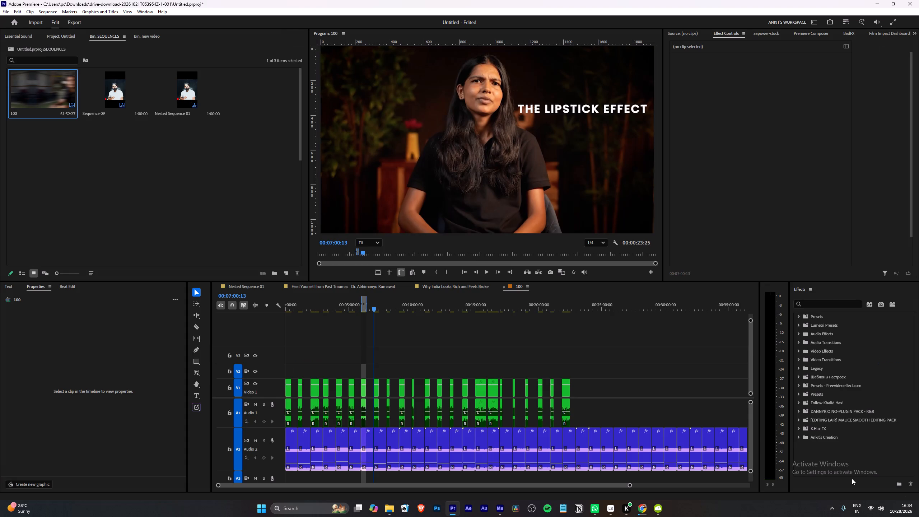
pyautogui.press('i')
pyautogui.press('Down')
pyautogui.press('Left')
pyautogui.press('o')
pyautogui.hotkey('ctrl', 'm')
pyautogui.click(852, 479)
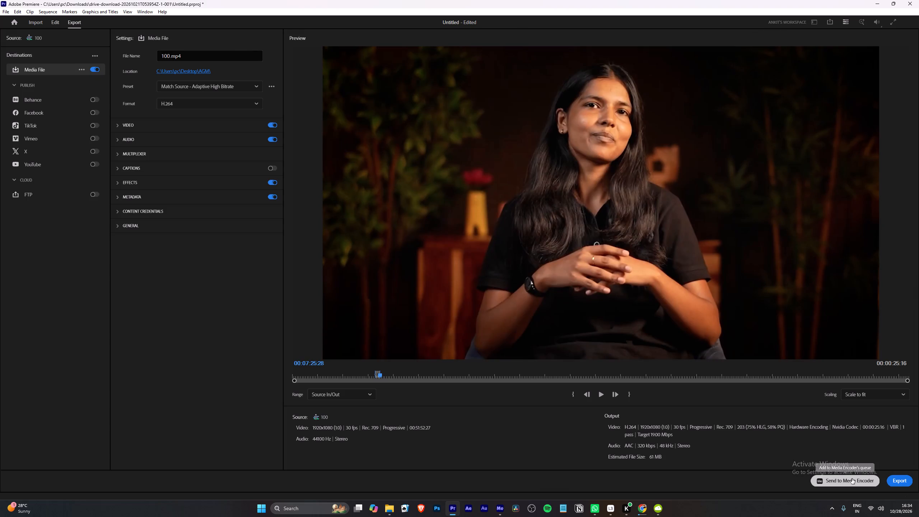
# Mark In and Out around the ninth GFX clip, ending at 00:08:15:26, and send that range to Media Encoder.
pyautogui.press('Down')
pyautogui.press('Down')
pyautogui.press('i')
pyautogui.press('Down')
pyautogui.press('Left')
pyautogui.press('o')
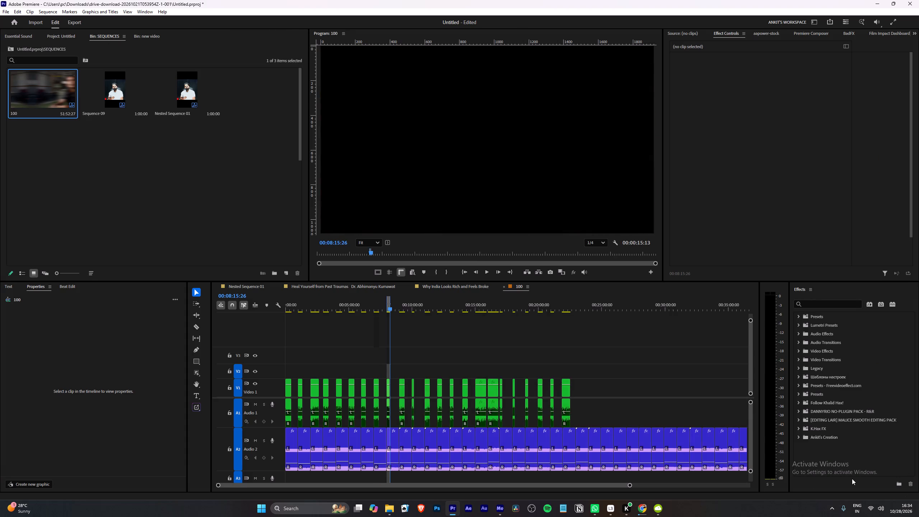
pyautogui.hotkey('ctrl', 'm')
pyautogui.click(852, 479)
# Mark In at 00:09:00:16 and Out at 00:09:27:29 around the tenth GFX clip, and send 100.mp4 to Media Encoder.
pyautogui.press('Down')
pyautogui.press('Down')
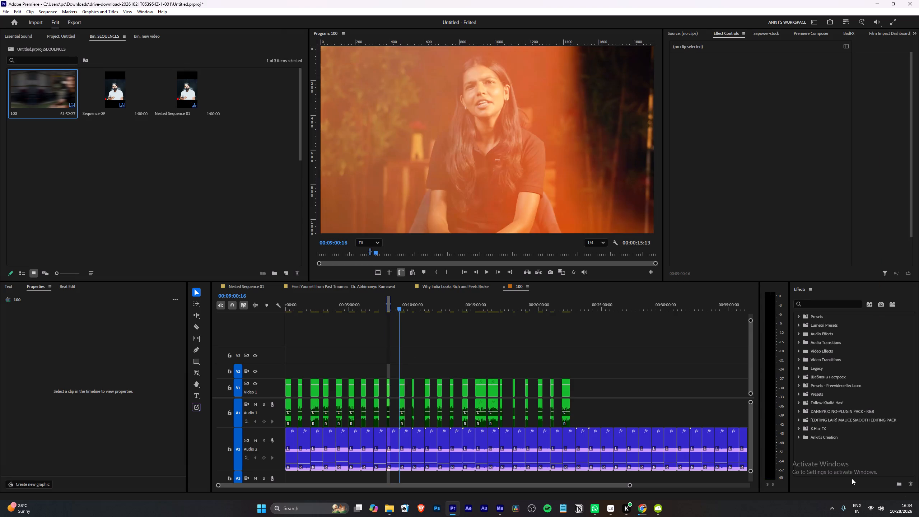
pyautogui.press('i')
pyautogui.press('Down')
pyautogui.press('Left')
pyautogui.press('o')
pyautogui.hotkey('ctrl', 'm')
pyautogui.click(852, 479)
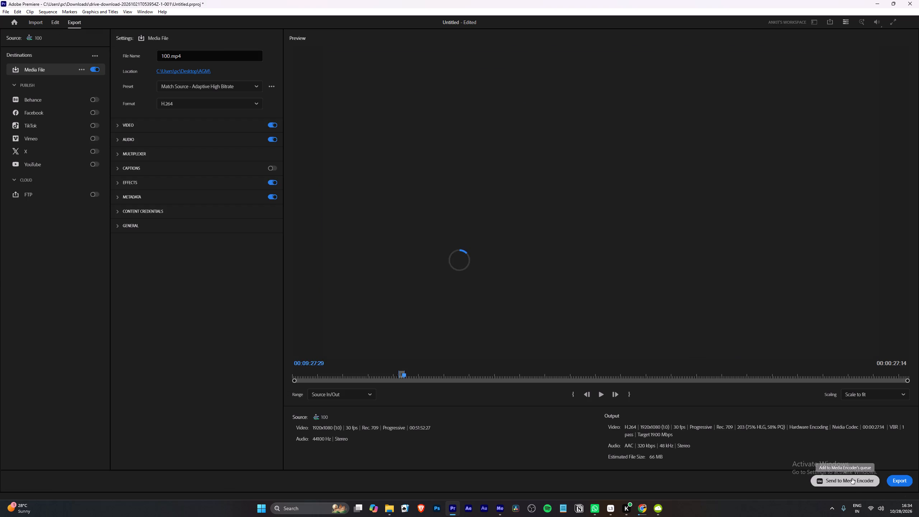
# Mark In and Out around the eleventh GFX clip, ending at 00:10:12:09, and send that range to Media Encoder.
pyautogui.press('Down')
pyautogui.press('Down')
pyautogui.press('i')
pyautogui.press('Down')
pyautogui.press('Left')
pyautogui.press('o')
pyautogui.hotkey('ctrl', 'm')
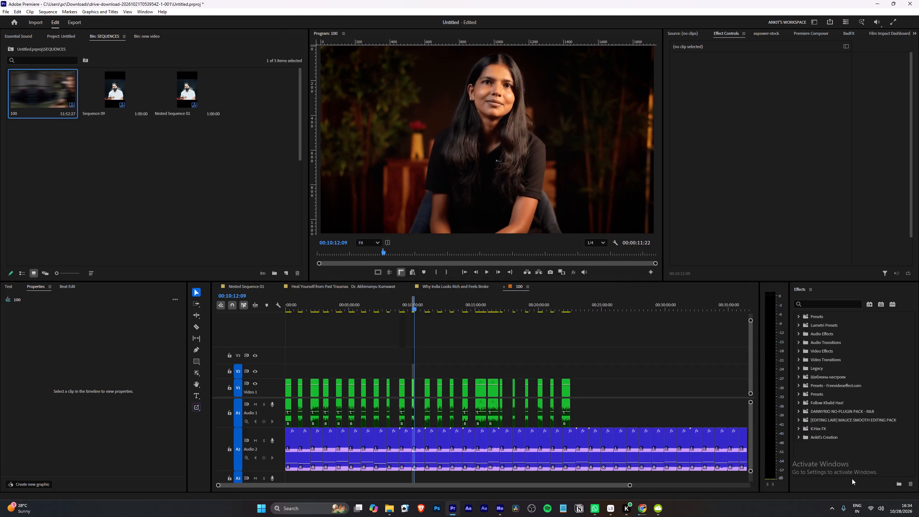
pyautogui.click(852, 479)
# Mark In at 00:11:00:20 and Out at 00:11:26:15 around the twelfth GFX clip, and send that range to Media Encoder.
pyautogui.press('Down')
pyautogui.press('Down')
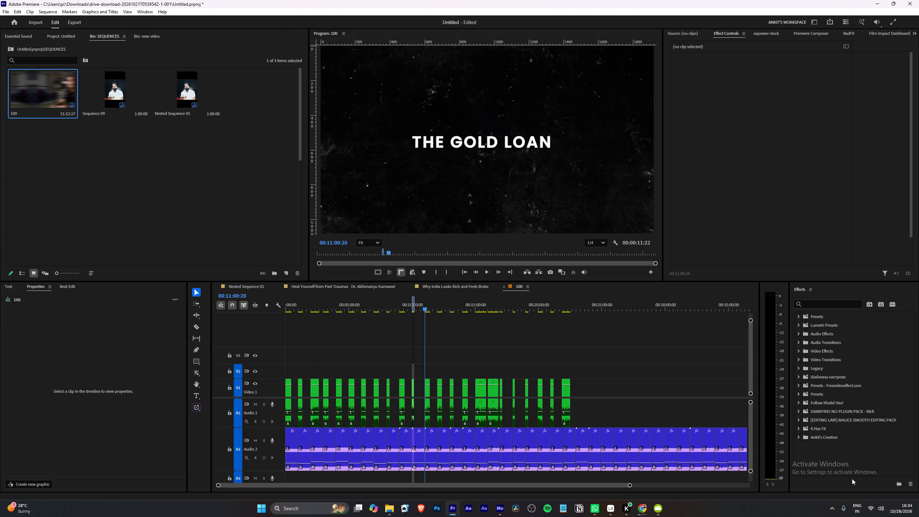
pyautogui.press('o')
pyautogui.press('i')
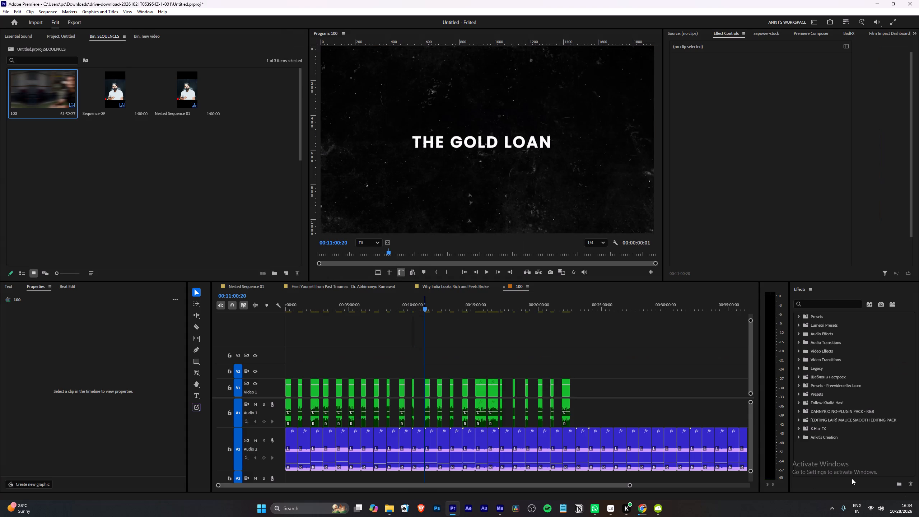
pyautogui.press('Down')
pyautogui.press('Left')
pyautogui.press('o')
pyautogui.hotkey('ctrl', 'm')
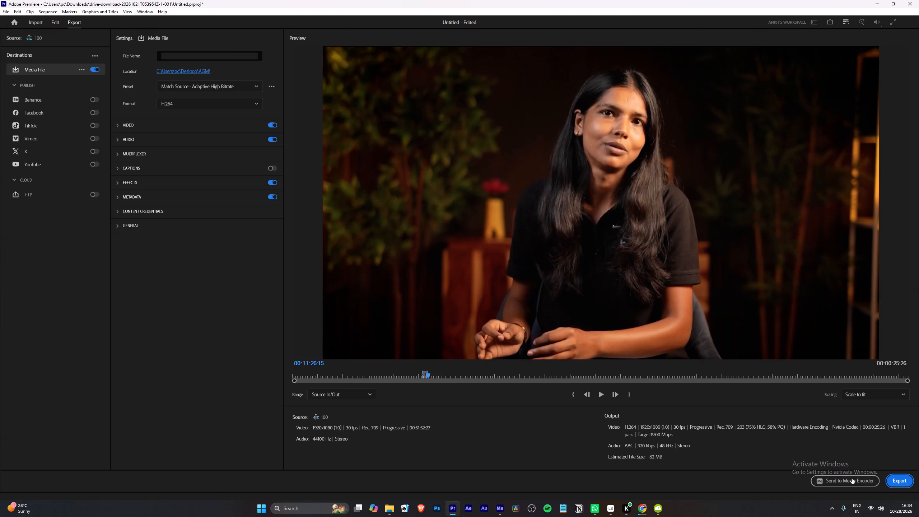
pyautogui.click(852, 479)
# Mark In at 00:12:00:22 and Out at 00:12:25:19 around the thirteenth GFX clip, and send 100.mp4 to Media Encoder.
pyautogui.press('Down')
pyautogui.press('Down')
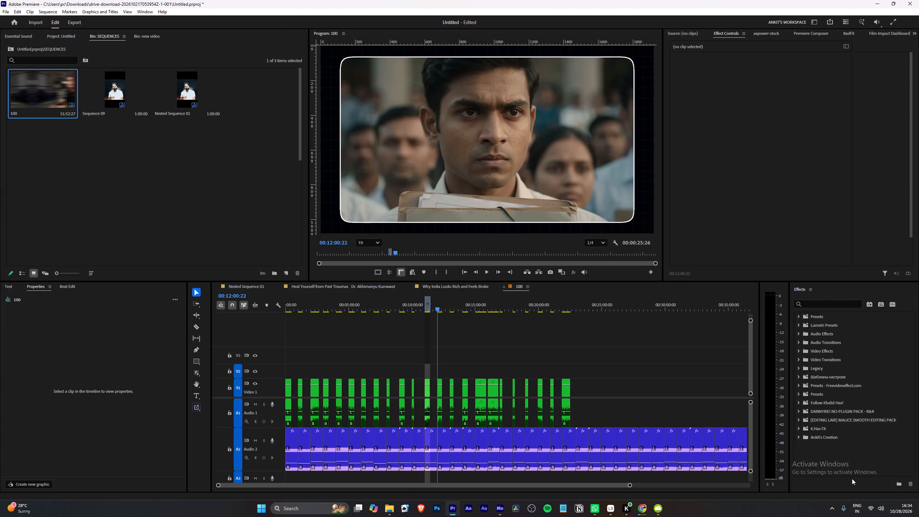
pyautogui.press('i')
pyautogui.press('Down')
pyautogui.press('Left')
pyautogui.press('o')
pyautogui.hotkey('ctrl', 'm')
pyautogui.click(852, 479)
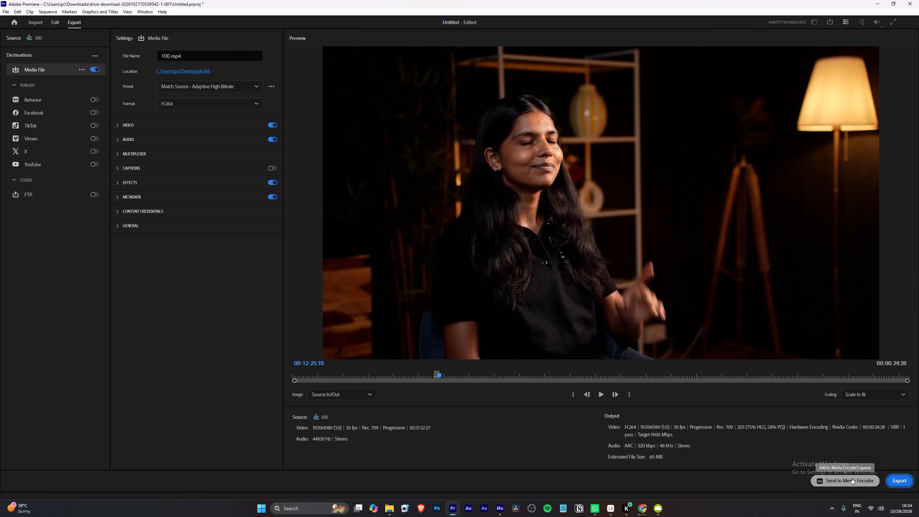
# Mark In and Out around the fourteenth GFX clip, ending at 00:13:19:13, and send that range to Media Encoder.
pyautogui.press('Down')
pyautogui.press('Down')
pyautogui.press('i')
pyautogui.press('Down')
pyautogui.press('Left')
pyautogui.press('o')
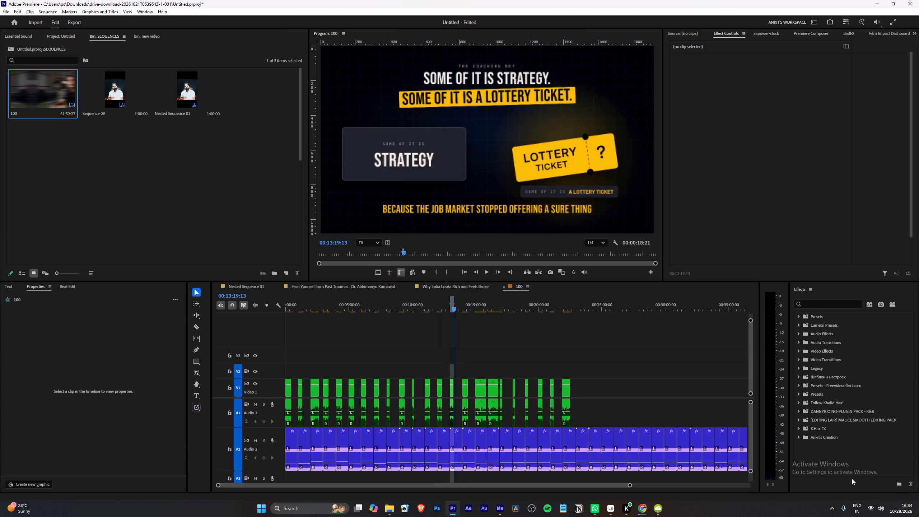
pyautogui.hotkey('ctrl', 'm')
pyautogui.click(852, 479)
# Mark In at 00:14:00:25 and Out at 00:14:27:21 around the fifteenth GFX clip, and send 100.mp4 to Media Encoder.
pyautogui.press('Down')
pyautogui.press('Down')
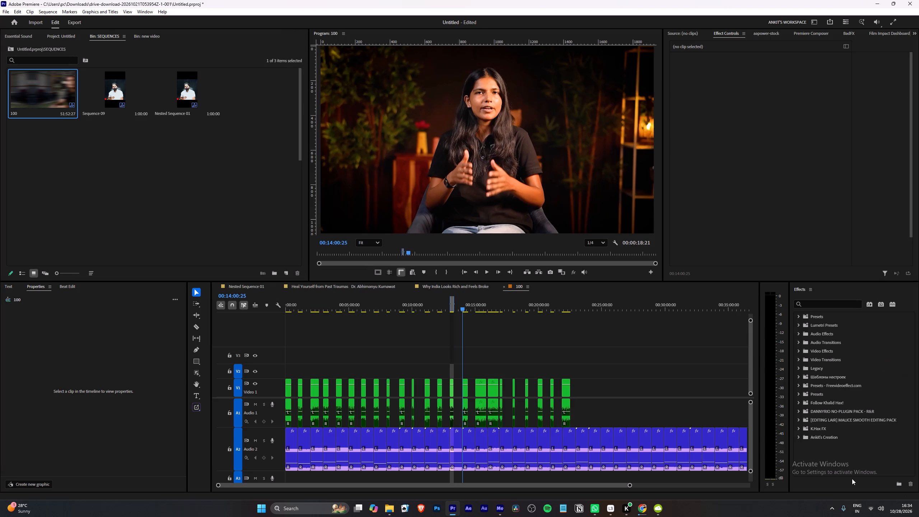
pyautogui.press('i')
pyautogui.press('Down')
pyautogui.press('Left')
pyautogui.press('o')
pyautogui.hotkey('ctrl', 'm')
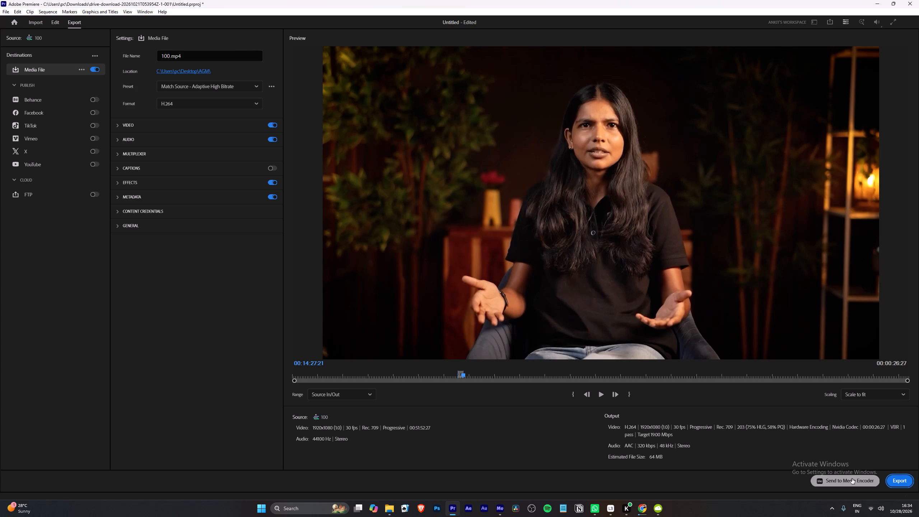
pyautogui.click(852, 479)
# Mark In and Out around the sixteenth GFX clip, ending at 00:15:53:27, and send that range to Media Encoder.
pyautogui.press('Down')
pyautogui.press('Down')
pyautogui.press('i')
pyautogui.press('Down')
pyautogui.press('Left')
pyautogui.press('o')
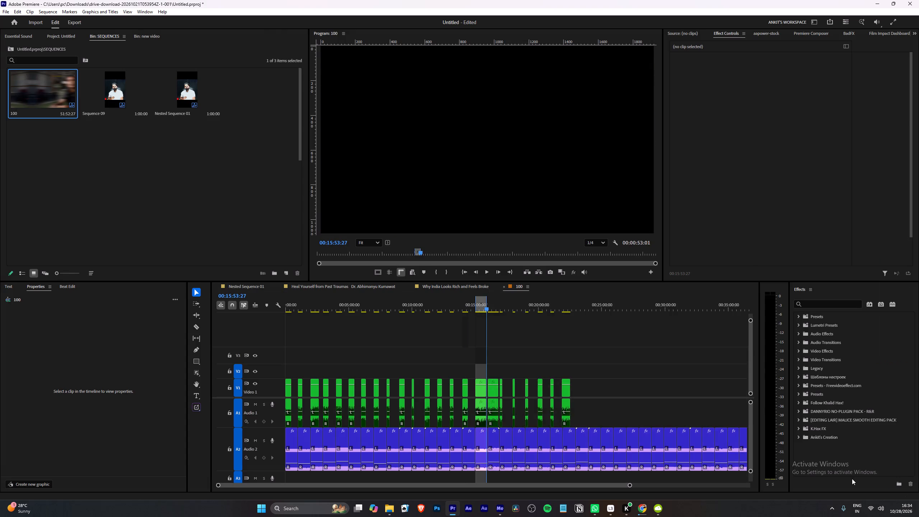
pyautogui.hotkey('ctrl', 'm')
pyautogui.click(852, 479)
# Mark In at 00:16:00:29 and Out at 00:16:52:02 around the seventeenth GFX clip, and send 100.mp4 to Media Encoder.
pyautogui.press('Down')
pyautogui.press('Down')
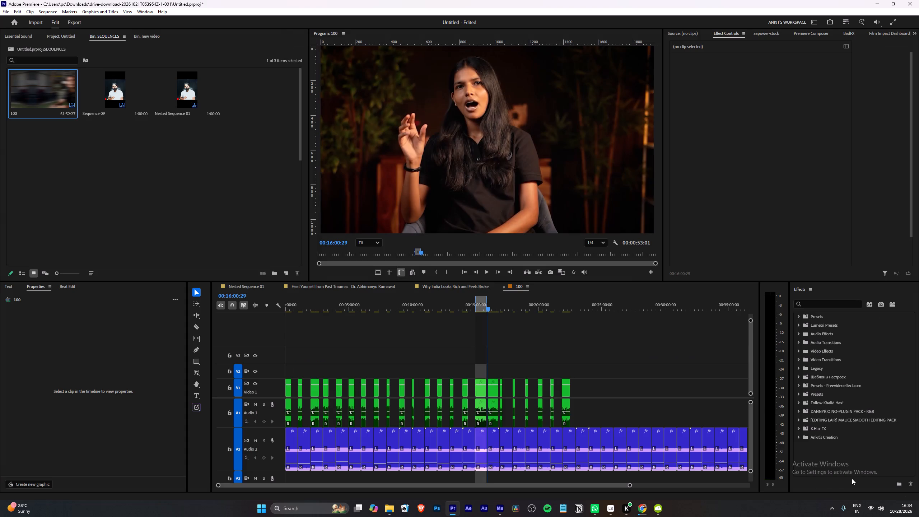
pyautogui.press('i')
pyautogui.press('Down')
pyautogui.press('Left')
pyautogui.press('o')
pyautogui.hotkey('ctrl', 'm')
pyautogui.click(852, 479)
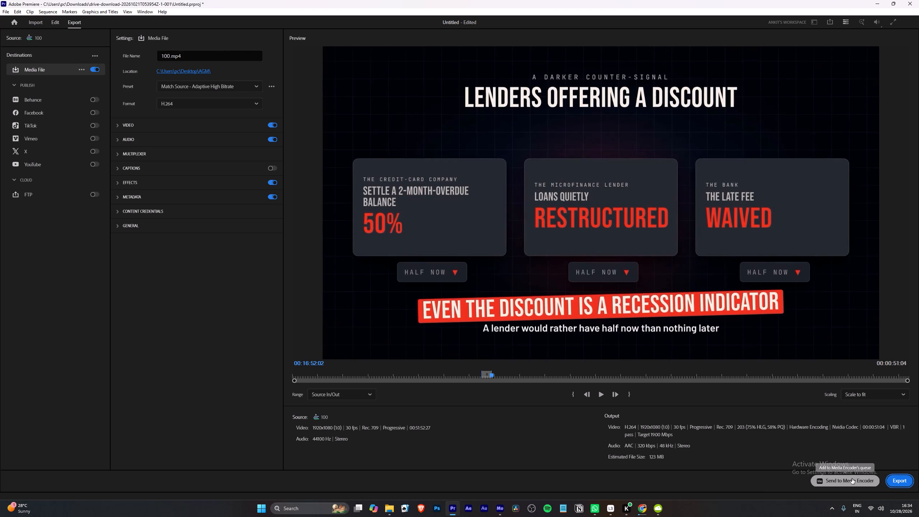
# Mark In and Out around the eighteenth GFX clip, ending at 00:17:10:18, and send 100.mp4 to Media Encoder.
pyautogui.press('Down')
pyautogui.press('Down')
pyautogui.press('i')
pyautogui.press('Down')
pyautogui.press('Left')
pyautogui.press('o')
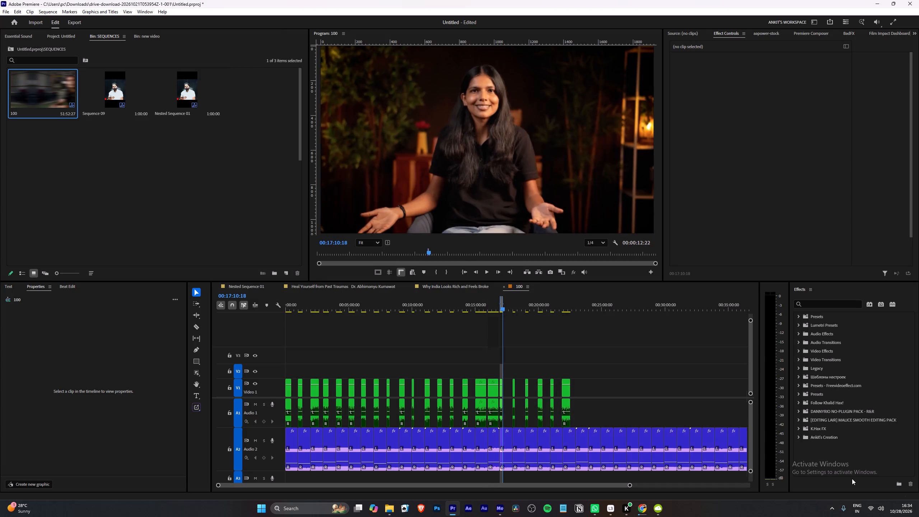
pyautogui.hotkey('ctrl', 'm')
pyautogui.click(892, 486)
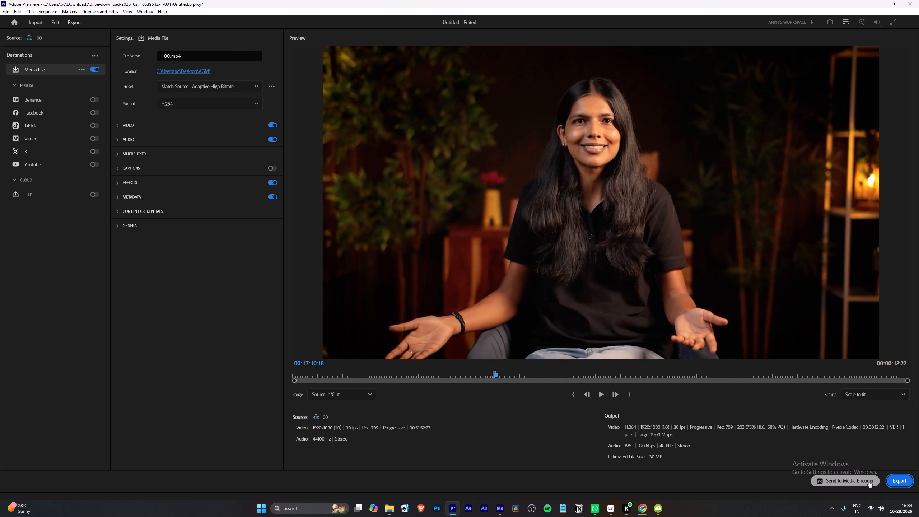
pyautogui.click(869, 482)
# Mark In at 00:17:57:26 and Out at 00:18:10:15 around the nineteenth GFX clip, and send that range to Media Encoder.
pyautogui.press('Down')
pyautogui.press('Down')
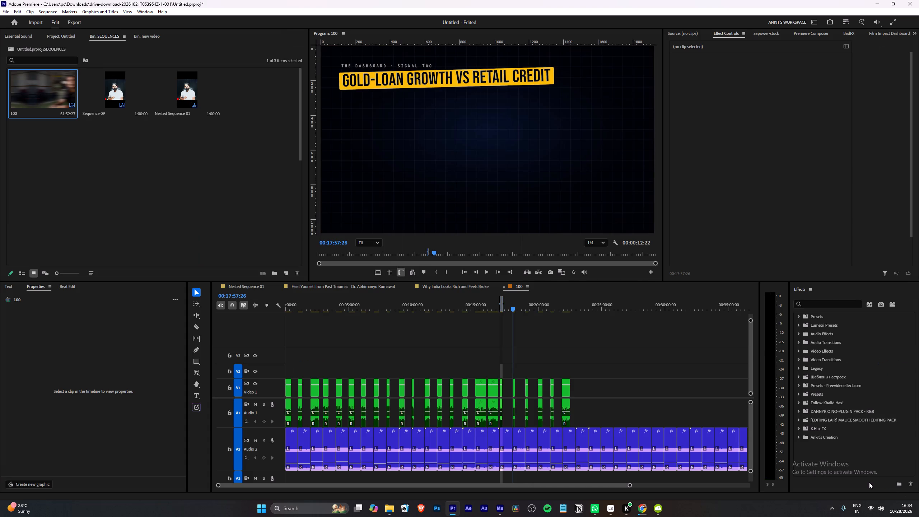
pyautogui.press('i')
pyautogui.press('Down')
pyautogui.press('Left')
pyautogui.press('o')
pyautogui.hotkey('ctrl', 'm')
pyautogui.click(869, 482)
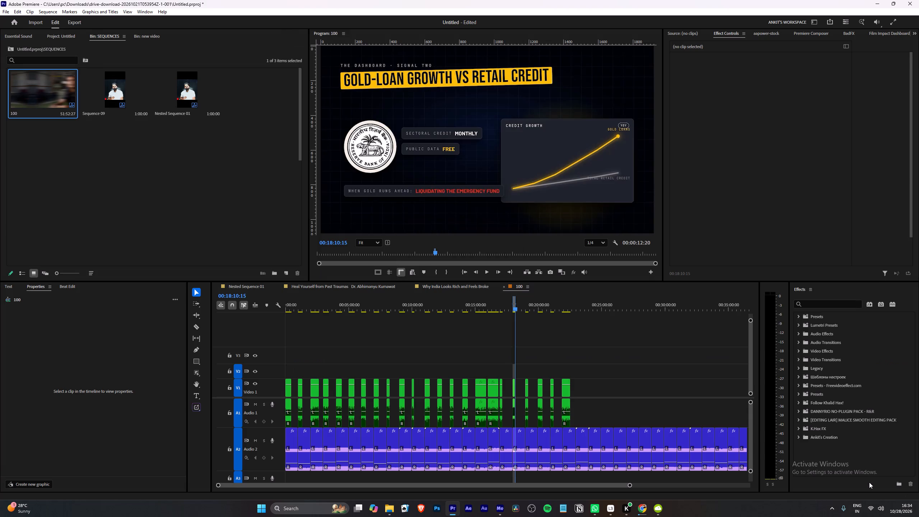
# Mark In and Out around the twentieth GFX clip, ending at 00:19:13:01, and send 100.mp4 to Media Encoder.
pyautogui.press('Down')
pyautogui.press('Down')
pyautogui.press('i')
pyautogui.press('Down')
pyautogui.press('Left')
pyautogui.press('o')
pyautogui.hotkey('ctrl', 'm')
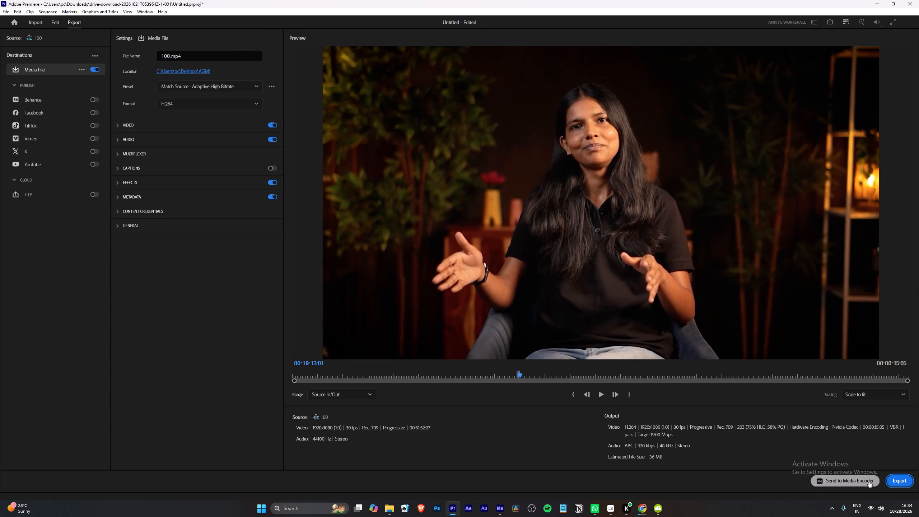
pyautogui.click(869, 482)
# Mark In at 00:19:57:26 and Out at 00:20:20:25 around the twenty-first GFX clip, and send 100.mp4 to Media Encoder.
pyautogui.press('Down')
pyautogui.press('Down')
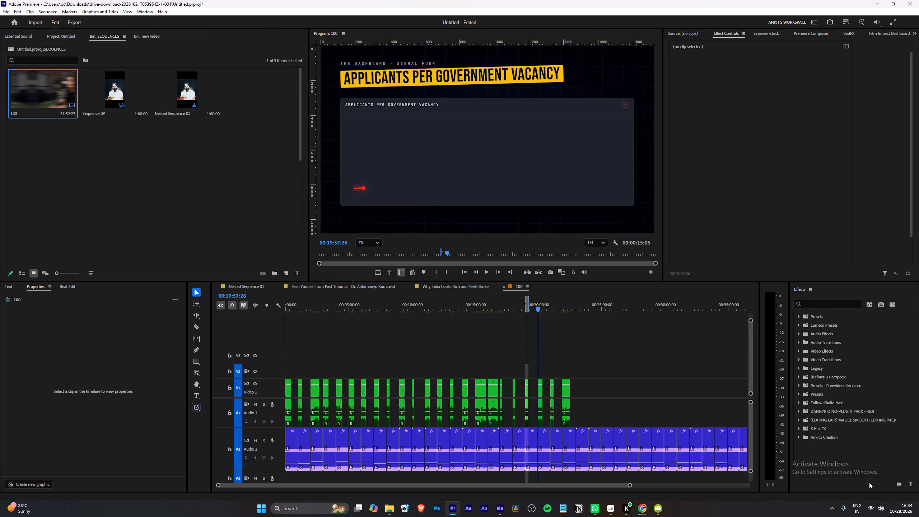
pyautogui.press('i')
pyautogui.press('Down')
pyautogui.press('Left')
pyautogui.press('o')
pyautogui.hotkey('ctrl', 'm')
pyautogui.click(869, 482)
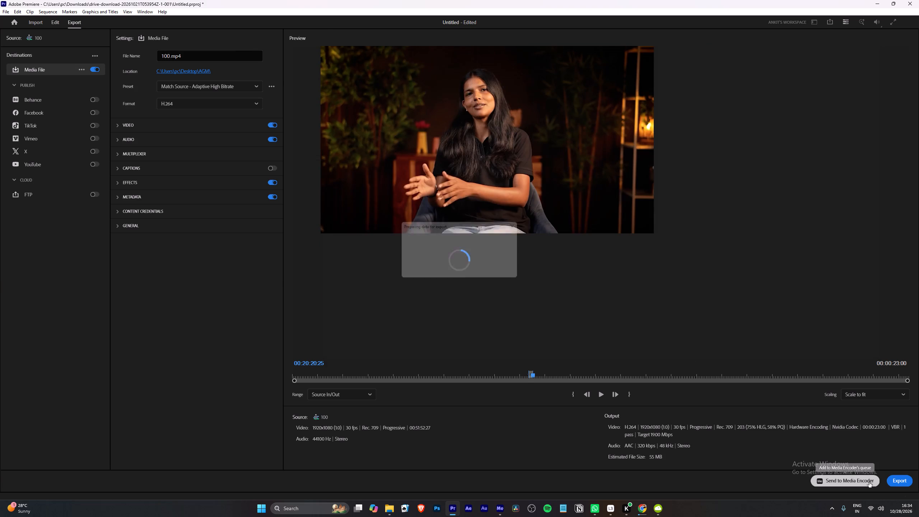
# Mark In and Out around the twenty-second GFX clip, ending at 00:21:15:03, and send that range to Media Encoder.
pyautogui.press('Down')
pyautogui.press('Down')
pyautogui.press('i')
pyautogui.press('Down')
pyautogui.press('Left')
pyautogui.press('o')
pyautogui.hotkey('ctrl', 'm')
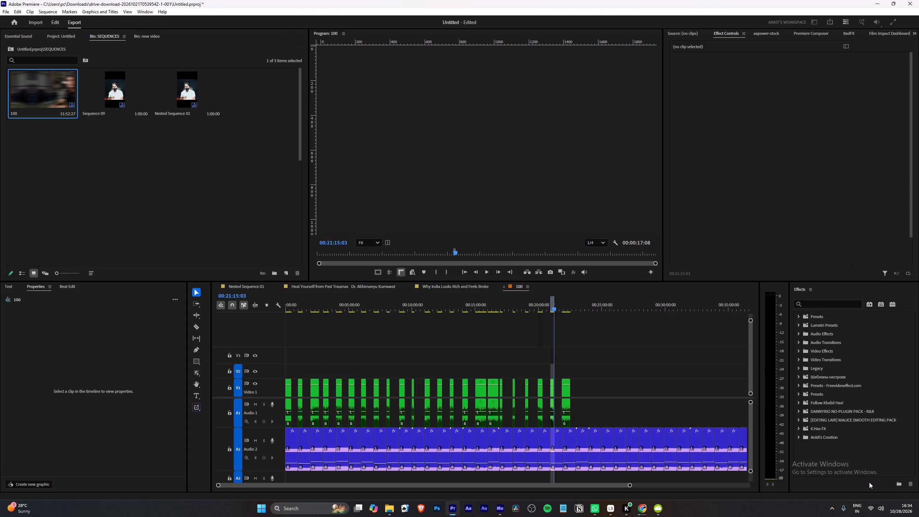
pyautogui.click(869, 482)
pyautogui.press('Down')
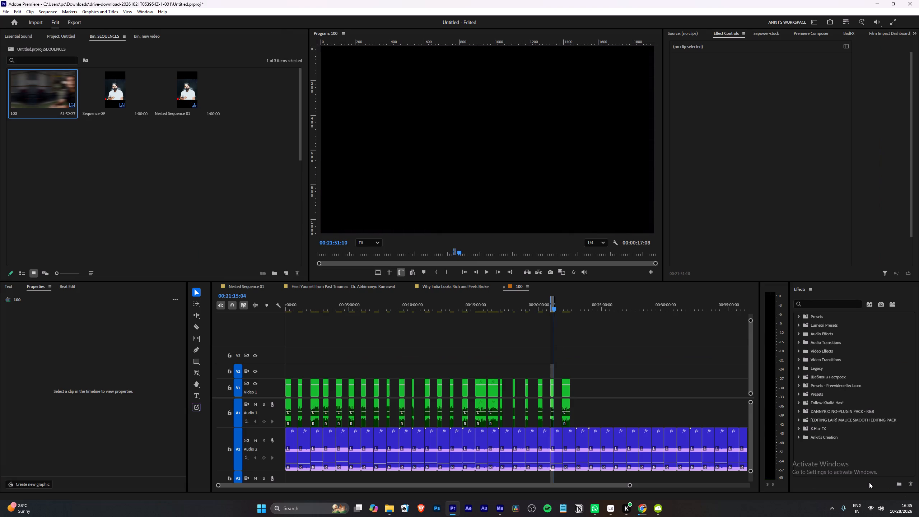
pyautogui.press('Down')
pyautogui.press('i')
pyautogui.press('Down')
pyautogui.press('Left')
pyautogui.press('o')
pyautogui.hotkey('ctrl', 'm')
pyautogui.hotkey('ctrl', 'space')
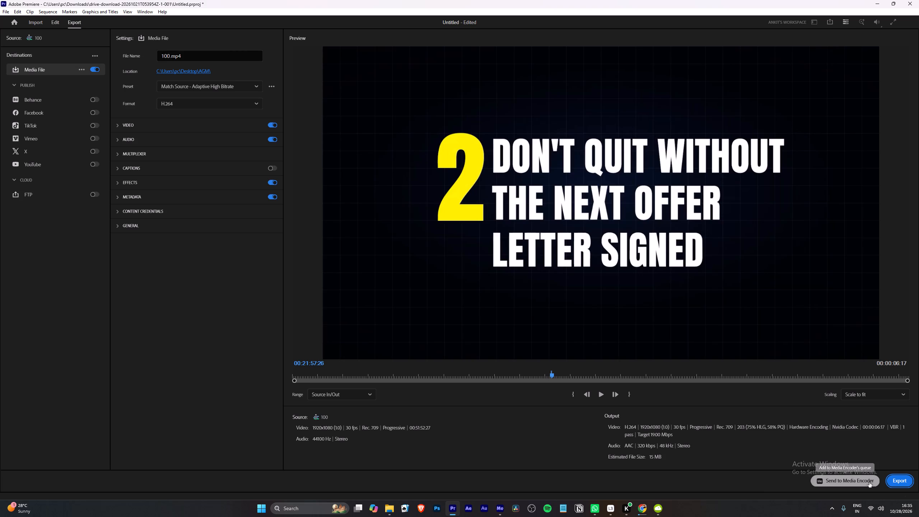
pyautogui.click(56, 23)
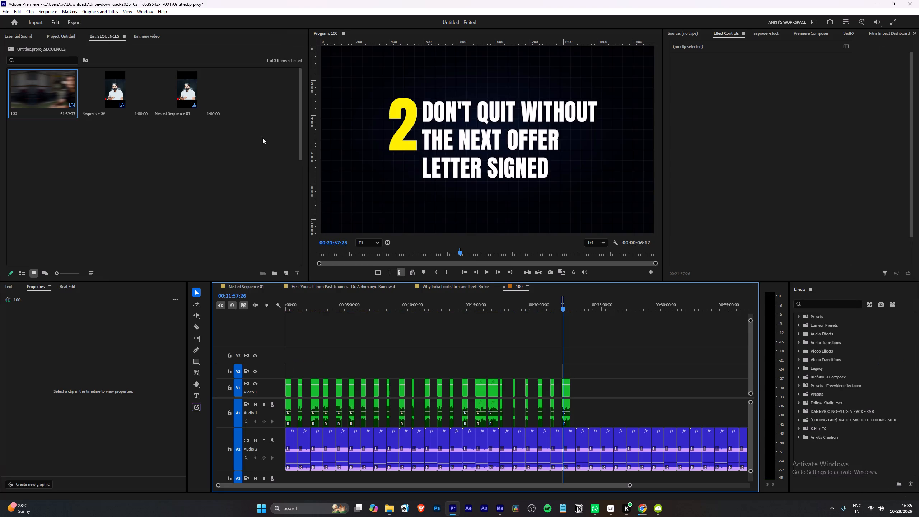
# Move the last green GFX clip later in the sequence so it starts at 00:21:57:27, aligned with the cut on Audio 2.
pyautogui.keyDown('alt'); pyautogui.scroll(4, 545, 405); pyautogui.keyUp('alt')
pyautogui.keyDown('alt'); pyautogui.scroll(10, 593, 415); pyautogui.keyUp('alt')
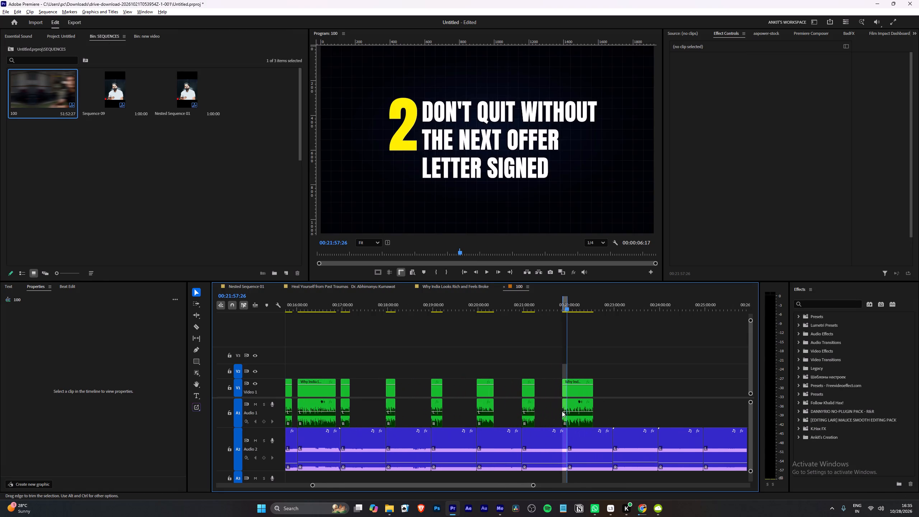
pyautogui.keyDown('alt'); pyautogui.scroll(5, 562, 411); pyautogui.keyUp('alt')
pyautogui.moveTo(561, 309); pyautogui.dragTo(557, 307)
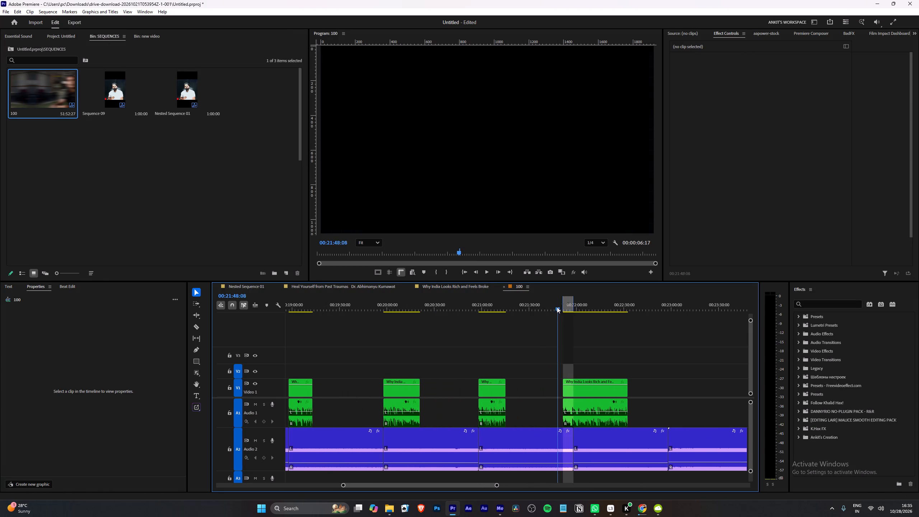
pyautogui.moveTo(557, 307); pyautogui.dragTo(546, 309)
pyautogui.press('Down')
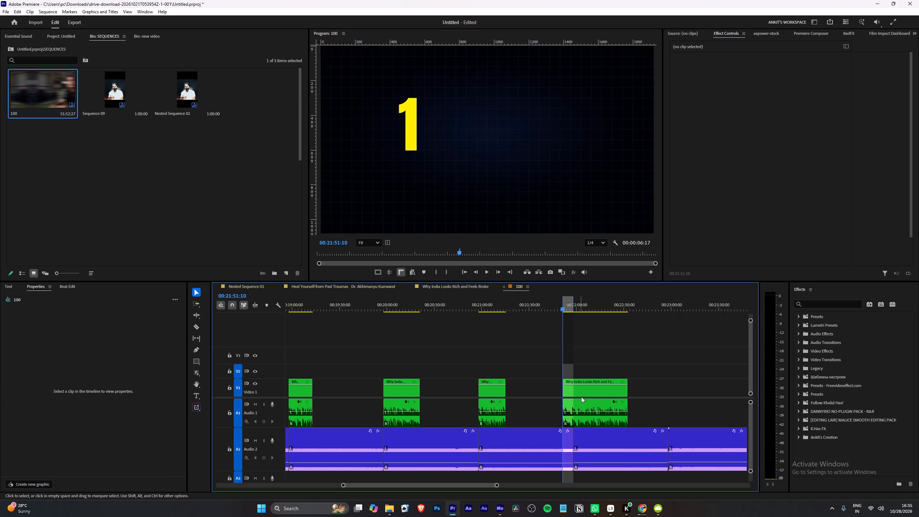
pyautogui.moveTo(582, 395); pyautogui.dragTo(591, 396)
# Mark In at 00:21:57:27 and Out at 00:22:39:00 around the last GFX clip, and send 100.mp4 to Media Encoder.
pyautogui.press('Down')
pyautogui.press('Down')
pyautogui.press('Up')
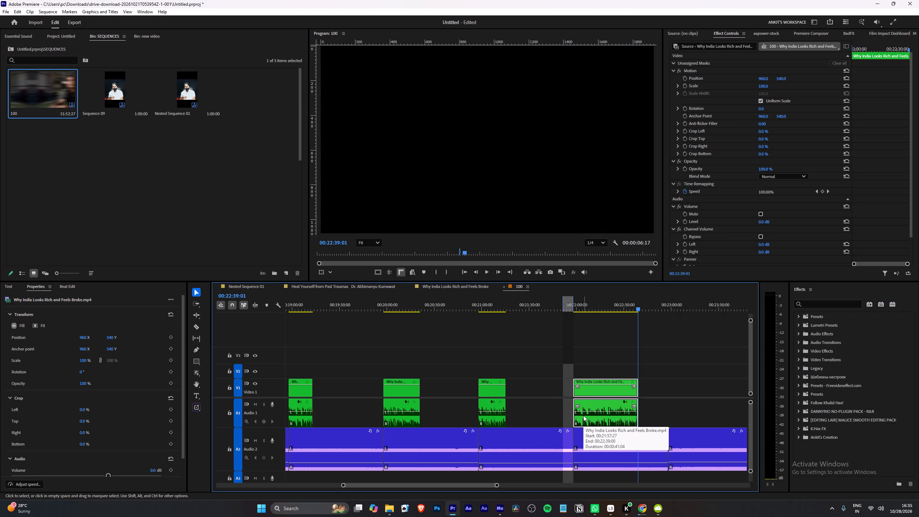
pyautogui.press('i')
pyautogui.press('Down')
pyautogui.press('Left')
pyautogui.press('o')
pyautogui.press('Left')
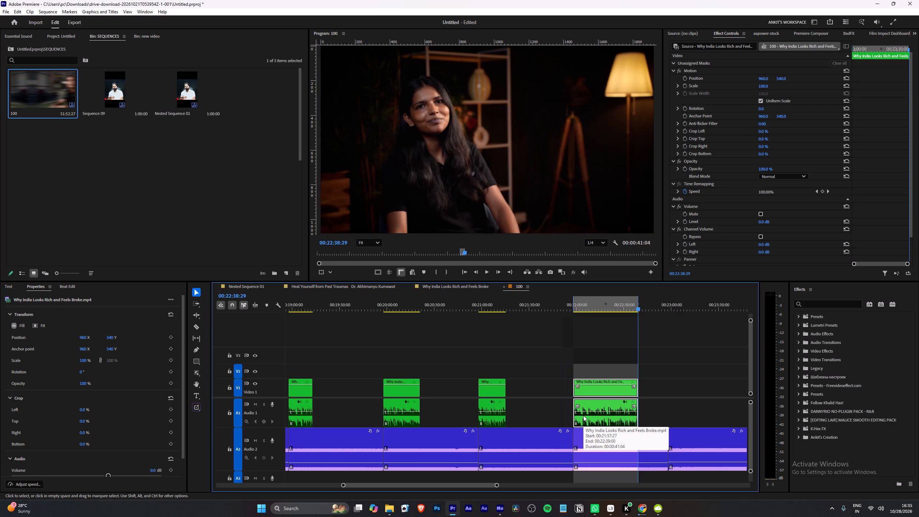
pyautogui.hotkey('ctrl', 'm')
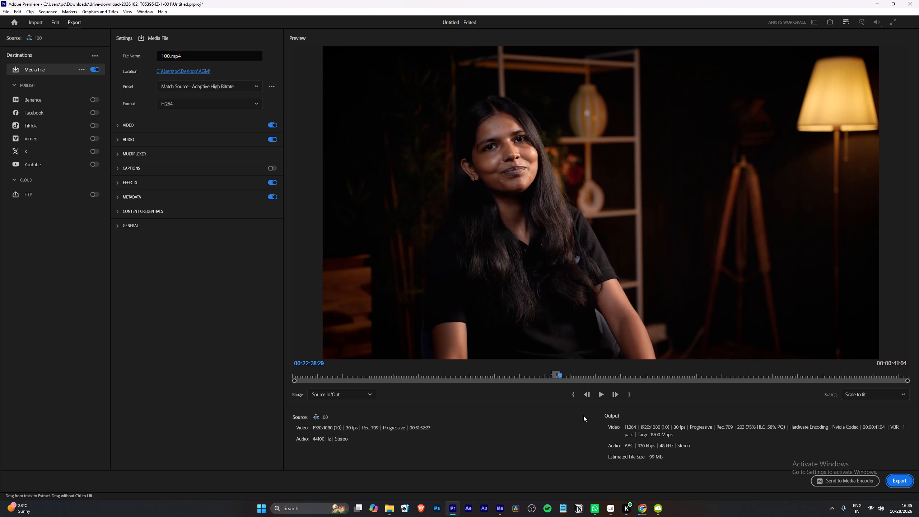
pyautogui.click(871, 484)
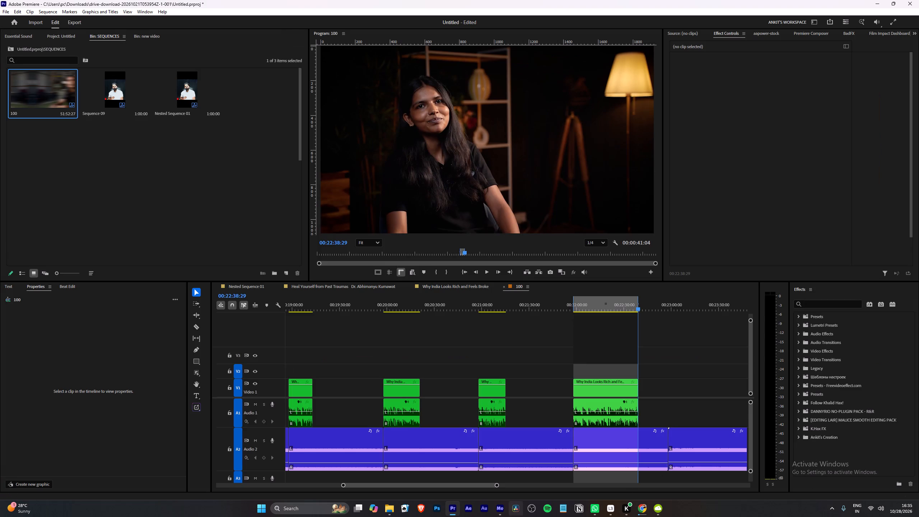
# Switch to Media Encoder and start encoding the queued 100.mp4 exports.
pyautogui.click(492, 512)
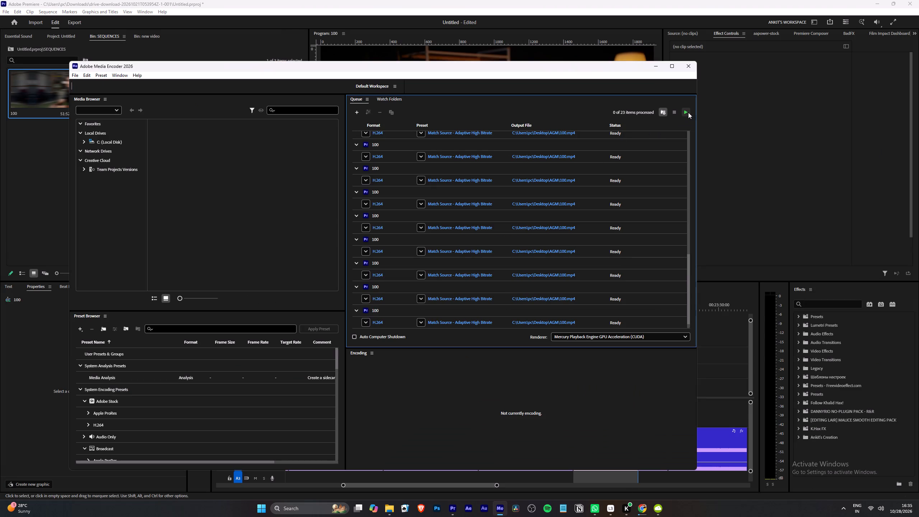
pyautogui.click(688, 112)
pyautogui.click(646, 512)
pyautogui.click(570, 257)
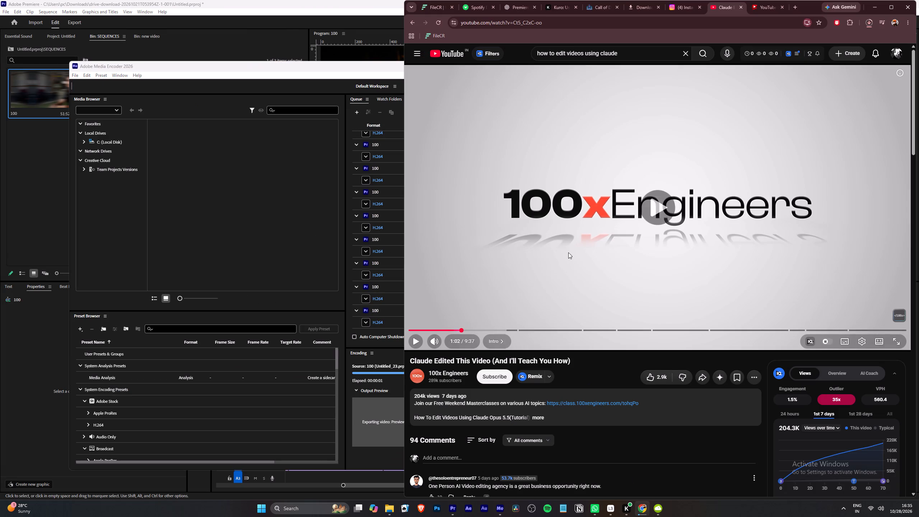
pyautogui.click(566, 229)
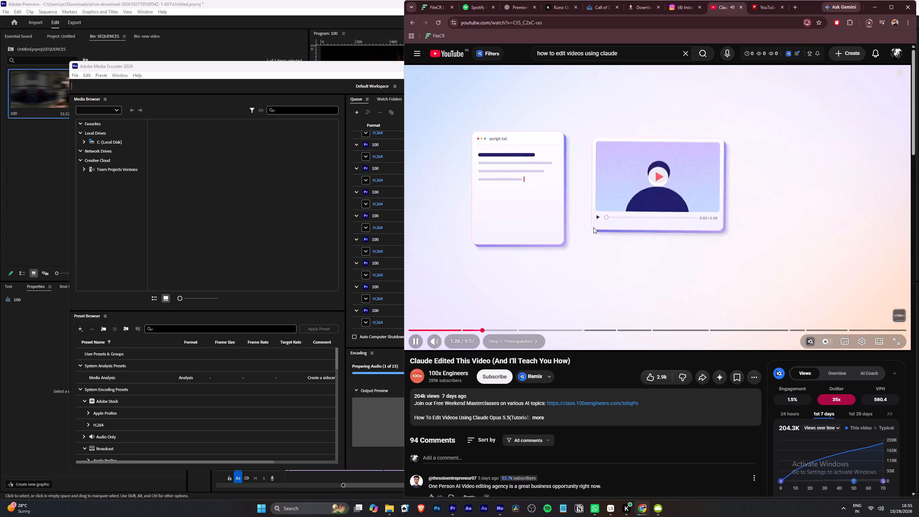
pyautogui.click(593, 227)
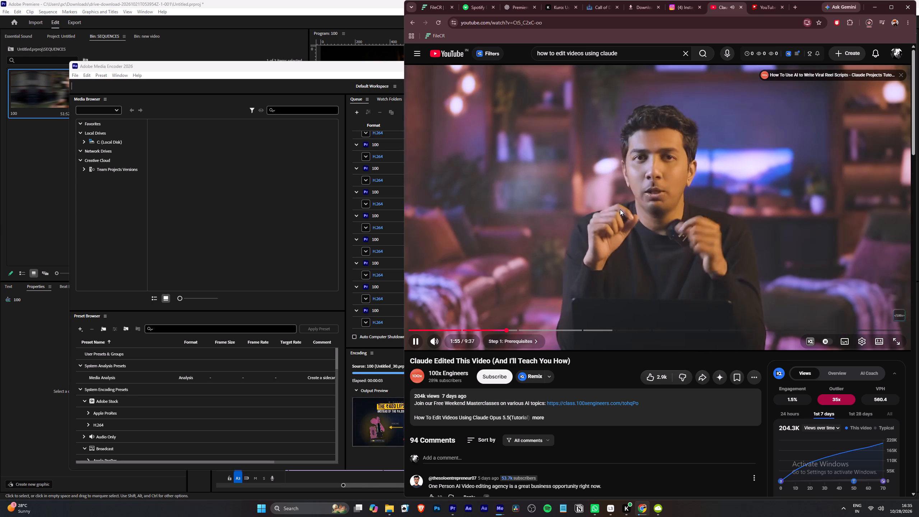
# Skip back and rewatch the Step 1: Prerequisites section on preparing the script, footage and voiceover.
pyautogui.press('Left')
pyautogui.press('Left')
pyautogui.press('Left')
pyautogui.press('Left')
pyautogui.press('Left')
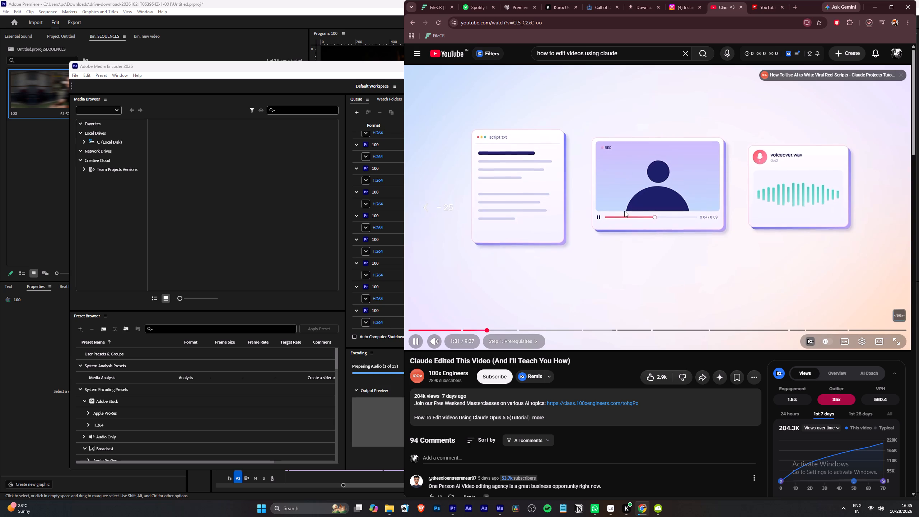
pyautogui.press('space')
pyautogui.press('space')
pyautogui.press('space')
pyautogui.press('space')
pyautogui.press('space')
pyautogui.press('space')
pyautogui.press('space')
pyautogui.press('space')
pyautogui.press('space')
pyautogui.press('space')
pyautogui.press('space')
pyautogui.press('space')
pyautogui.press('space')
pyautogui.press('space')
pyautogui.press('space')
pyautogui.press('space')
pyautogui.press('space')
pyautogui.press('space')
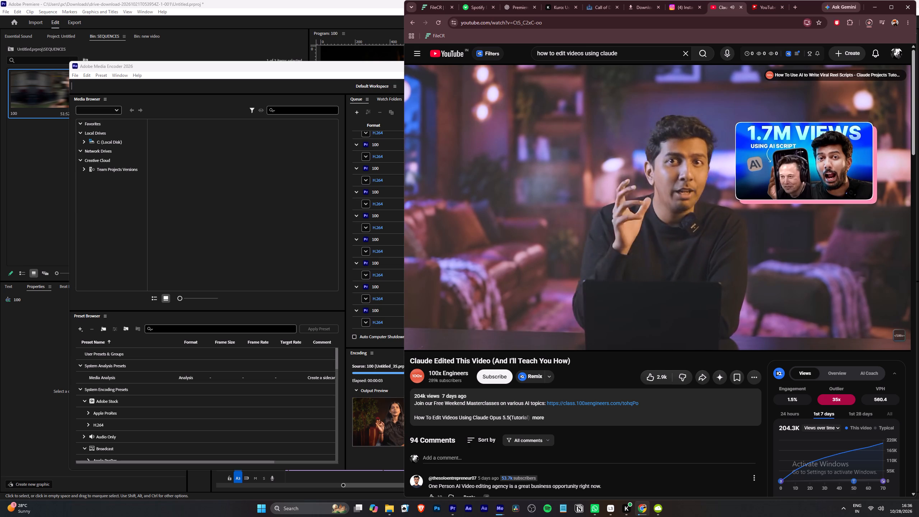
pyautogui.press('Left')
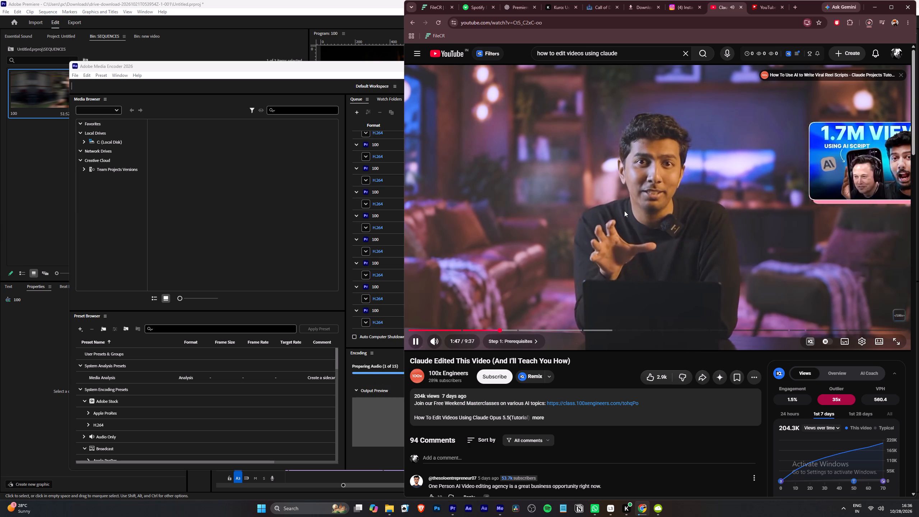
pyautogui.press('Left')
pyautogui.press('Left')
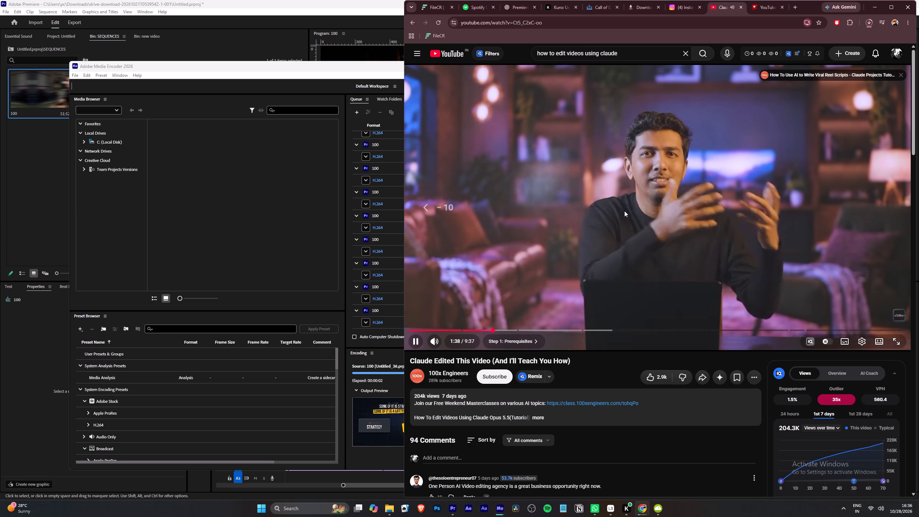
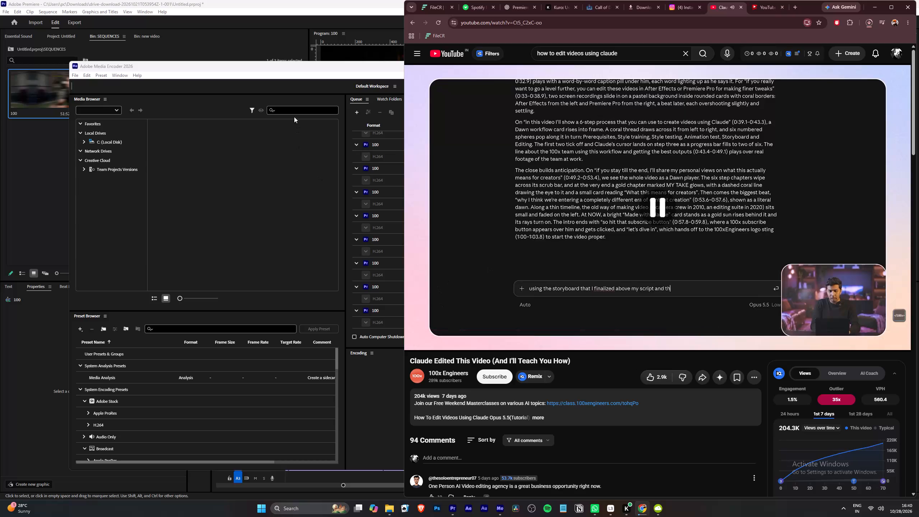
# Switch to Media Encoder, check the status of the queued 100.mp4 exports, and minimise its window.
pyautogui.click(282, 76)
pyautogui.scroll(-7, 394, 171)
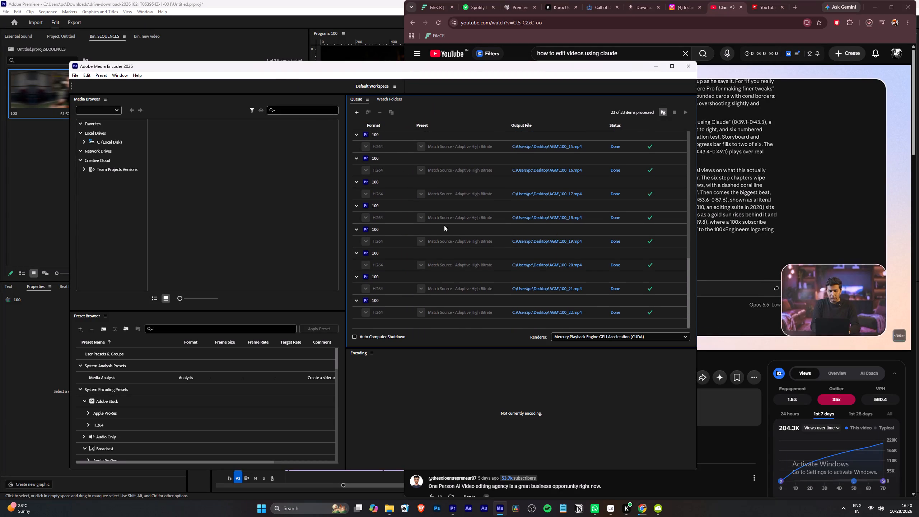
pyautogui.scroll(-4, 444, 225)
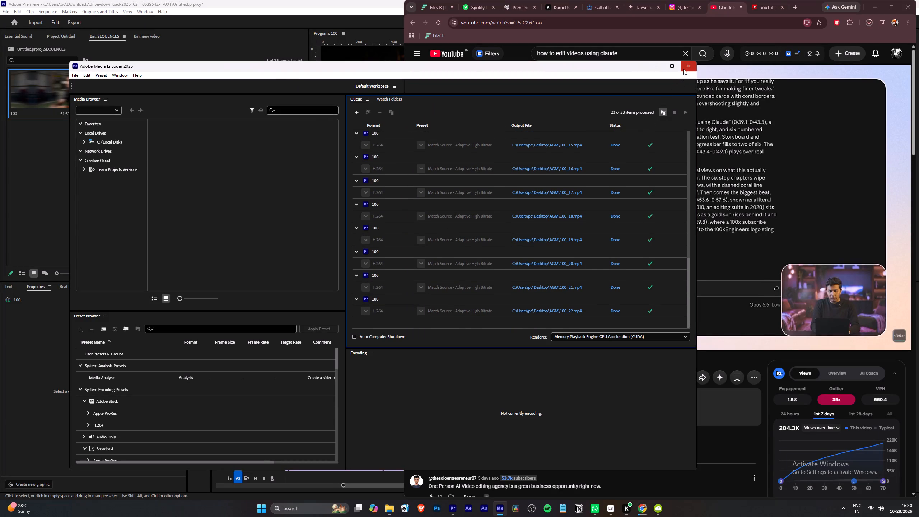
pyautogui.click(659, 67)
# In Premiere, play sequence "100" from about 00:16:30 to review the picture and sound of the green clips.
pyautogui.click(349, 355)
pyautogui.moveTo(334, 311); pyautogui.dragTo(333, 310)
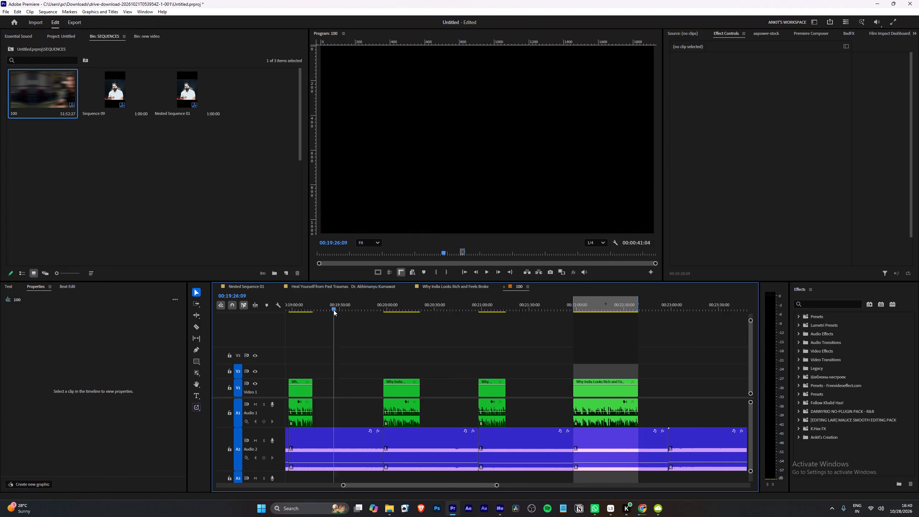
pyautogui.moveTo(333, 310); pyautogui.dragTo(226, 311)
pyautogui.press('space')
pyautogui.keyDown('alt'); pyautogui.scroll(-4, 444, 377); pyautogui.keyUp('alt')
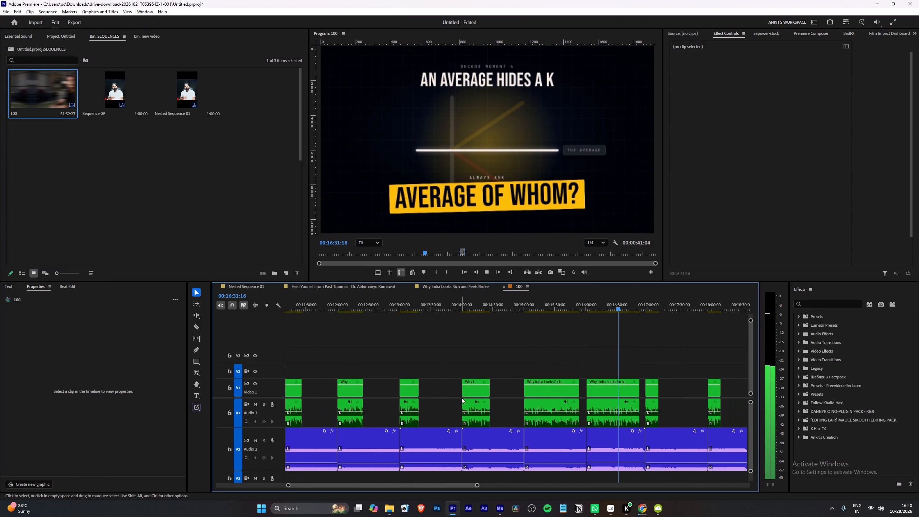
pyautogui.keyDown('alt'); pyautogui.scroll(6, 633, 398); pyautogui.keyUp('alt')
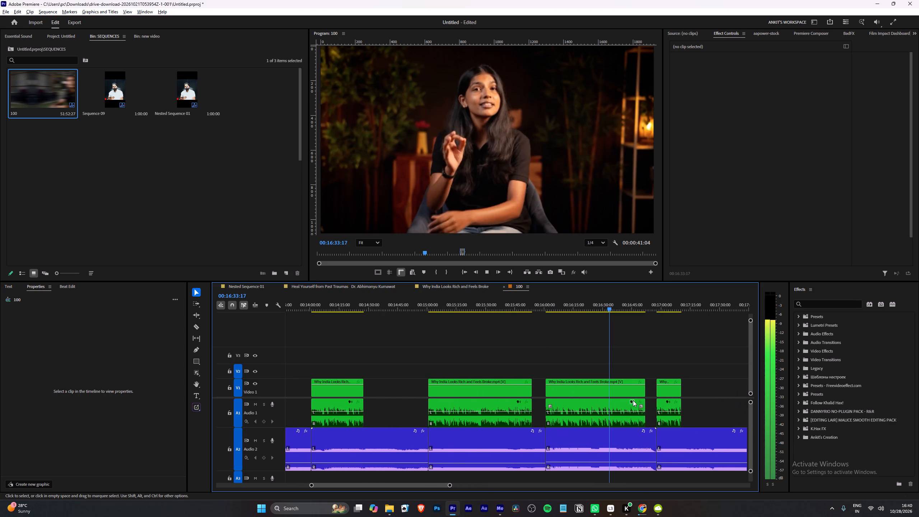
pyautogui.keyDown('alt'); pyautogui.scroll(7, 633, 400); pyautogui.keyUp('alt')
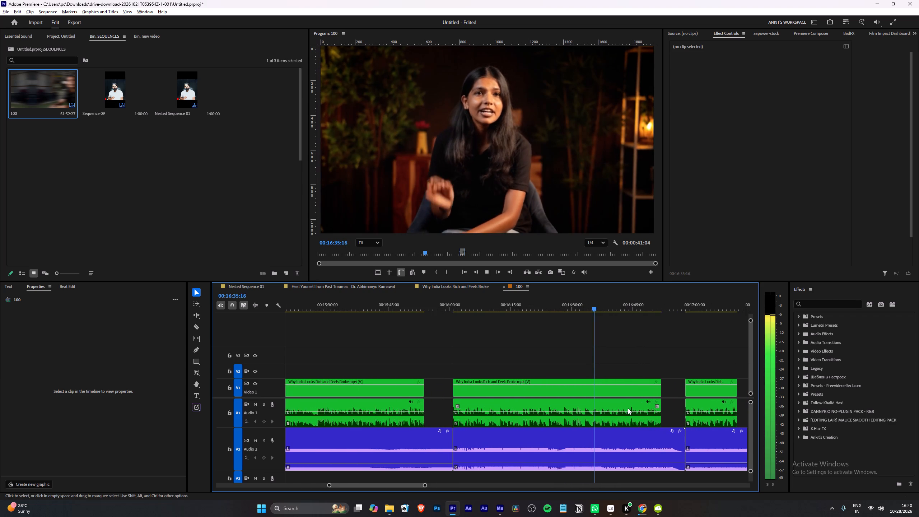
pyautogui.keyDown('alt'); pyautogui.scroll(3, 628, 408); pyautogui.keyUp('alt')
pyautogui.keyDown('alt'); pyautogui.scroll(-2, 628, 411); pyautogui.keyUp('alt')
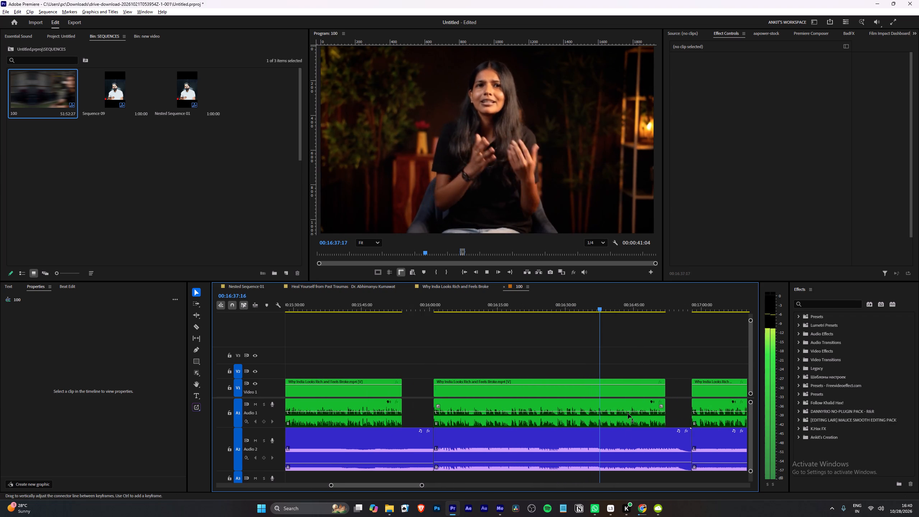
pyautogui.keyDown('alt'); pyautogui.scroll(-17, 585, 415); pyautogui.keyUp('alt')
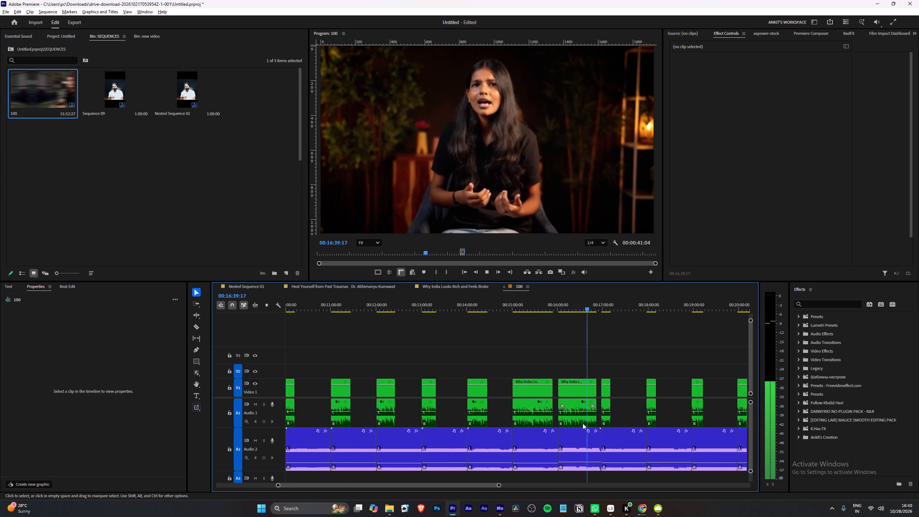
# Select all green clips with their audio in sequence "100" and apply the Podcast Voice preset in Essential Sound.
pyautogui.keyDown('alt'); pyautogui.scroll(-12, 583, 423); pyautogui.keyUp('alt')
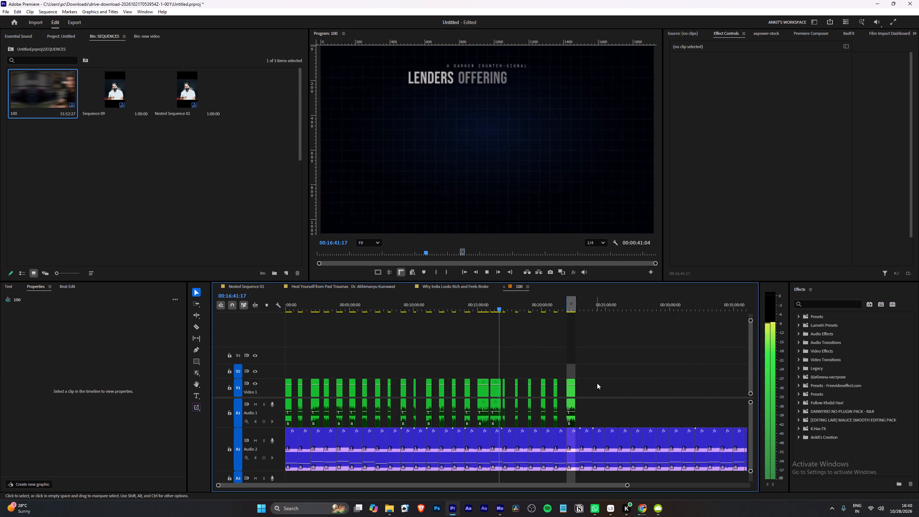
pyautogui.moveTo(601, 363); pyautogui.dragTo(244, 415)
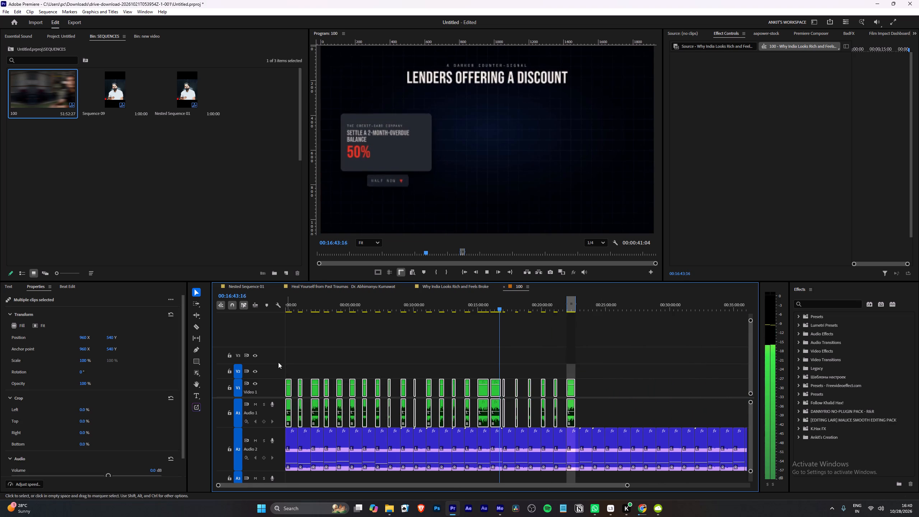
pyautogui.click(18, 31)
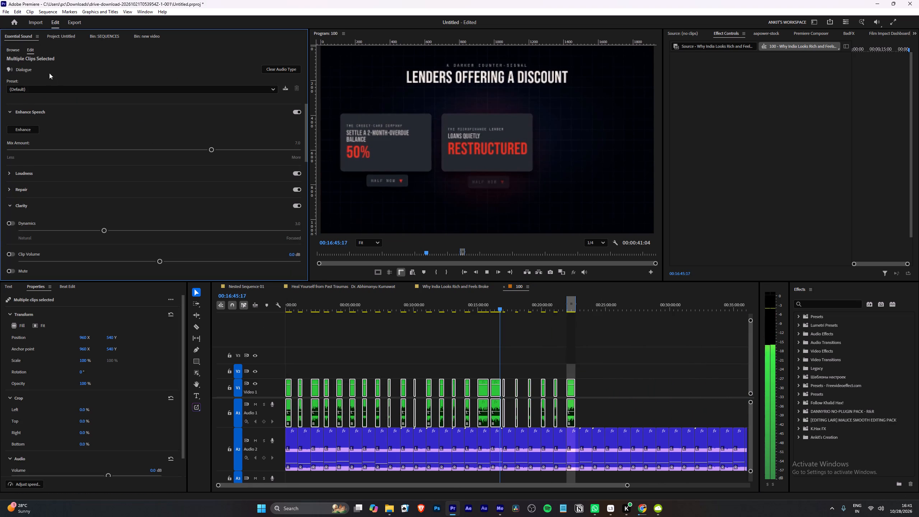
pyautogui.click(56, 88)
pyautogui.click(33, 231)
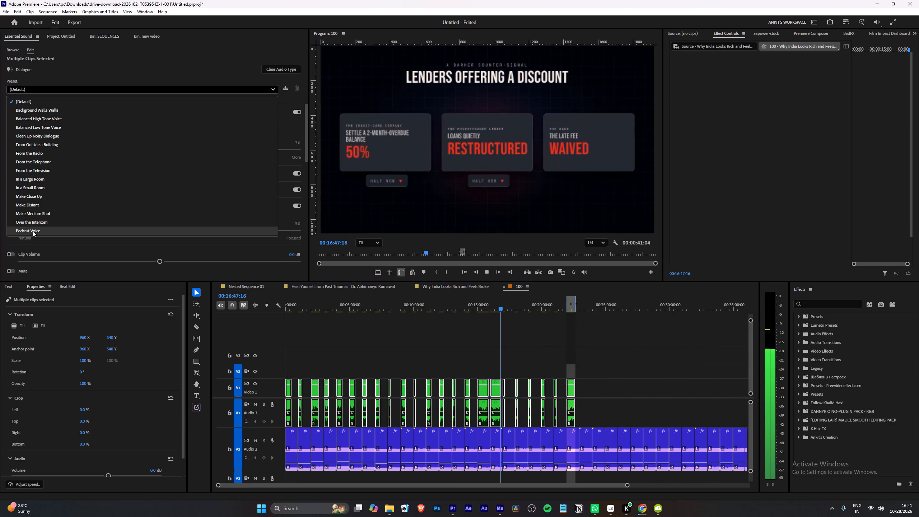
# Play sequence "100" from the start to listen to the first green clip with the Podcast Voice preset.
pyautogui.moveTo(374, 300); pyautogui.dragTo(229, 314)
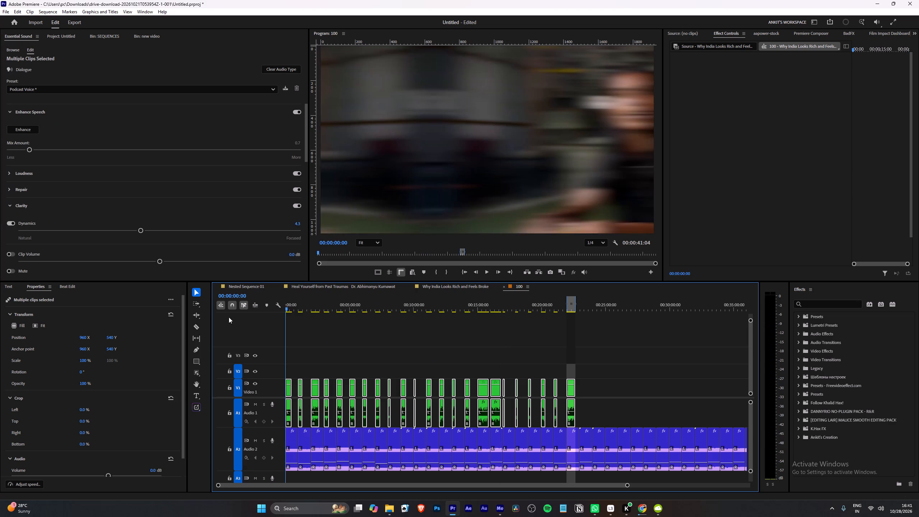
pyautogui.press('space')
pyautogui.keyDown('alt'); pyautogui.scroll(12, 305, 350); pyautogui.keyUp('alt')
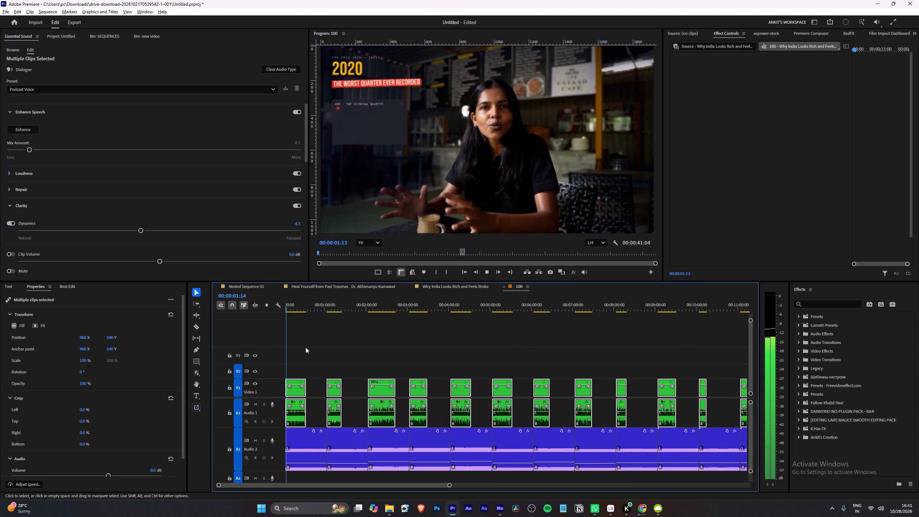
pyautogui.keyDown('alt'); pyautogui.scroll(3, 305, 347); pyautogui.keyUp('alt')
pyautogui.scroll(4, 307, 347)
pyautogui.keyDown('alt'); pyautogui.scroll(4, 308, 351); pyautogui.keyUp('alt')
pyautogui.scroll(2, 308, 351)
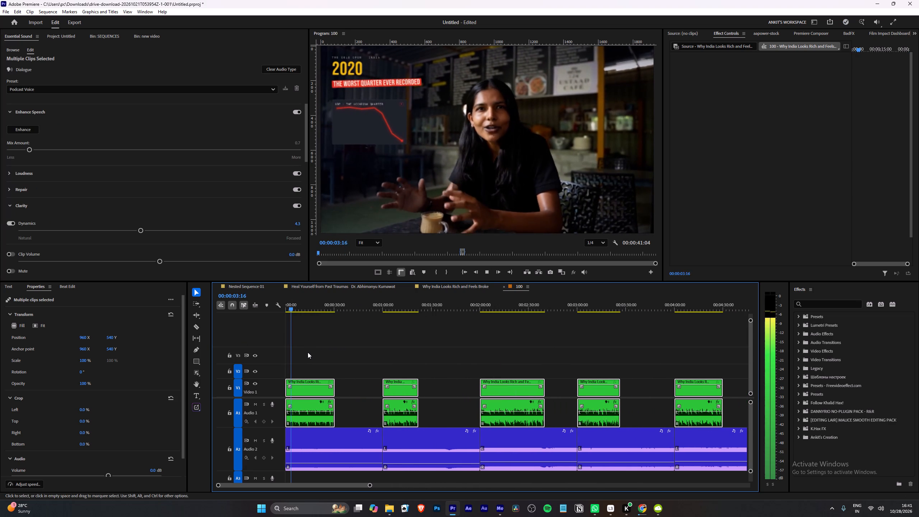
pyautogui.keyDown('alt'); pyautogui.scroll(10, 308, 355); pyautogui.keyUp('alt')
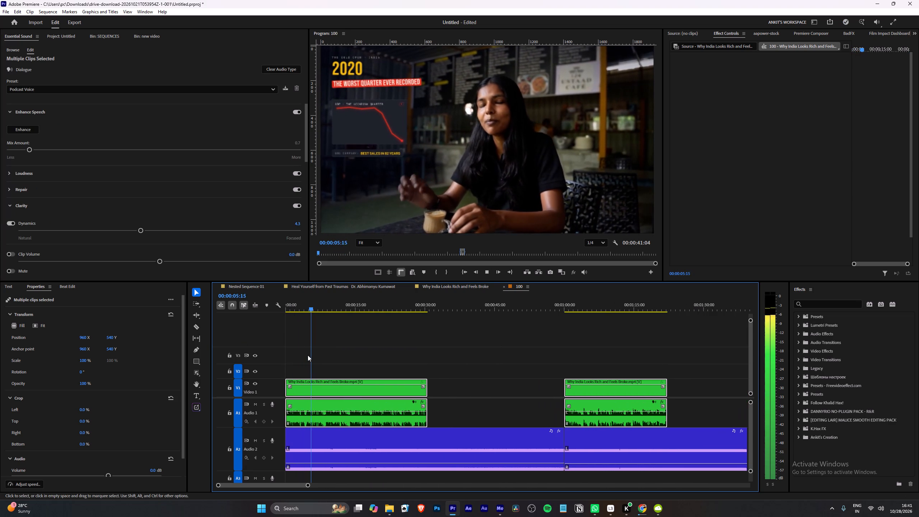
pyautogui.press('space')
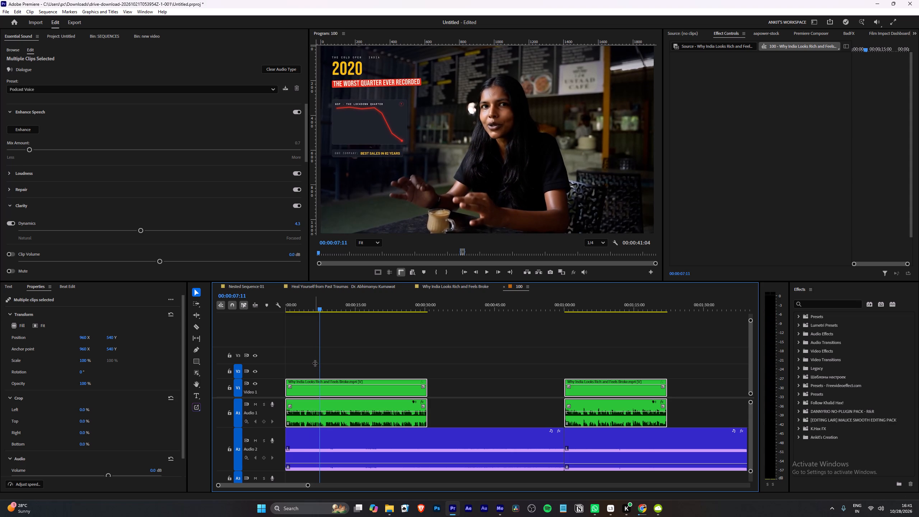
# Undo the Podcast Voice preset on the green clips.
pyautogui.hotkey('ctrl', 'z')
# Deselect the clips and play the sequence on past the end of the first green clip to hear its audio.
pyautogui.click(351, 361)
pyautogui.press('space')
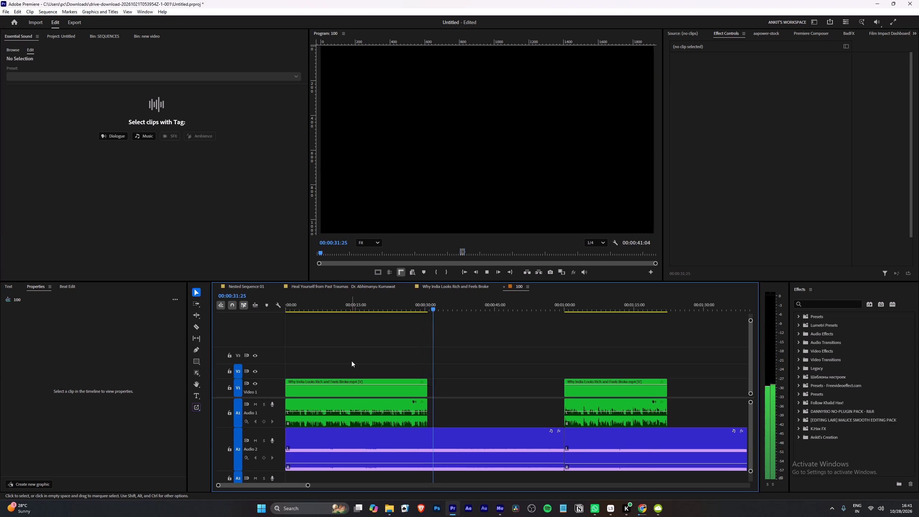
pyautogui.press('space')
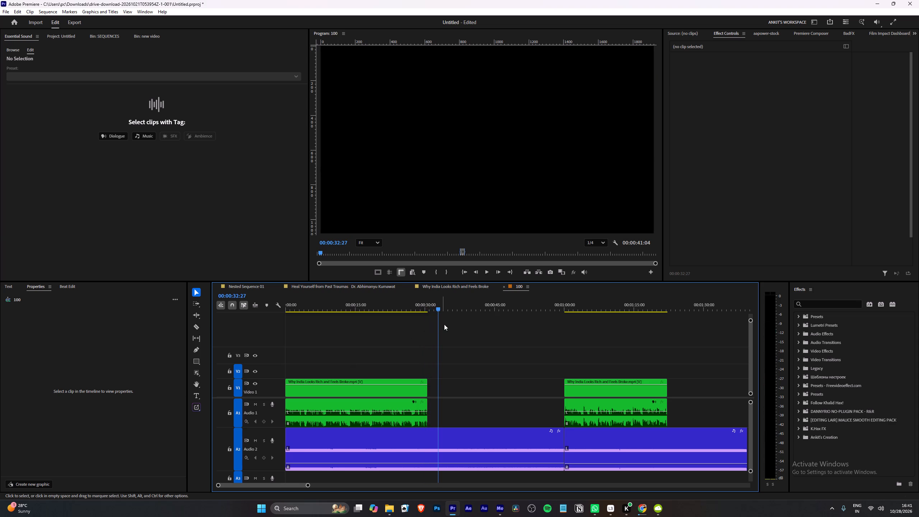
# Save the Premiere project and minimise its window.
pyautogui.hotkey('ctrl', 's')
pyautogui.click(873, 0)
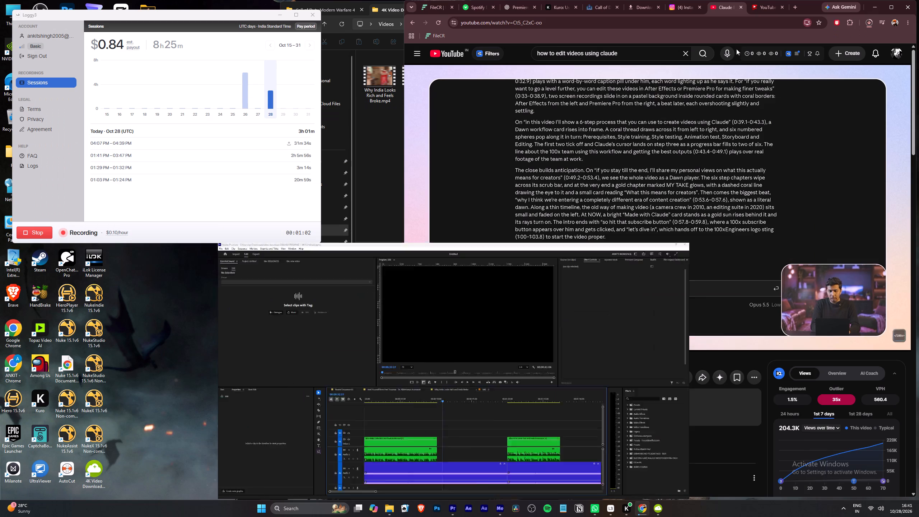
# Open another Chrome window with the "Your Chrome" profile.
pyautogui.click(315, 511)
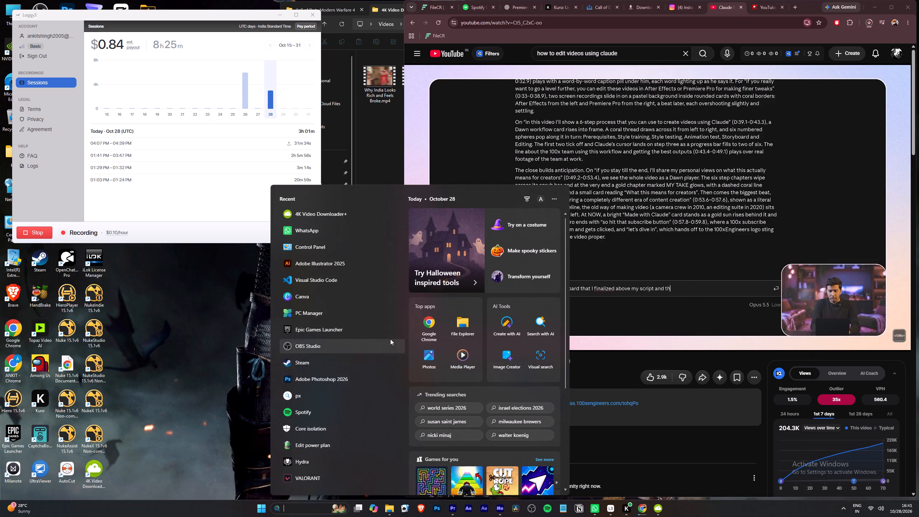
pyautogui.click(414, 327)
pyautogui.scroll(-2, 424, 246)
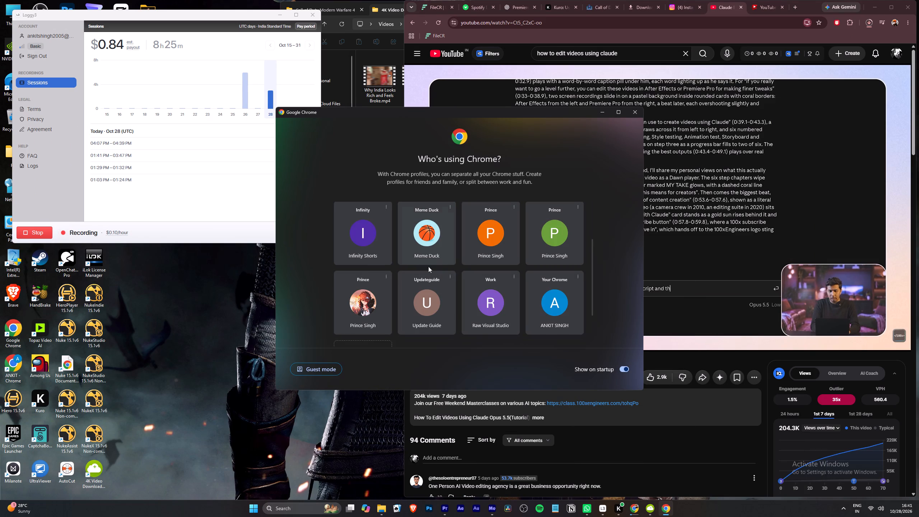
pyautogui.click(564, 314)
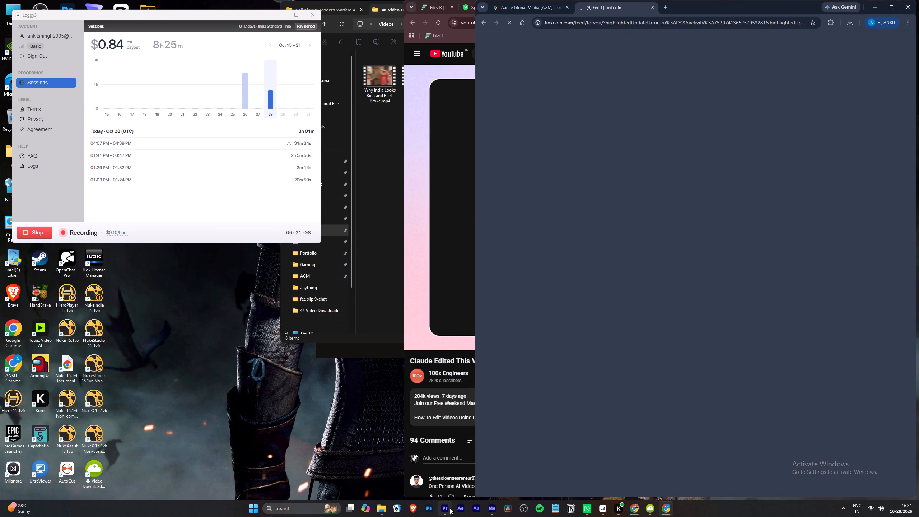
# Return to Premiere and copy the name of the second "Why India Looks Rich and Feels Broke" item in the new video bin.
pyautogui.click(450, 508)
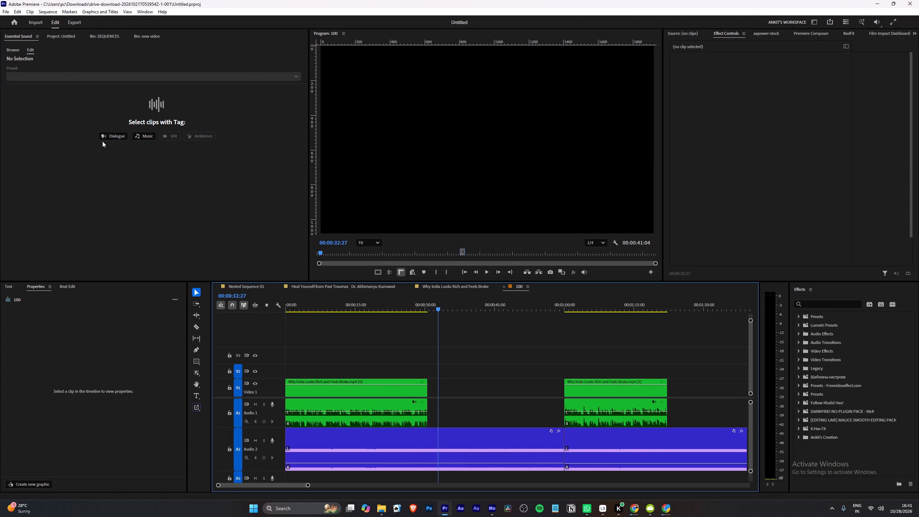
pyautogui.click(60, 36)
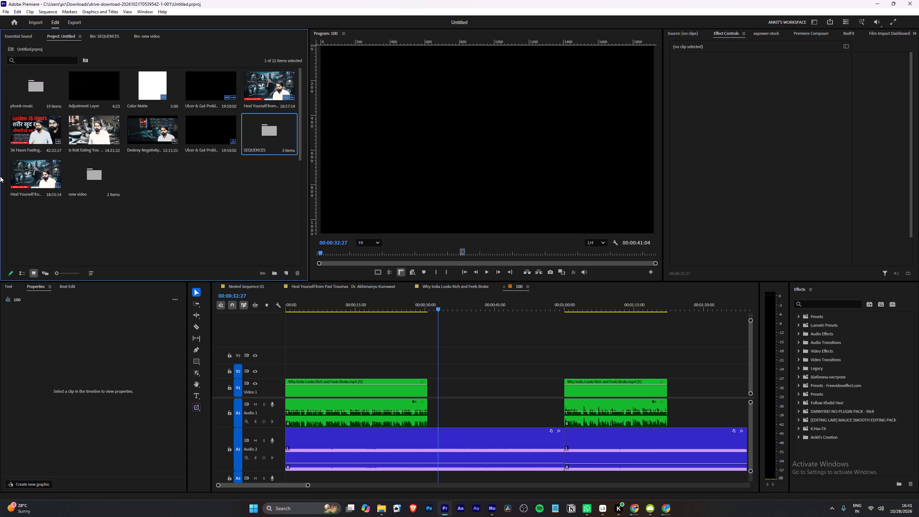
pyautogui.doubleClick(97, 176)
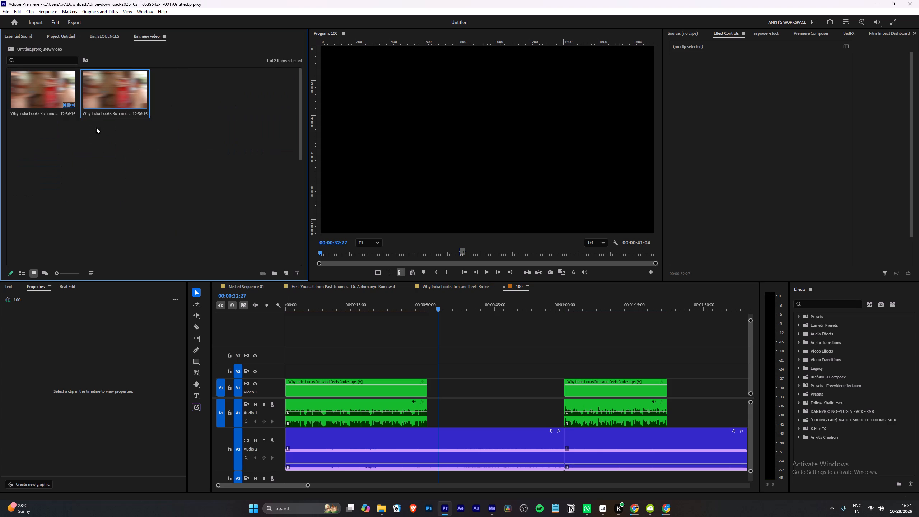
pyautogui.click(97, 115)
pyautogui.hotkey('ctrl', 'c')
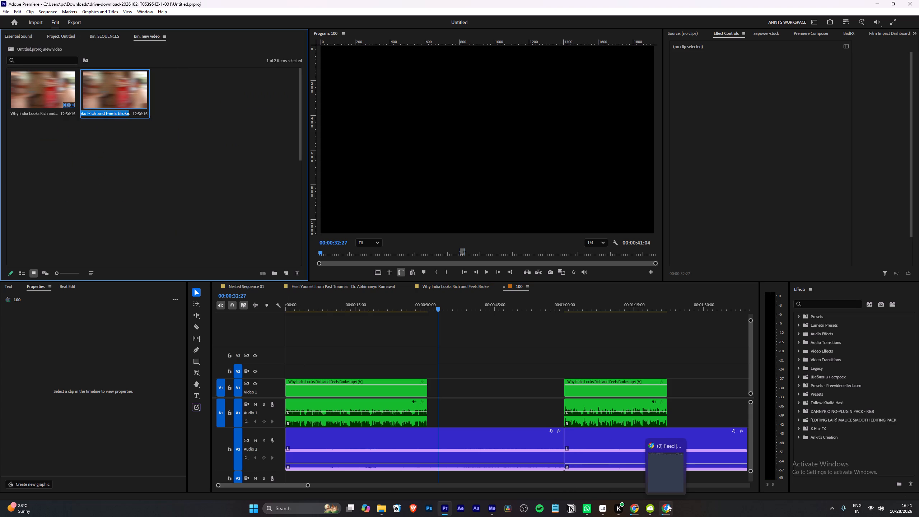
# In File Explorer, create a folder named "Why India Looks Rich and Feels Broke" inside Desktop > AGM, using the copied name.
pyautogui.keyDown('ctrl'); pyautogui.click(386, 507); pyautogui.keyUp('ctrl')
pyautogui.keyDown('ctrl'); pyautogui.click(371, 183); pyautogui.keyUp('ctrl')
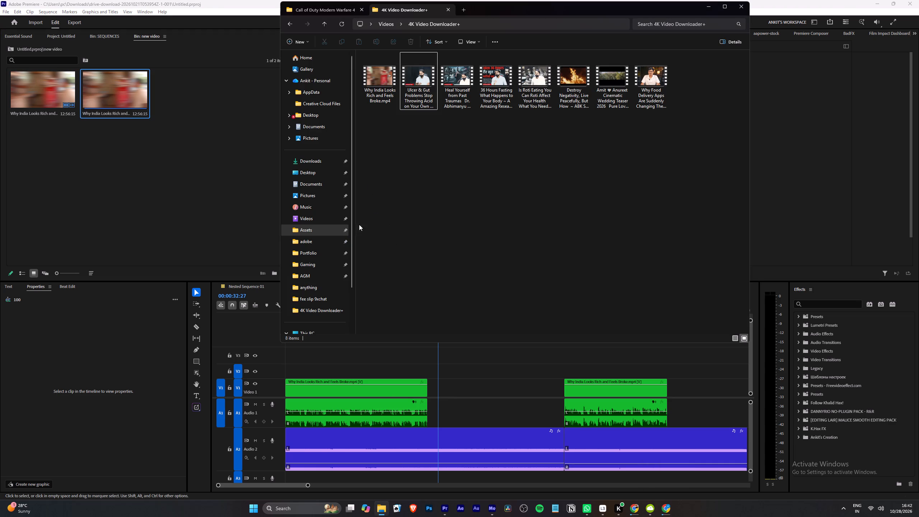
pyautogui.keyDown('ctrl'); pyautogui.click(311, 218); pyautogui.keyUp('ctrl')
pyautogui.keyDown('ctrl'); pyautogui.click(314, 267); pyautogui.keyUp('ctrl')
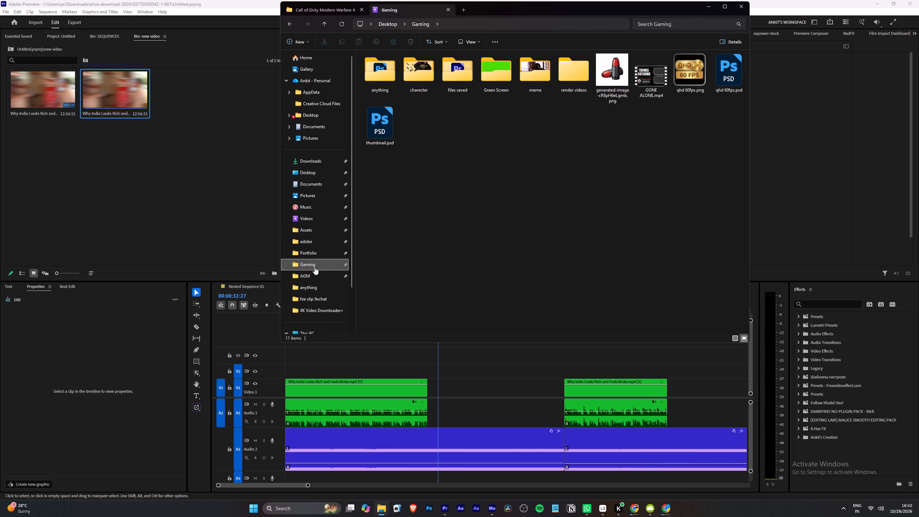
pyautogui.keyDown('ctrl'); pyautogui.click(313, 273); pyautogui.keyUp('ctrl')
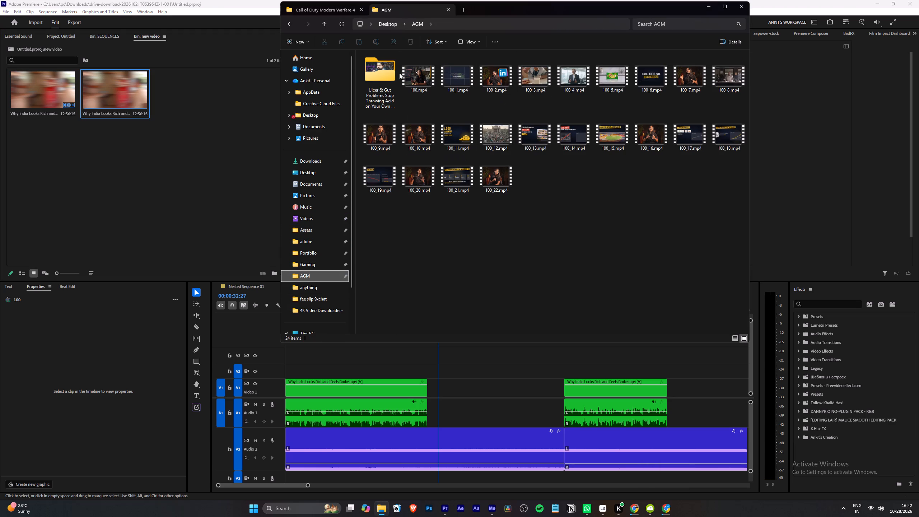
pyautogui.keyDown('ctrl'); pyautogui.click(305, 36); pyautogui.keyUp('ctrl')
pyautogui.keyDown('ctrl'); pyautogui.click(305, 57); pyautogui.keyUp('ctrl')
pyautogui.hotkey('ctrl', 'v')
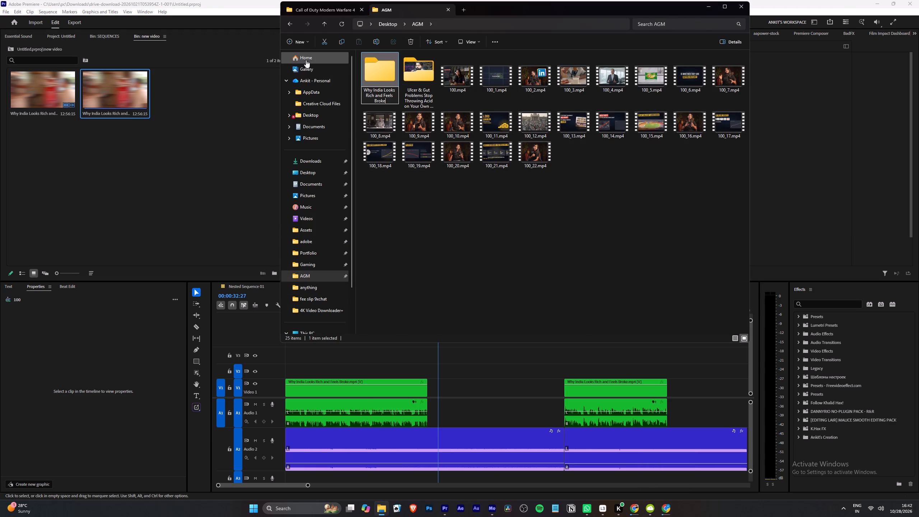
pyautogui.click(458, 224)
# Select the exported 100.mp4 in the AGM folder.
pyautogui.click(455, 71)
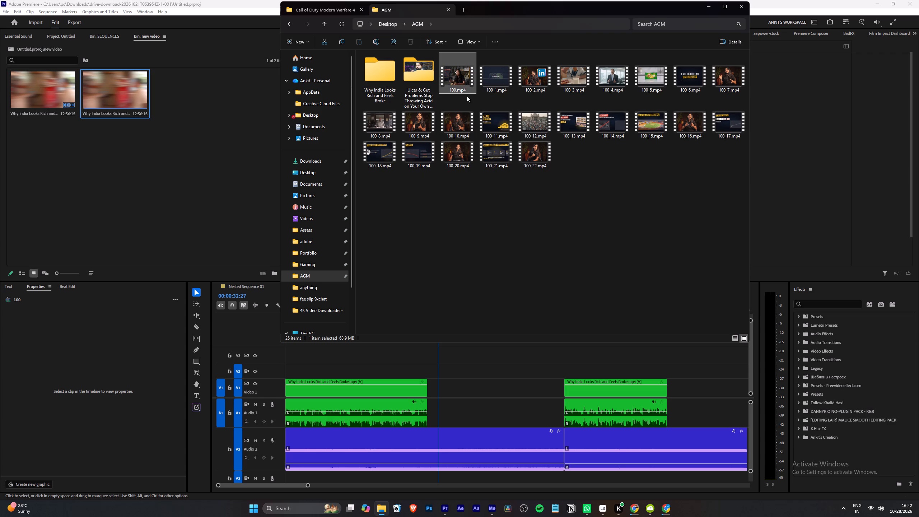
# Move all exported clips, 100.mp4 through 100_22.mp4, into the "Why India Looks Rich and Feels Broke" folder in AGM.
pyautogui.keyDown('shift'); pyautogui.click(540, 170); pyautogui.keyUp('shift')
pyautogui.keyDown('shift'); pyautogui.click(529, 156); pyautogui.keyUp('shift')
pyautogui.moveTo(459, 74); pyautogui.dragTo(365, 79)
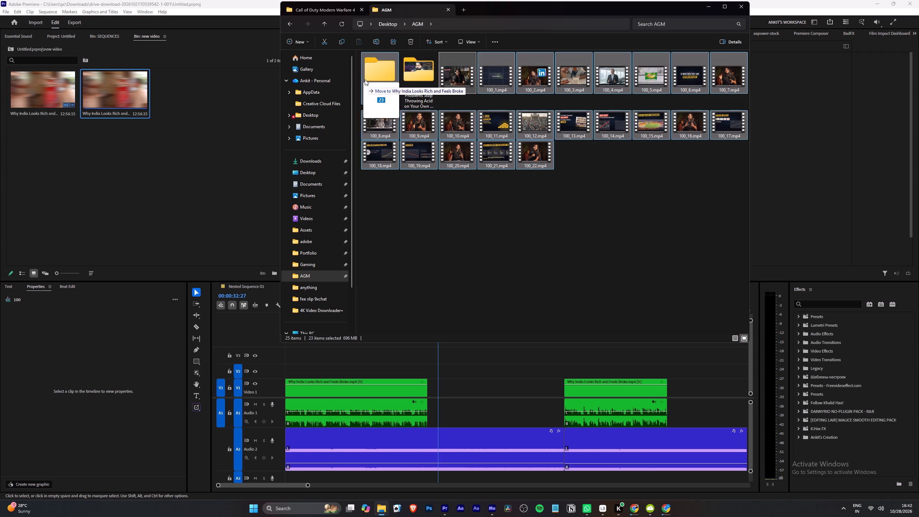
pyautogui.moveTo(365, 79); pyautogui.dragTo(368, 72)
# Batch rename all the clips inside that folder using the copied name "Why India Looks Rich and Feels Broke".
pyautogui.doubleClick(374, 73)
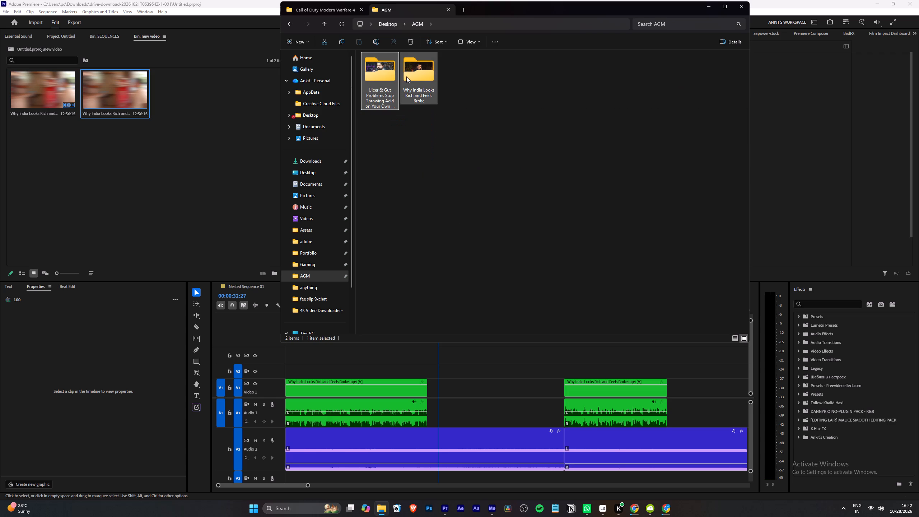
pyautogui.click(406, 76)
pyautogui.doubleClick(417, 79)
pyautogui.click(384, 69)
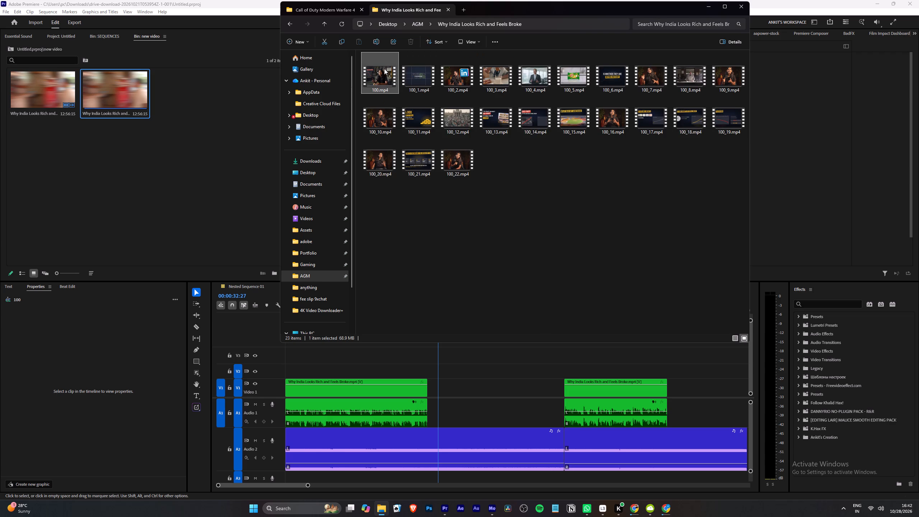
pyautogui.hotkey('ctrl', 'a')
pyautogui.press('F2')
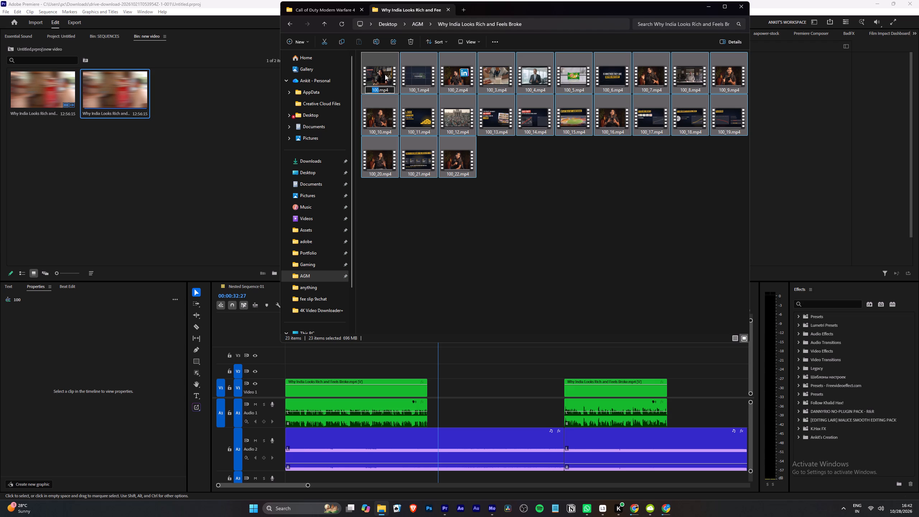
pyautogui.hotkey('ctrl', 'v')
pyautogui.click(514, 191)
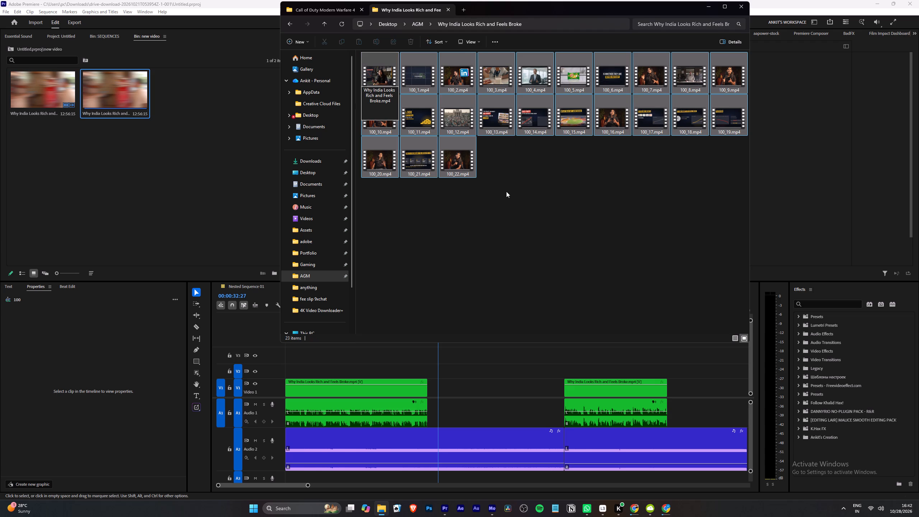
pyautogui.hotkey('ctrl', 'a')
pyautogui.moveTo(378, 64); pyautogui.dragTo(373, 76)
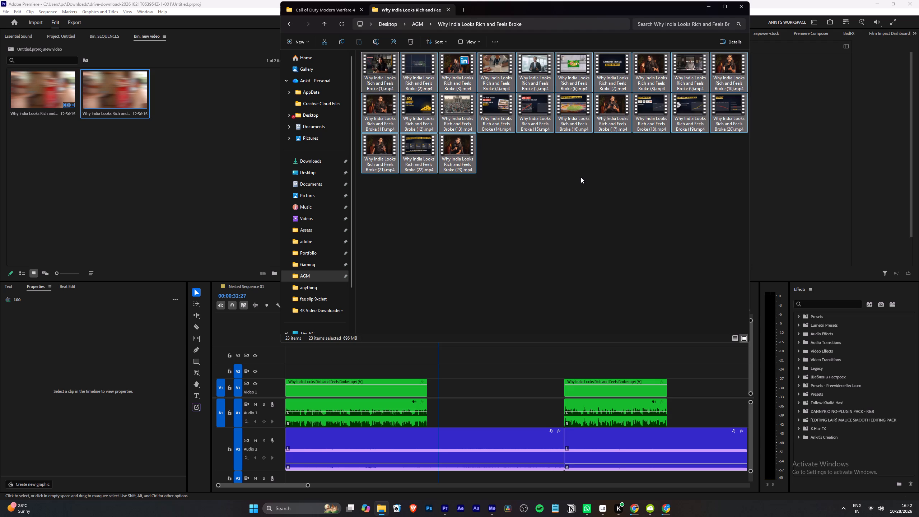
pyautogui.click(581, 177)
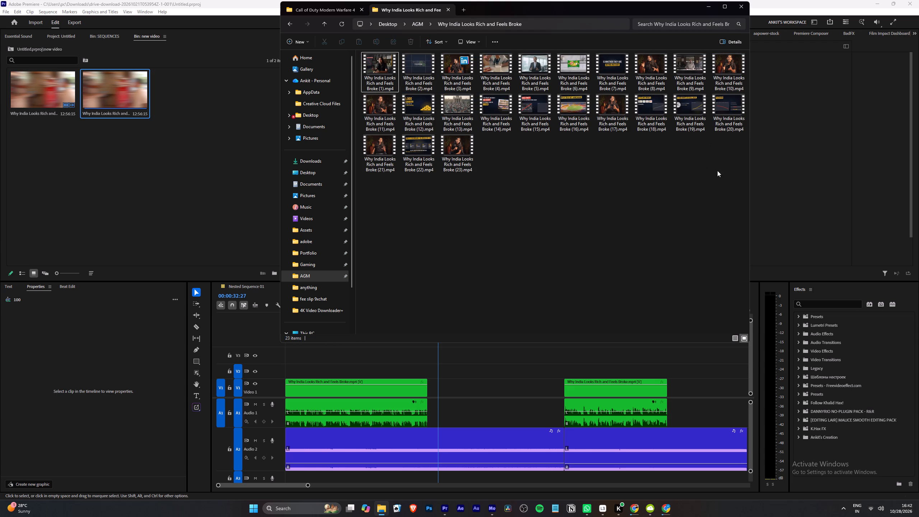
# Upload the "Why India Looks Rich and Feels Broke" folder from AGM to the Aarize Global Media (AGM) folder in Google Drive.
pyautogui.click(325, 28)
pyautogui.click(668, 505)
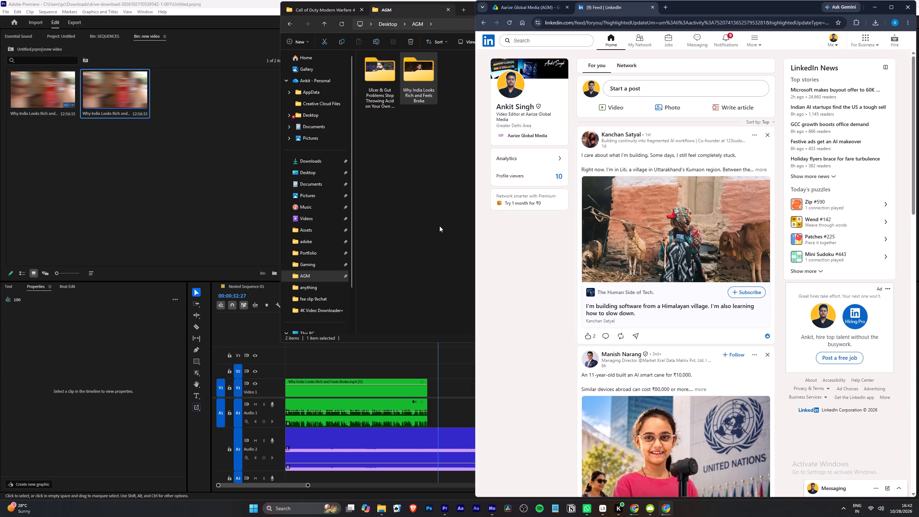
pyautogui.click(537, 7)
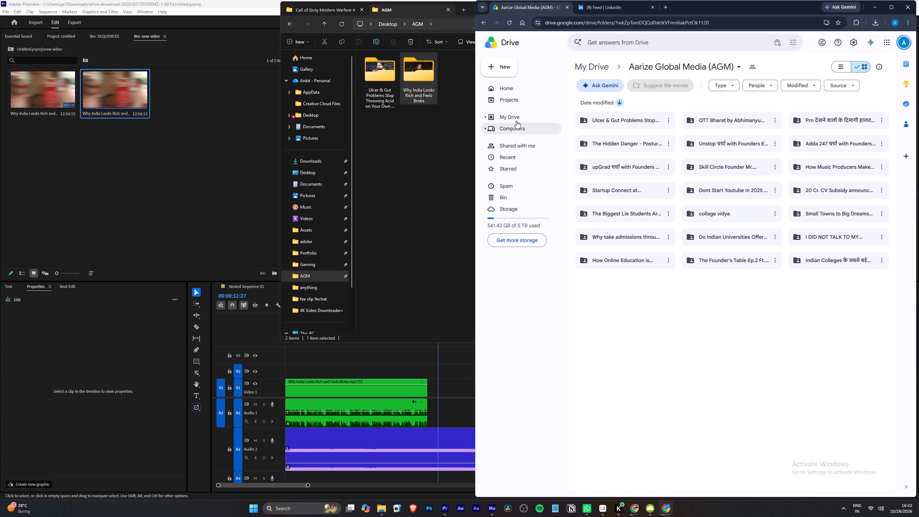
pyautogui.moveTo(417, 73); pyautogui.dragTo(620, 343)
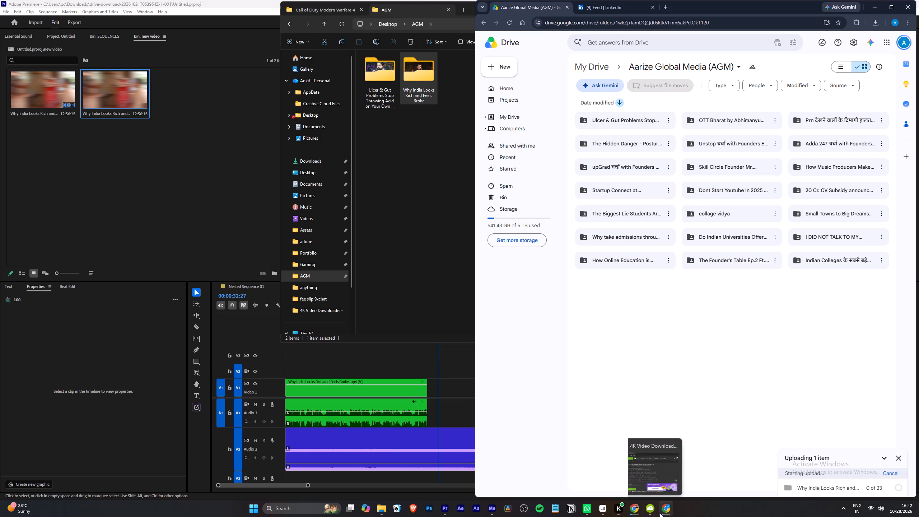
# Switch to the other Chrome window and close the last YouTube tab, beside the Claude video editing tutorial.
pyautogui.click(638, 513)
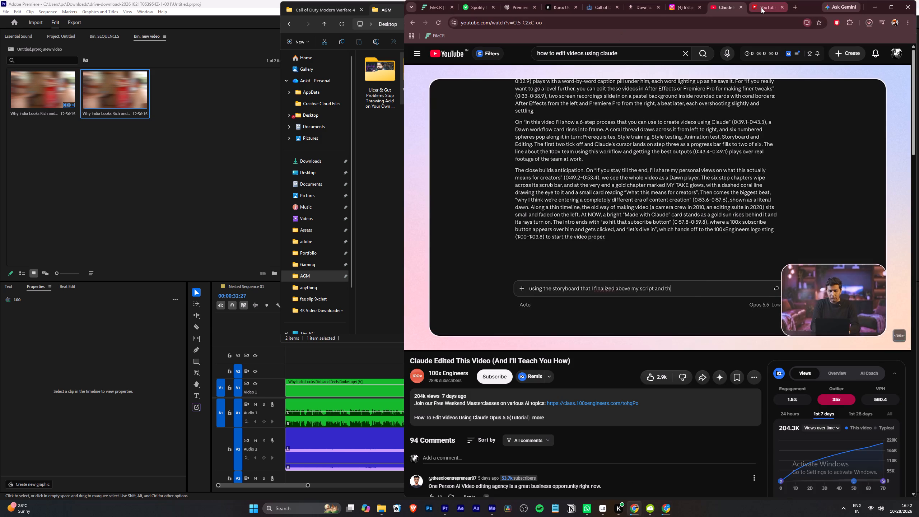
pyautogui.click(761, 8)
pyautogui.click(783, 4)
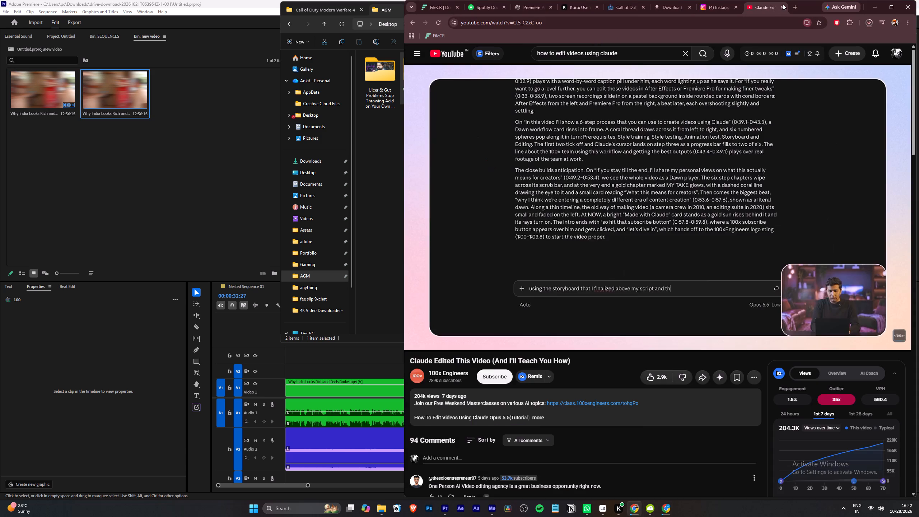